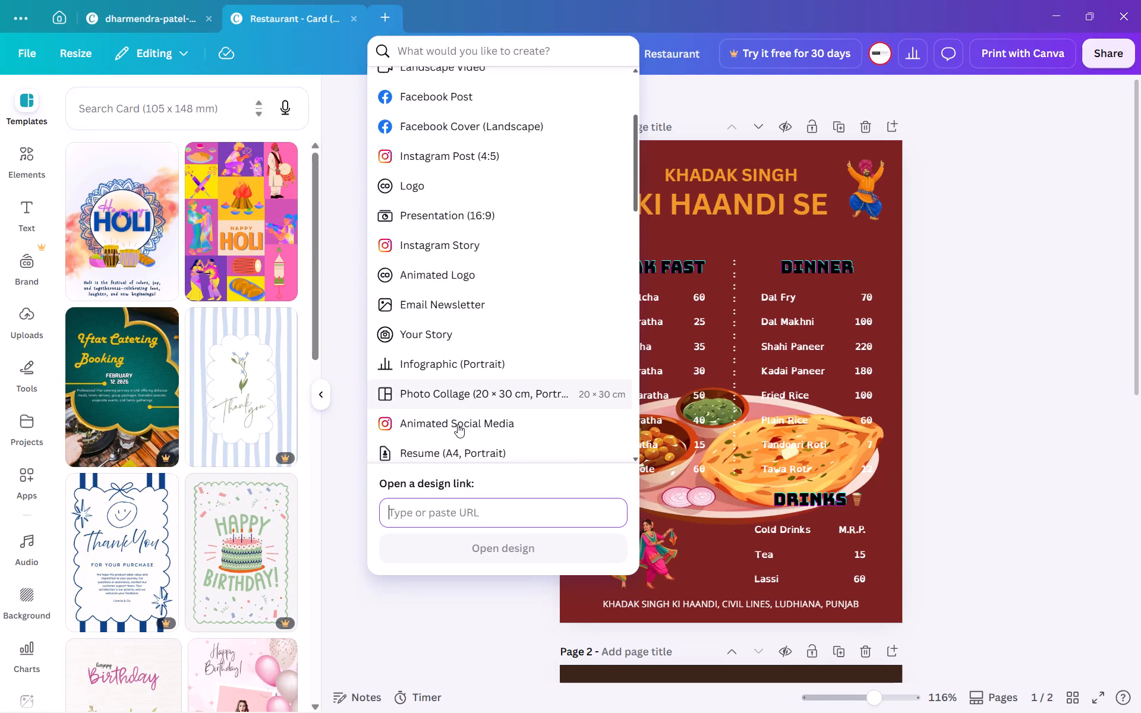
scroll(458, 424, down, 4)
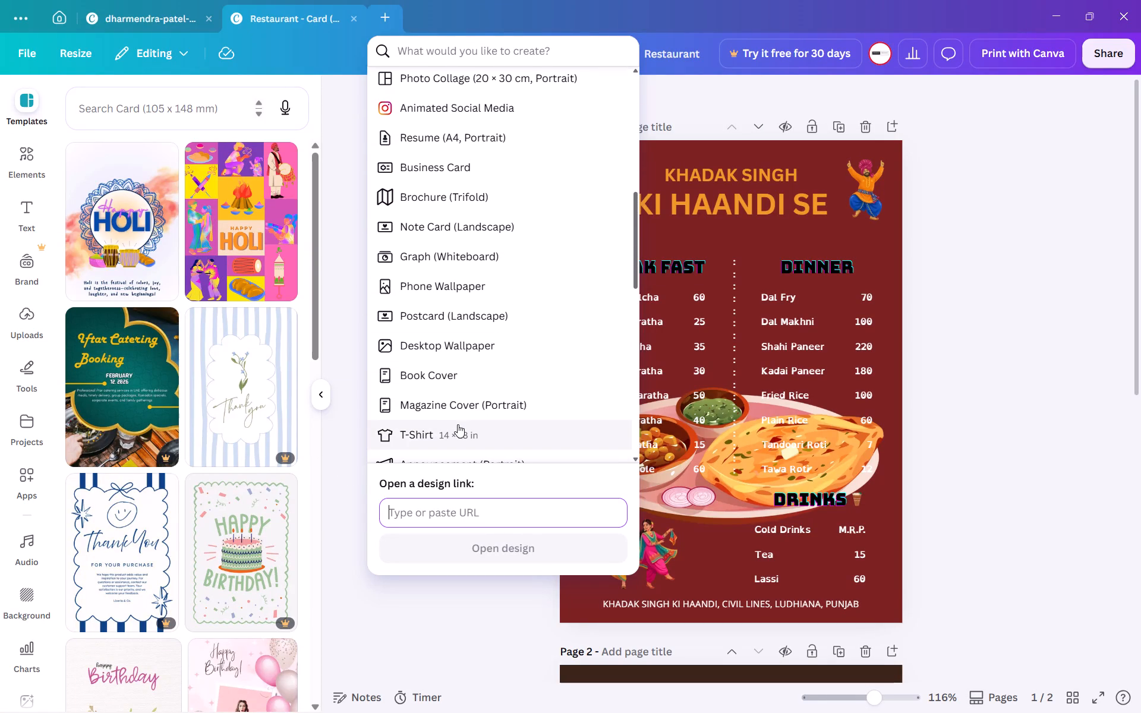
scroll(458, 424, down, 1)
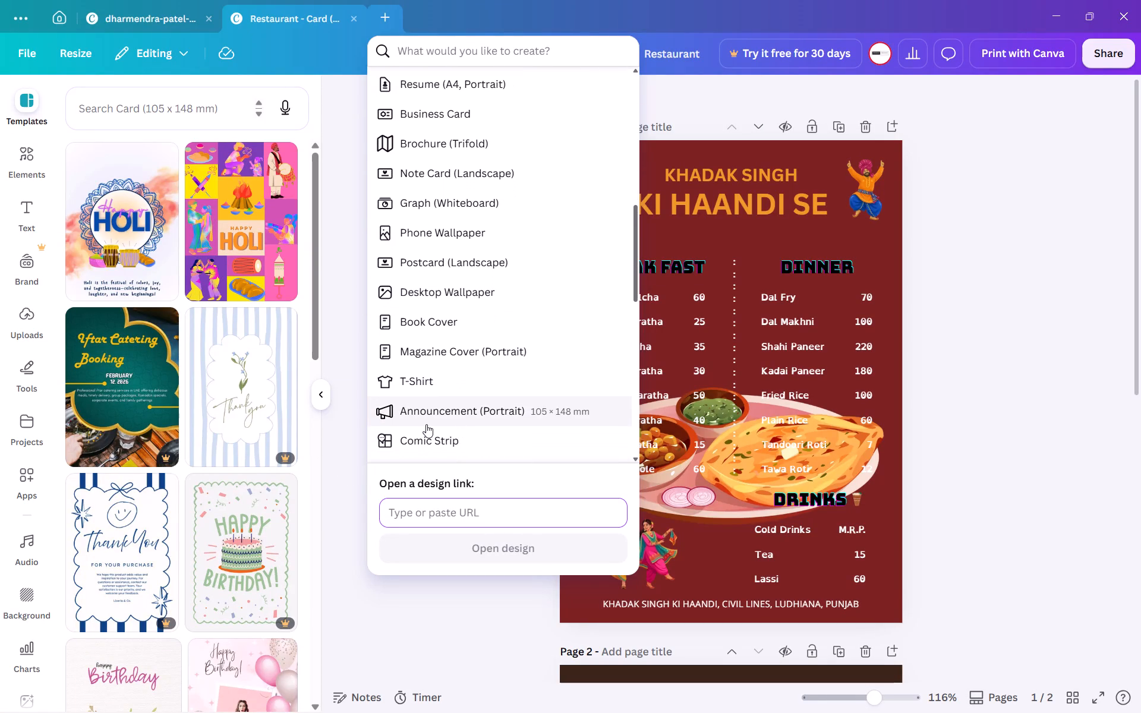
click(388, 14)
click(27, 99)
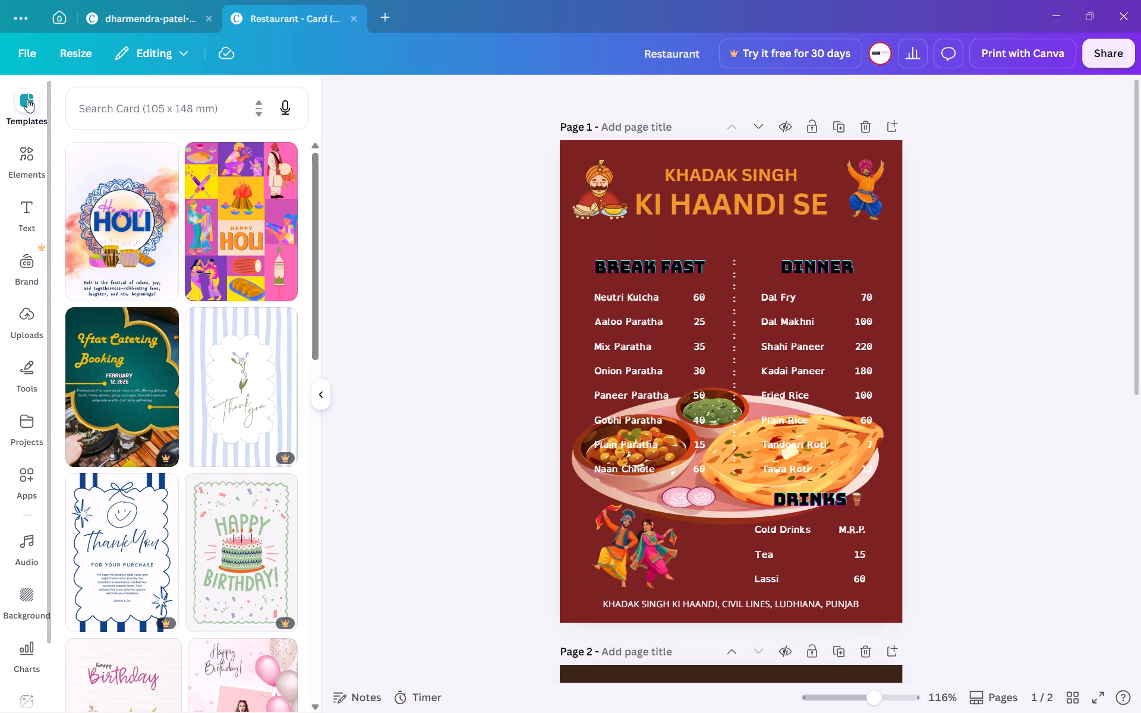
Search the home page for flyer, start a blank Flyer (Portrait) design, and clear the template search.
click(59, 27)
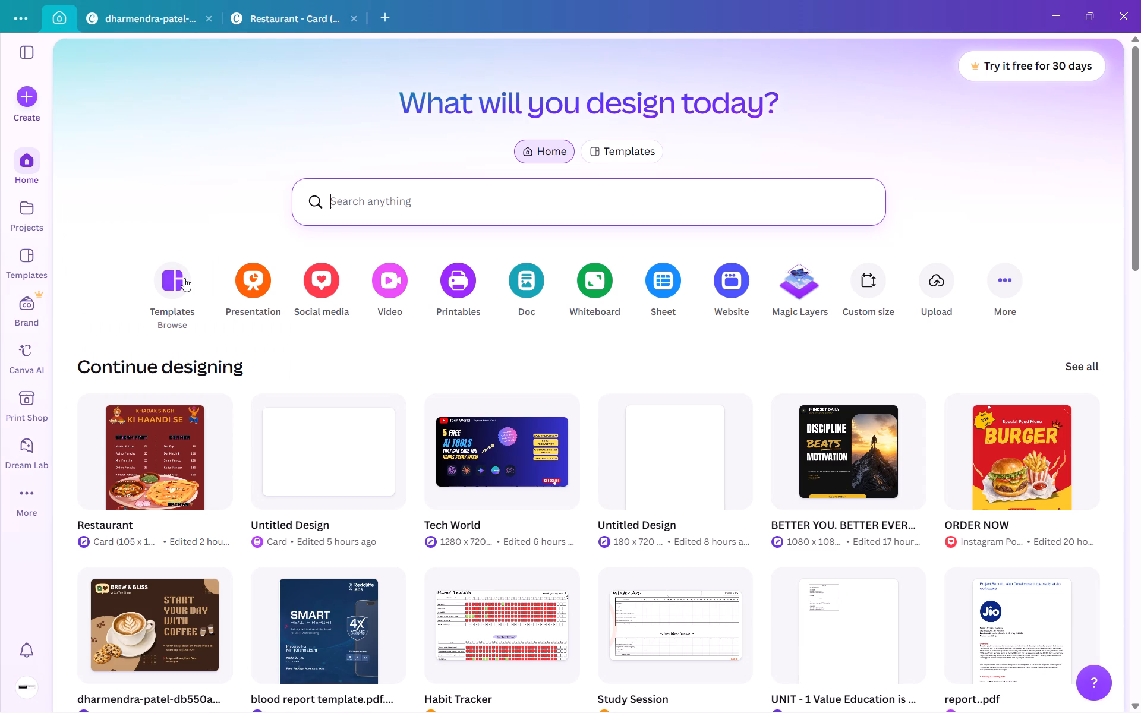
key(f)
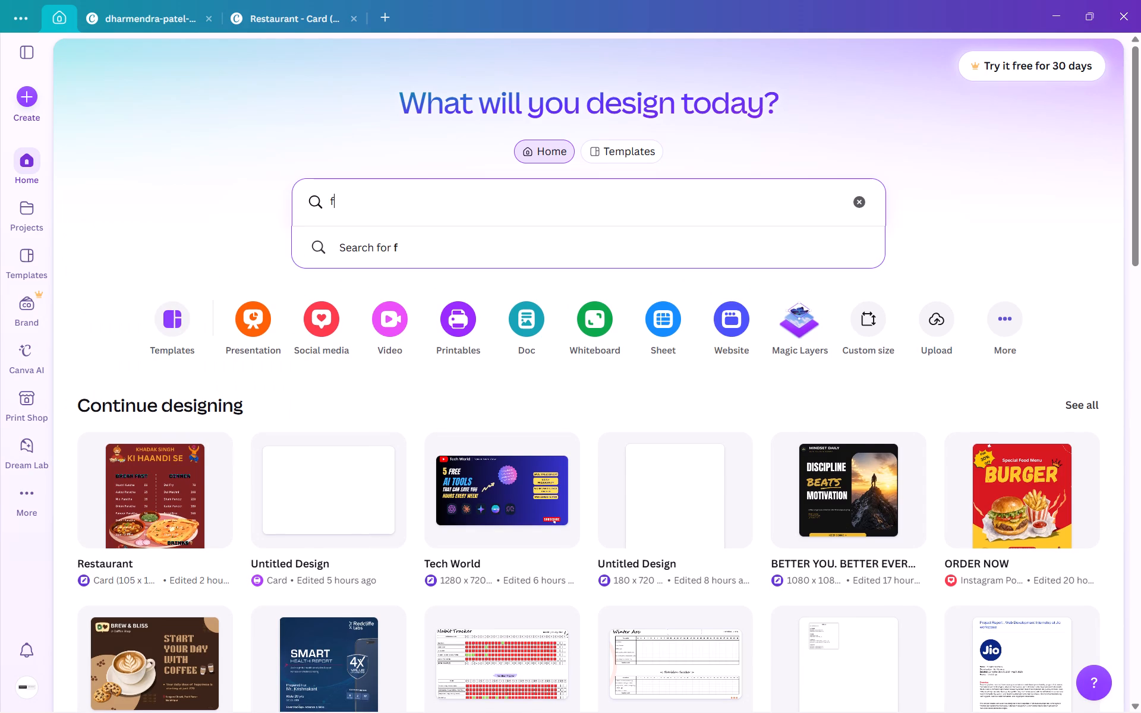
text(lyer)
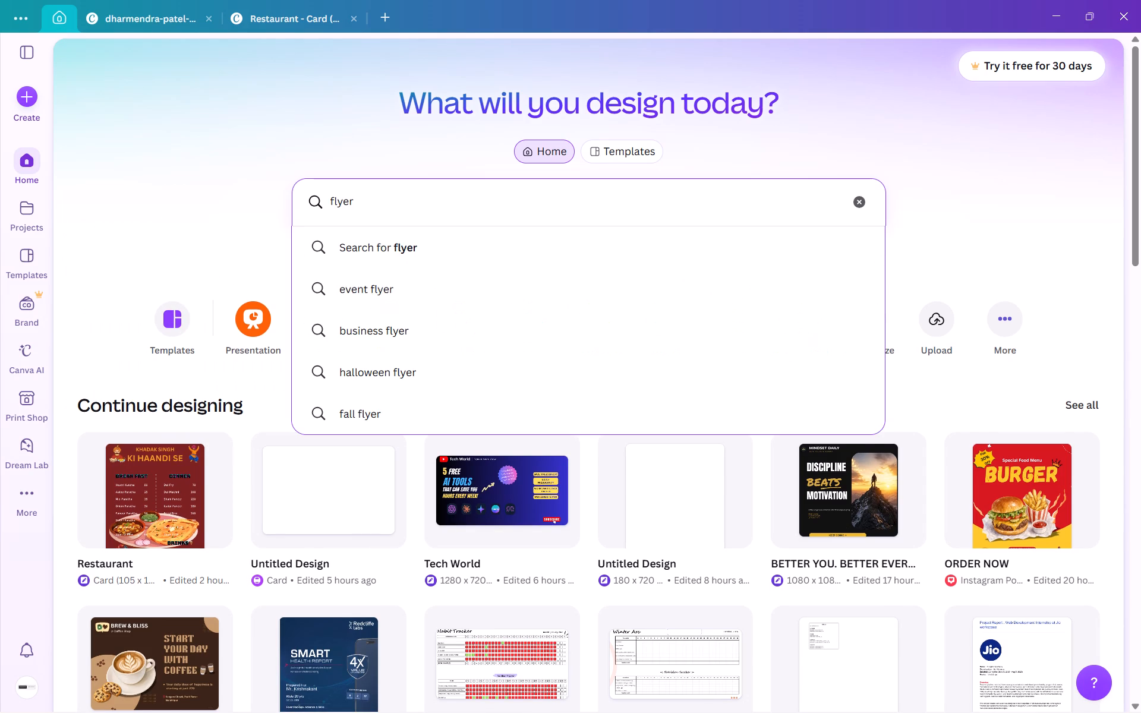
click(429, 237)
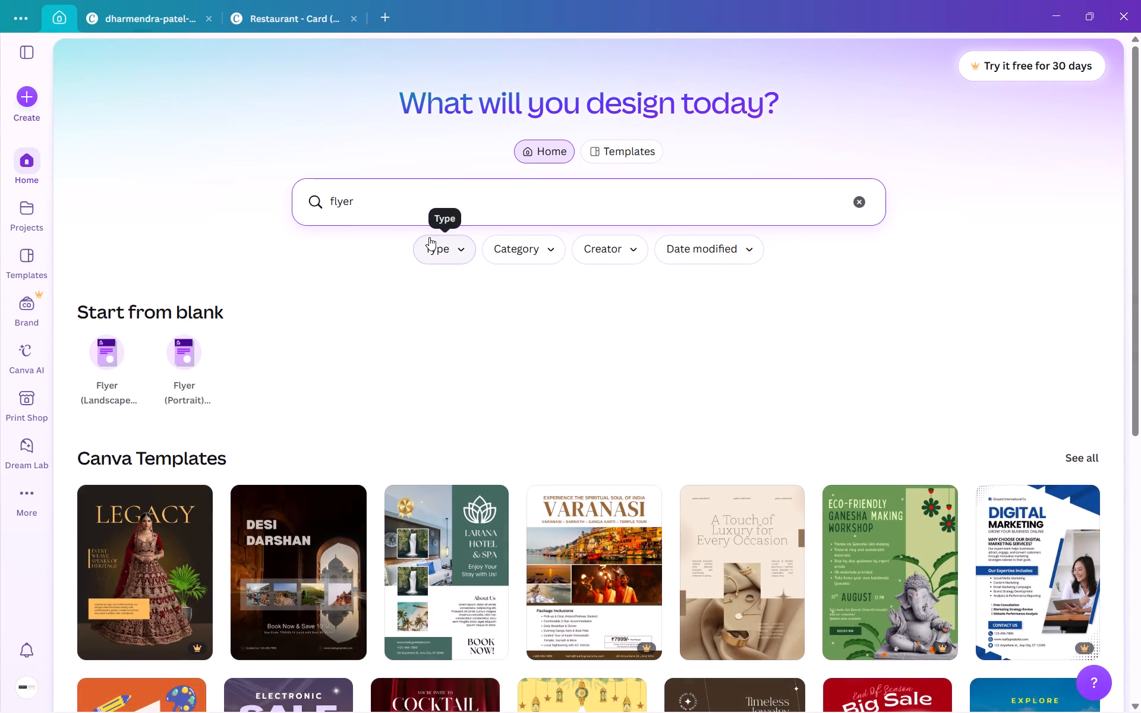
click(184, 352)
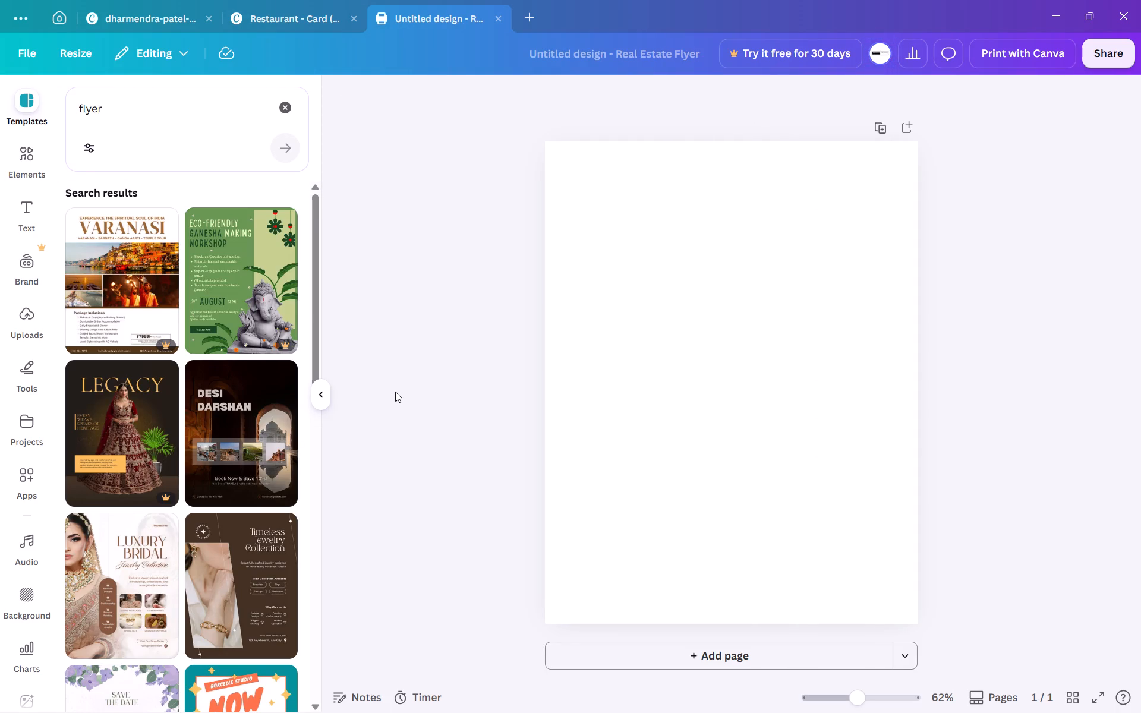
click(413, 400)
click(286, 105)
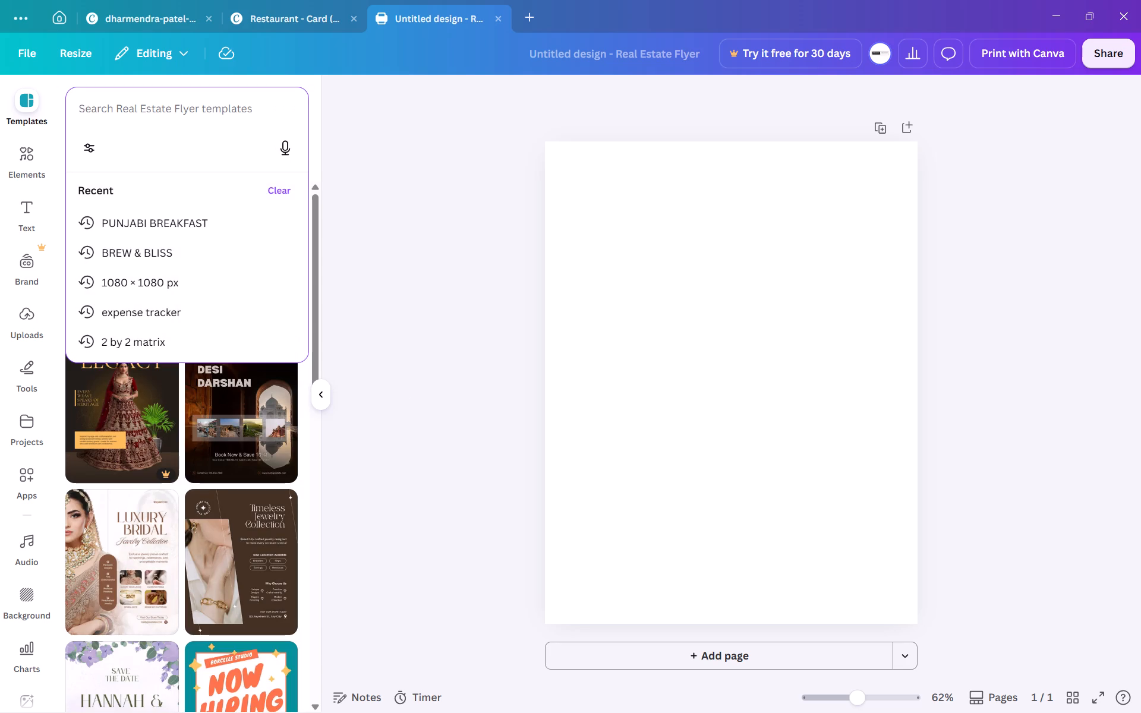
Try the orange shades #ff914d and #ff751f as the page background and settle on peach #ffbd59.
click(673, 298)
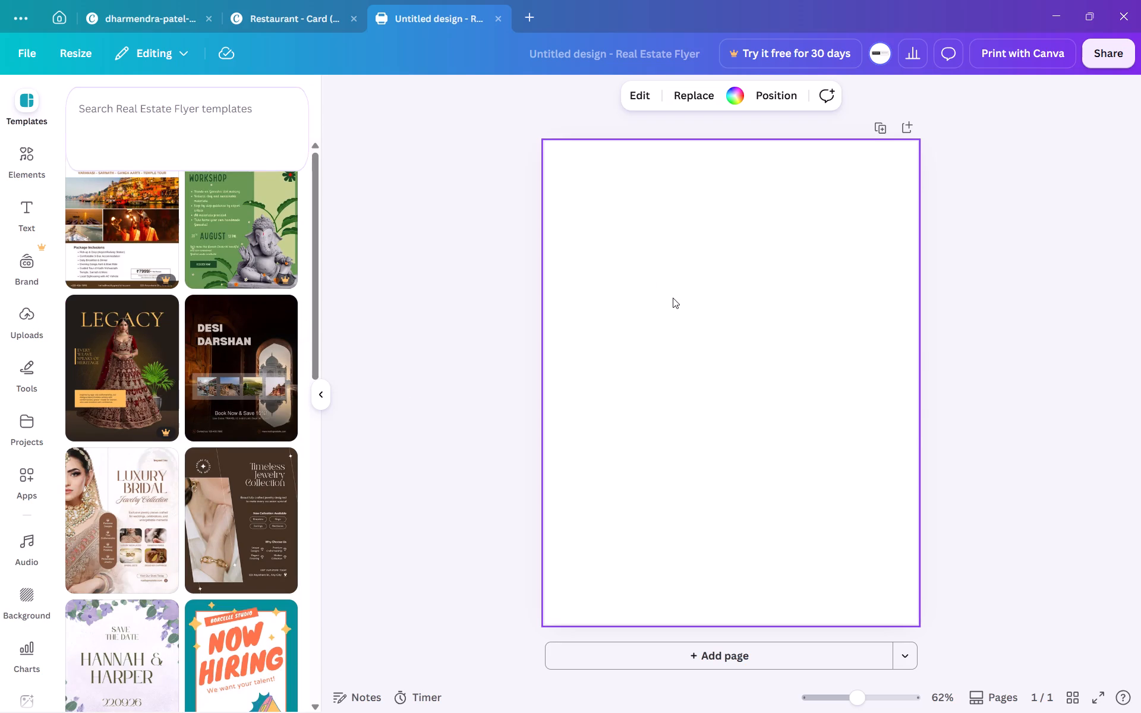
click(729, 90)
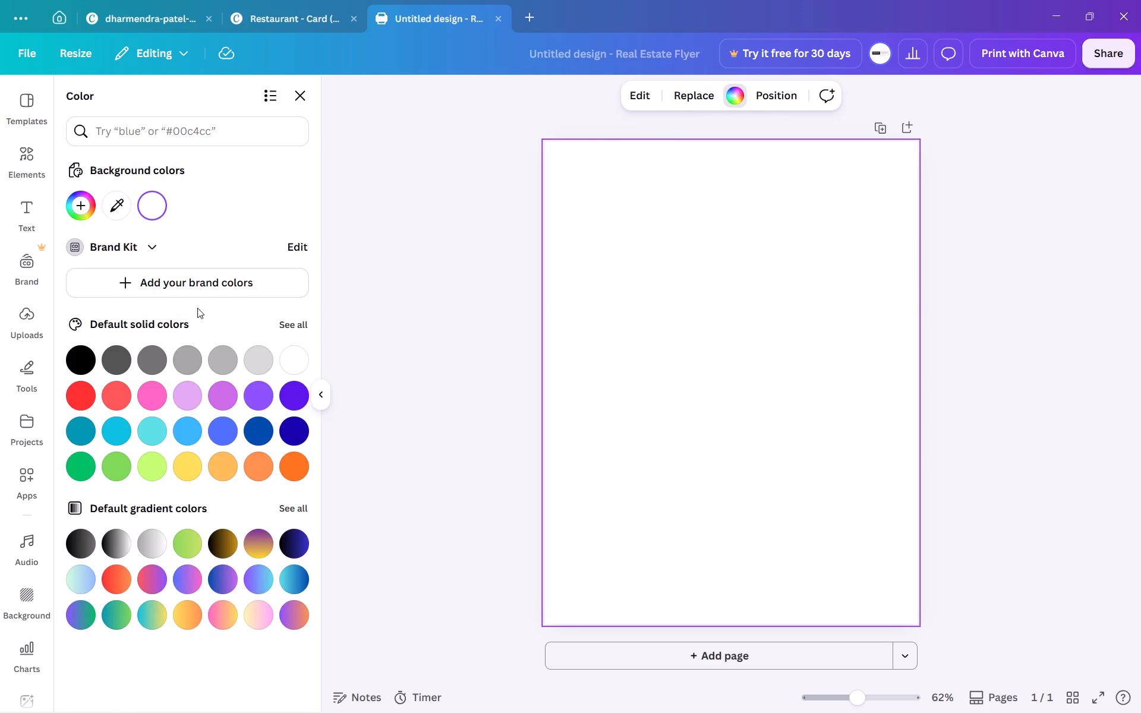
scroll(224, 503, down, 1)
click(194, 138)
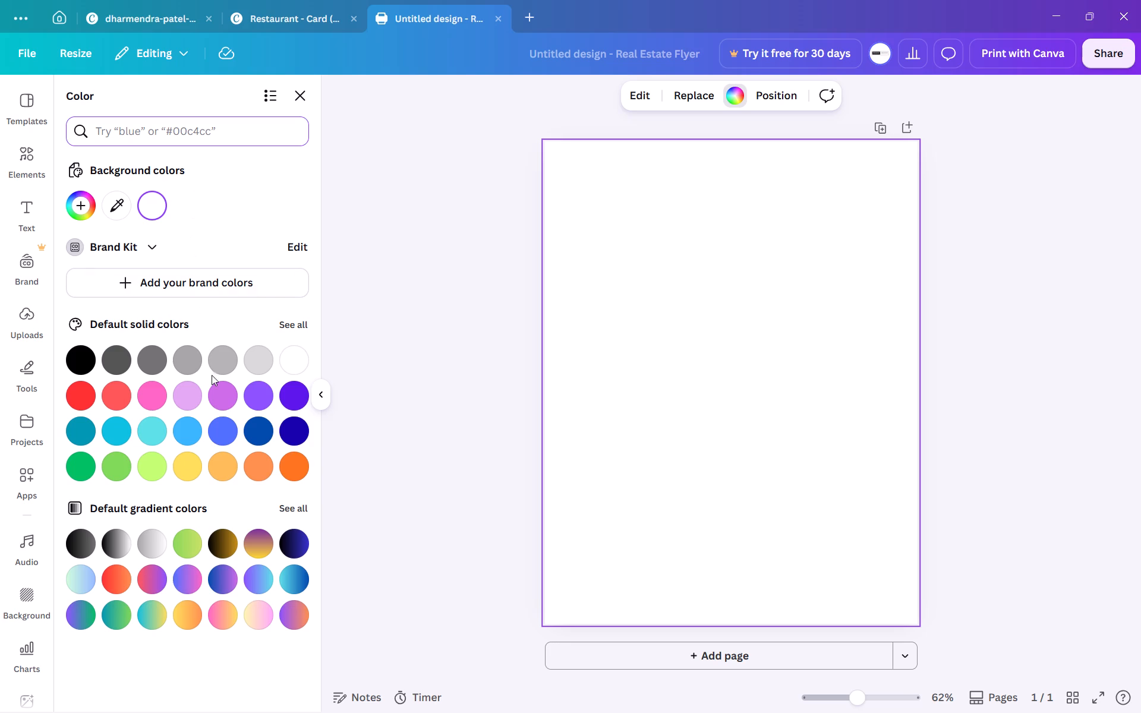
scroll(183, 479, down, 3)
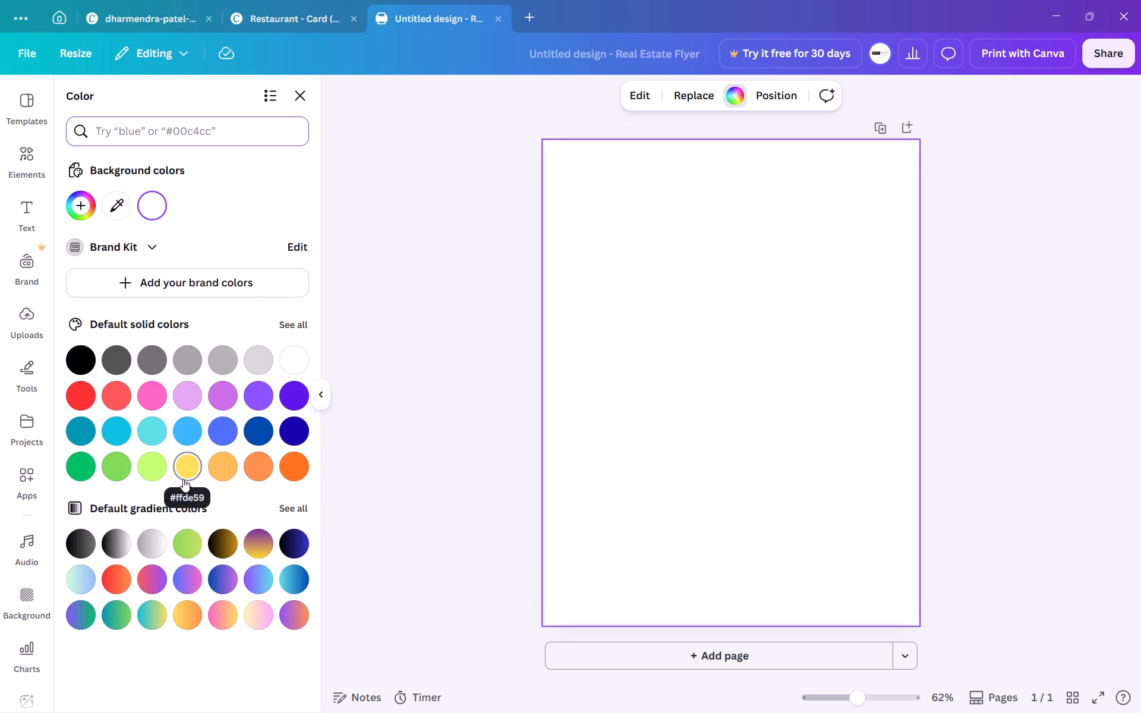
scroll(183, 479, down, 3)
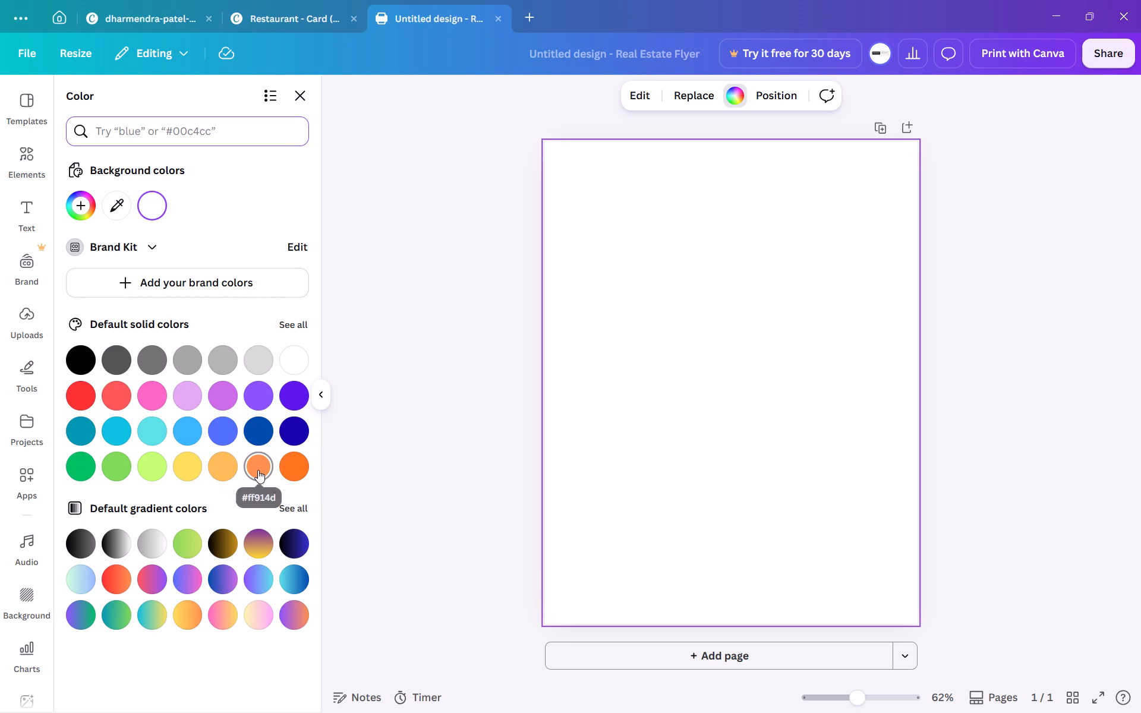
click(258, 470)
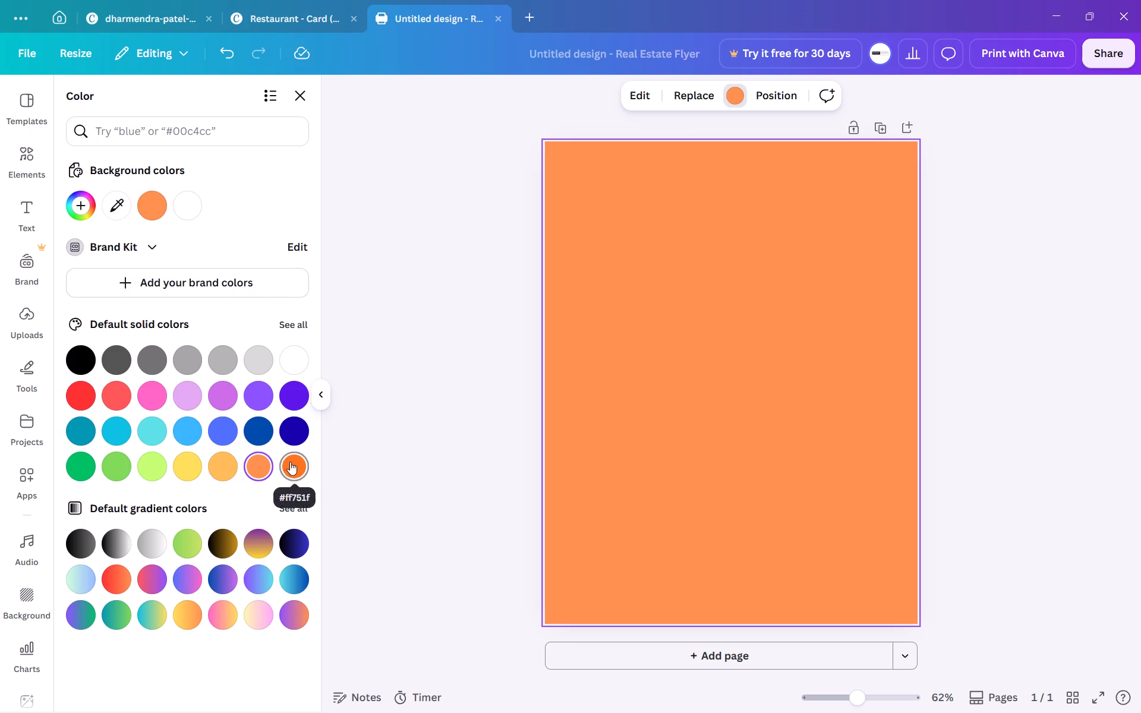
click(296, 463)
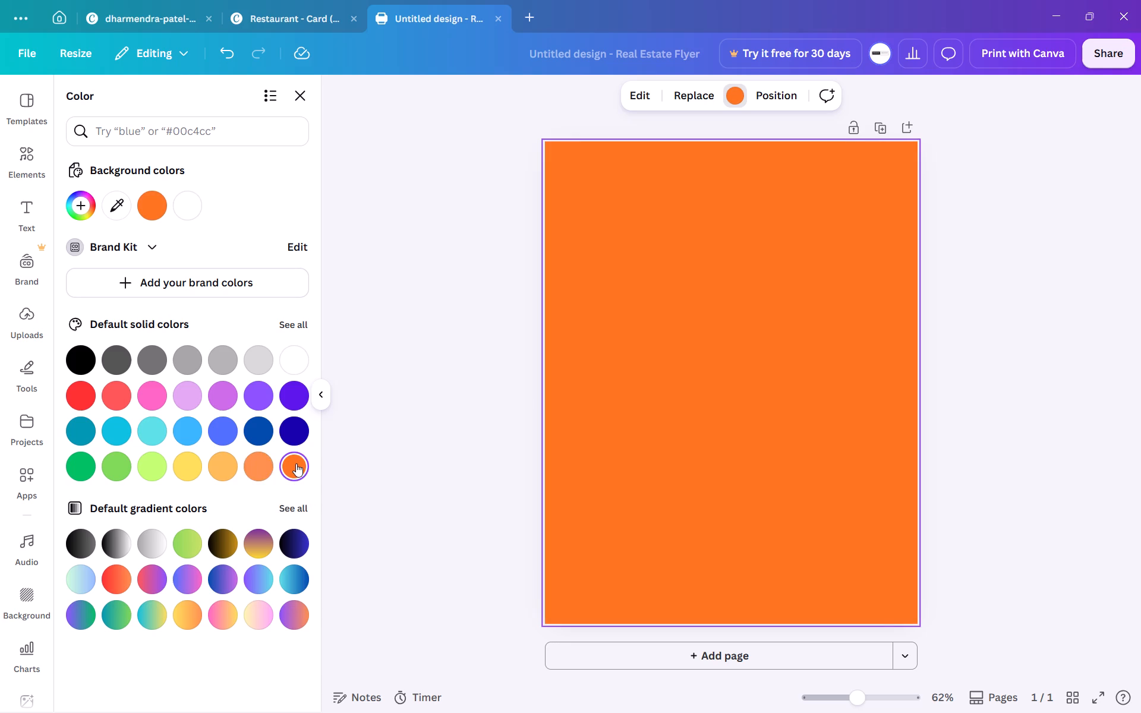
click(237, 463)
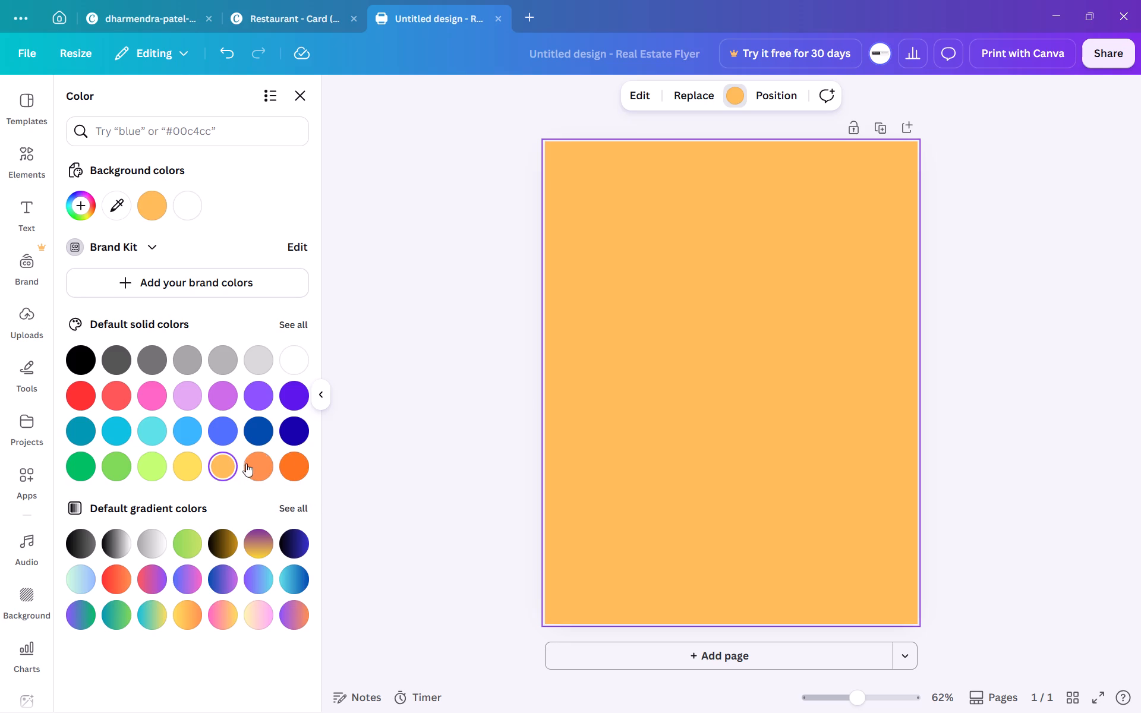
click(259, 462)
click(226, 466)
click(257, 467)
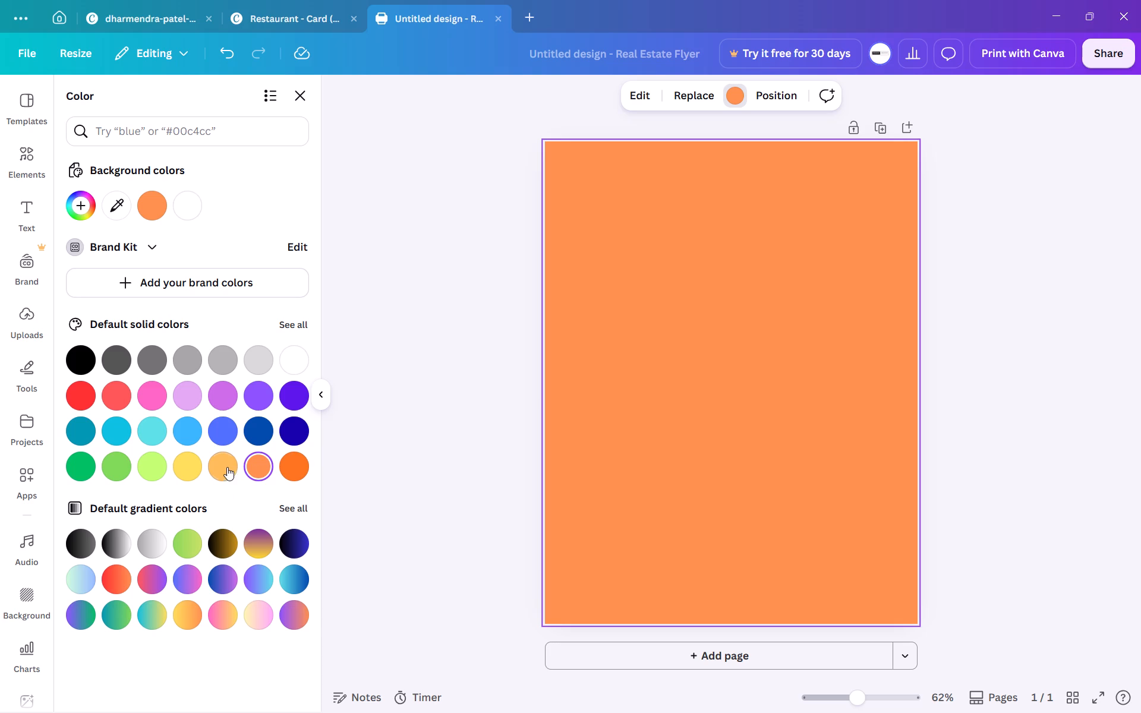
click(225, 468)
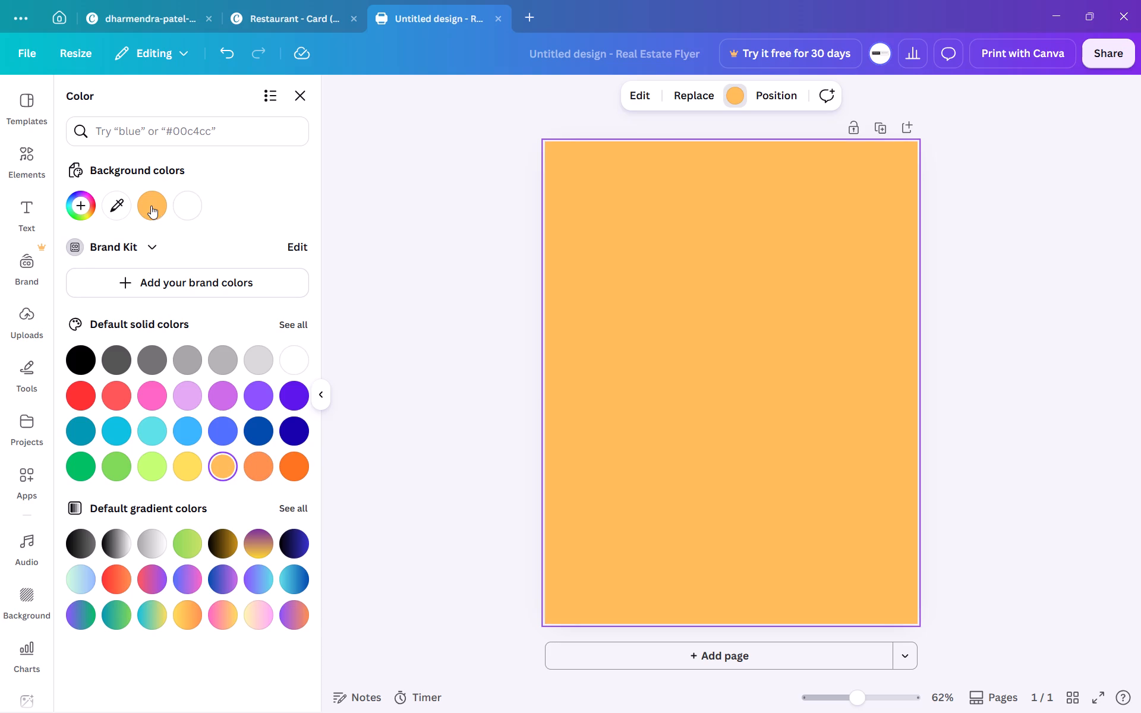
click(151, 204)
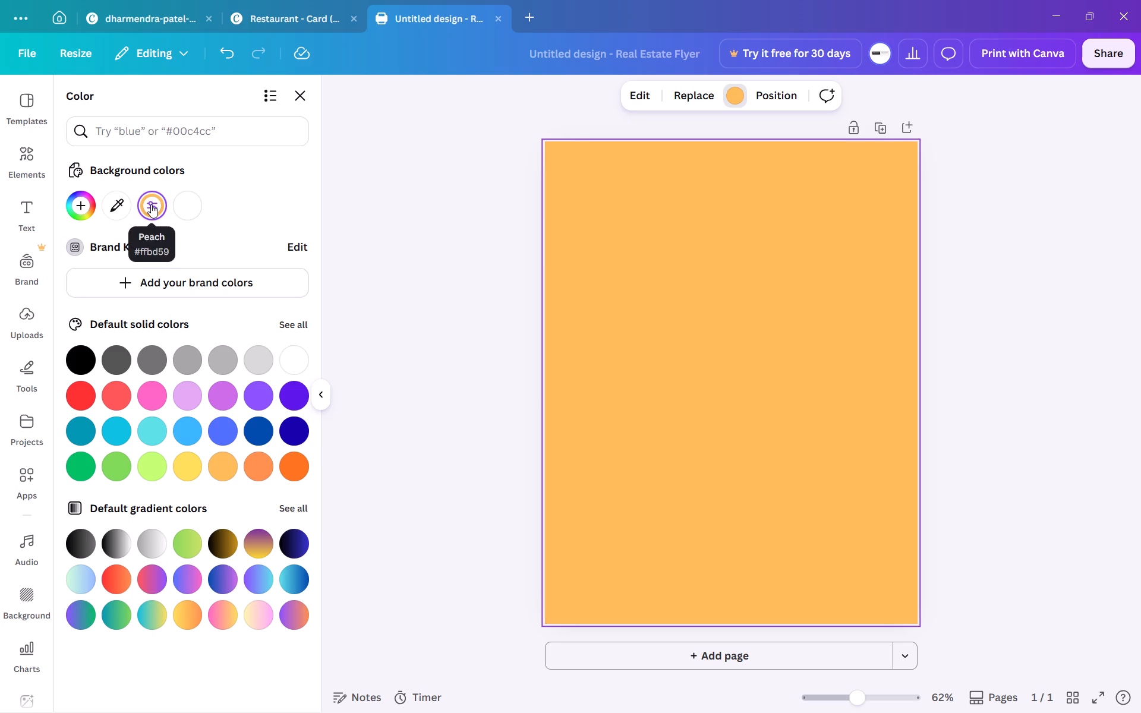
click(296, 102)
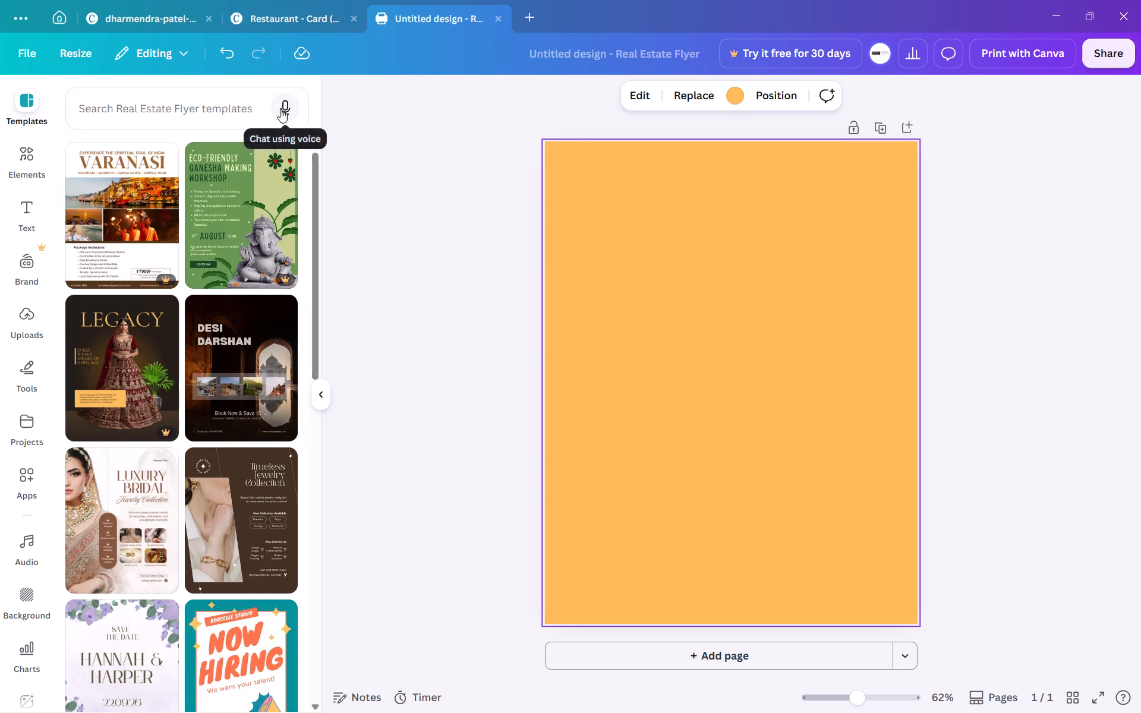
click(159, 113)
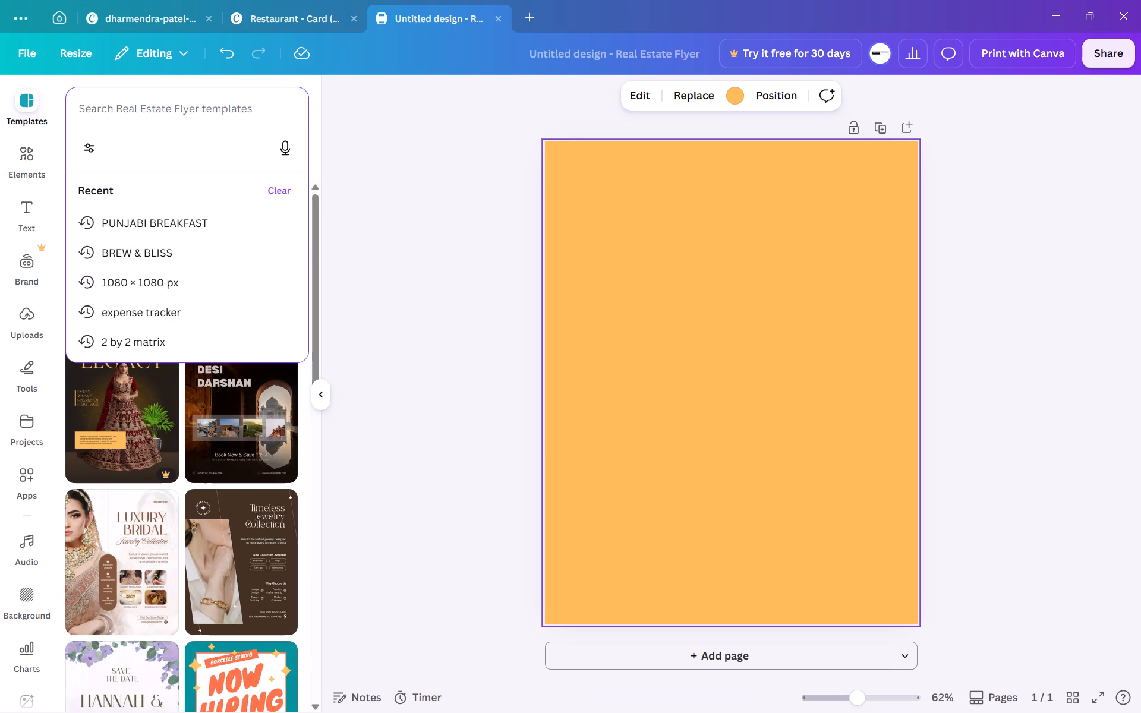
Add the basic triangle shape to the page and place it centred against the page's bottom edge.
click(29, 171)
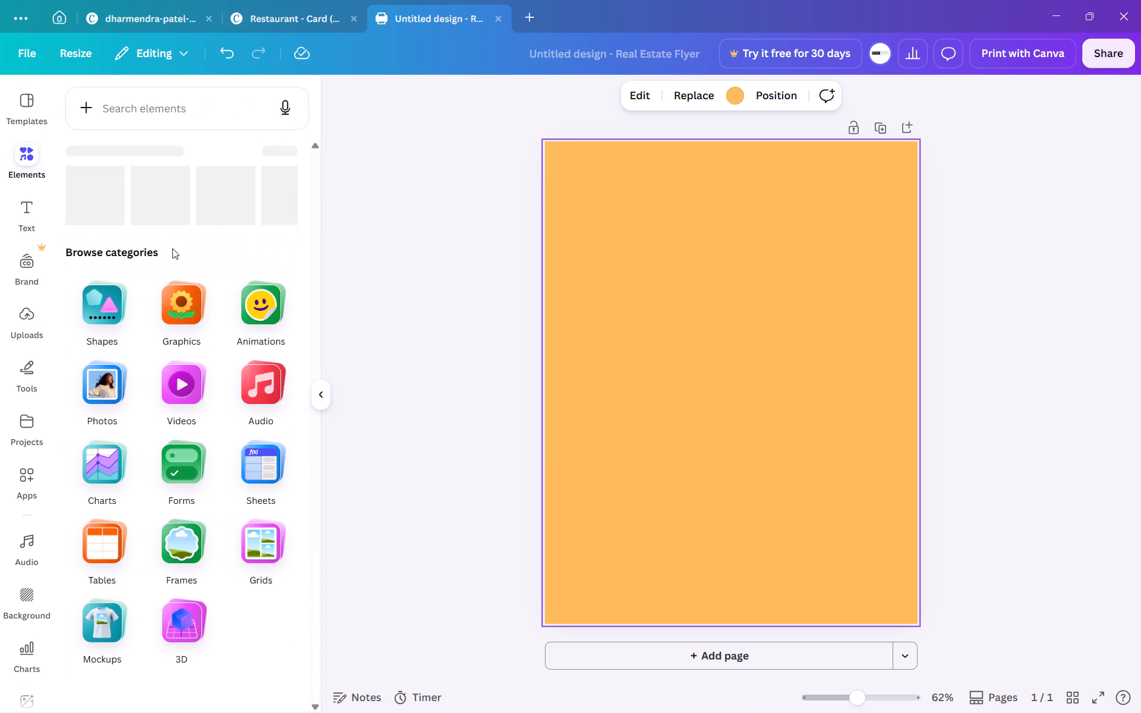
click(101, 313)
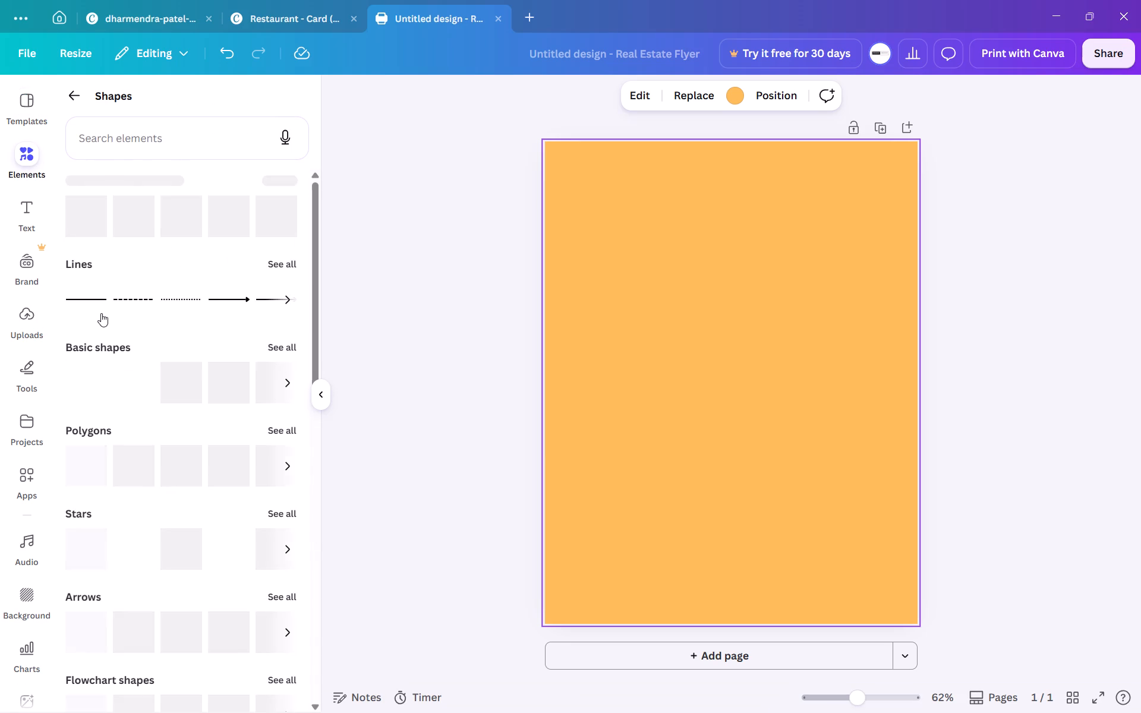
click(225, 381)
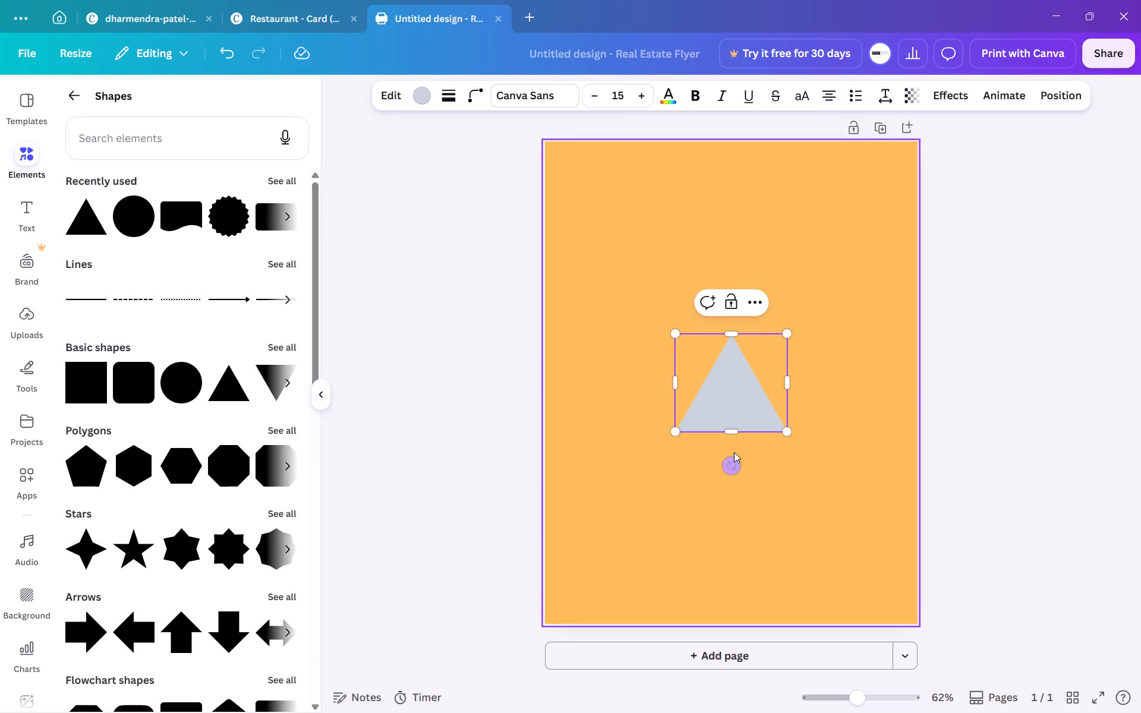
click(769, 481)
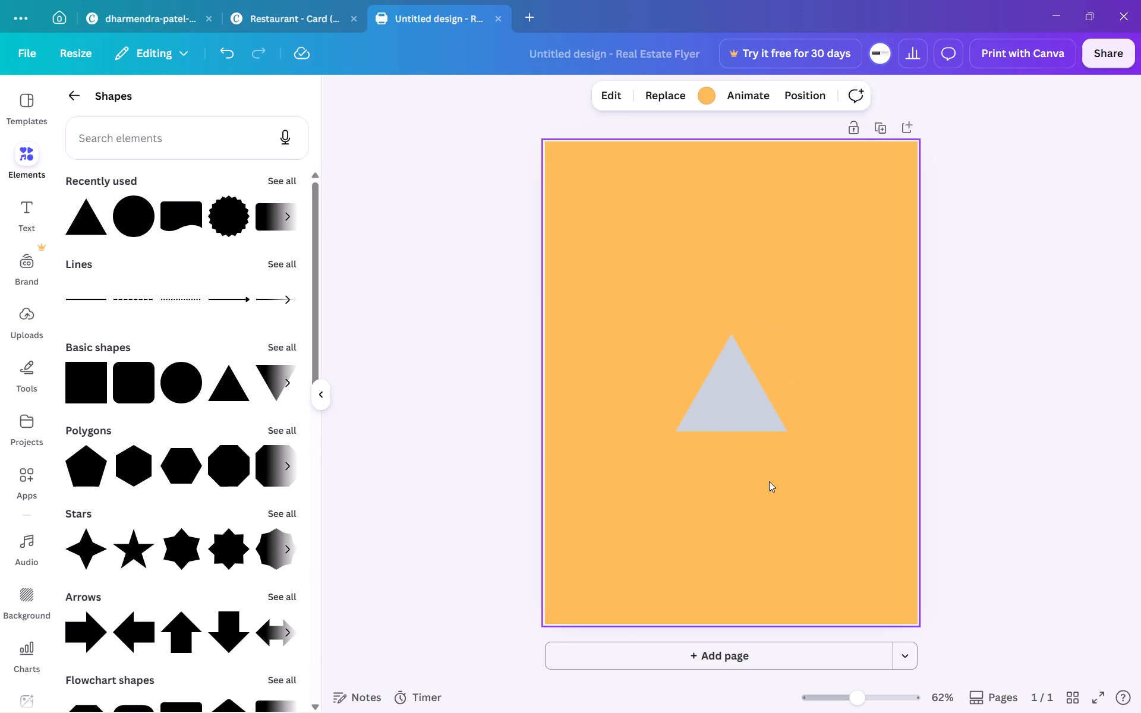
drag(736, 386, 727, 529)
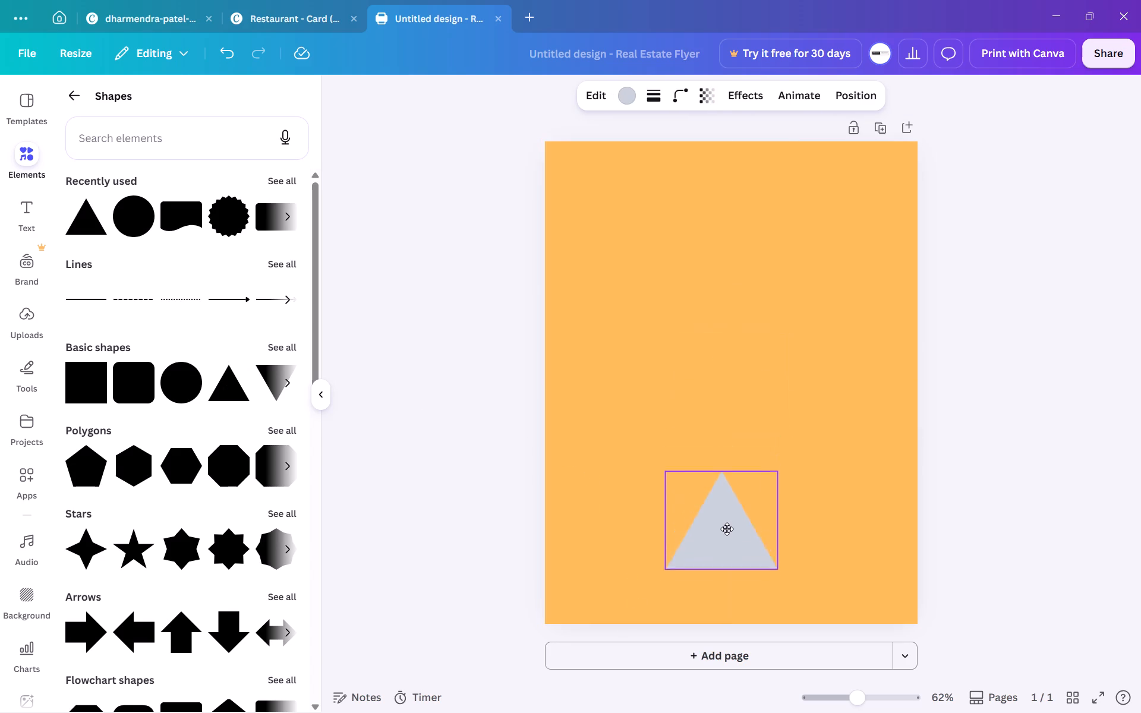
drag(727, 529, 733, 576)
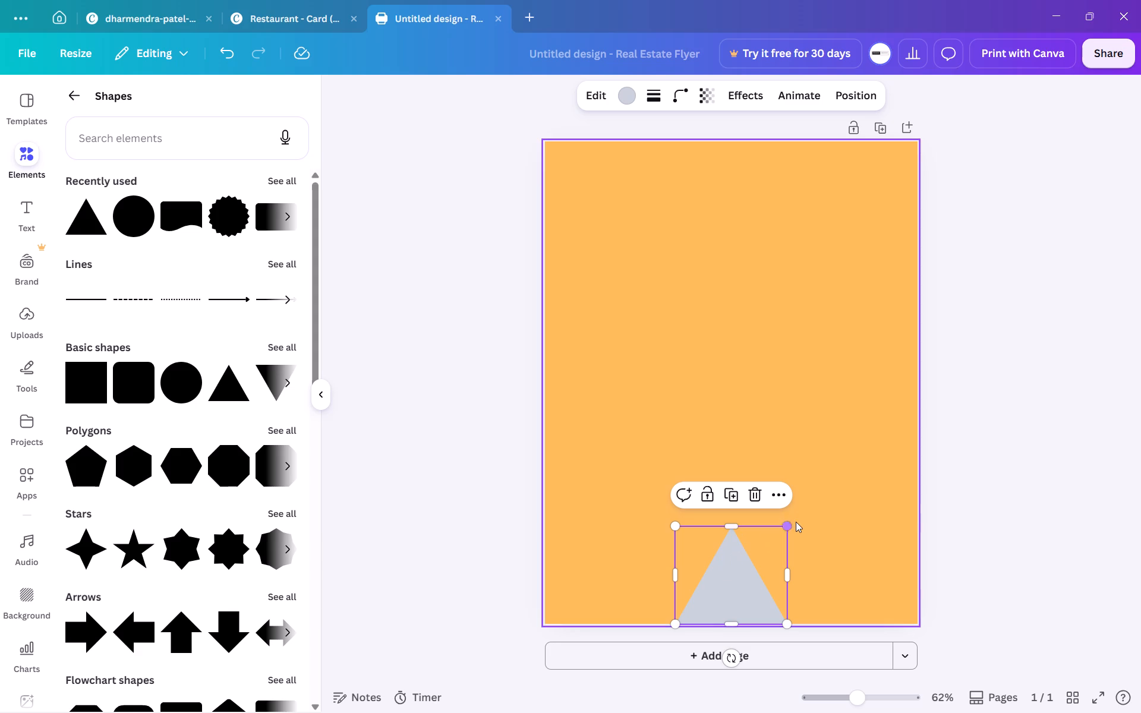
Enlarge the triangle to roughly three quarters of the page width and centre it along the page's bottom edge.
drag(787, 525, 859, 430)
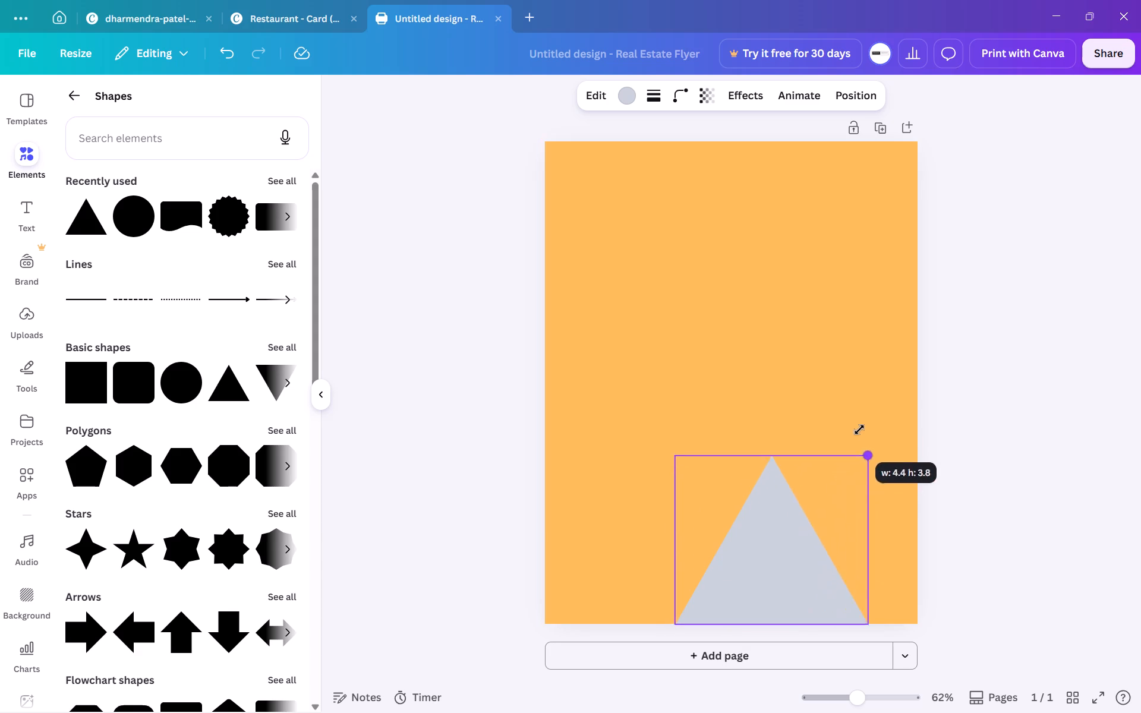
drag(859, 430, 928, 365)
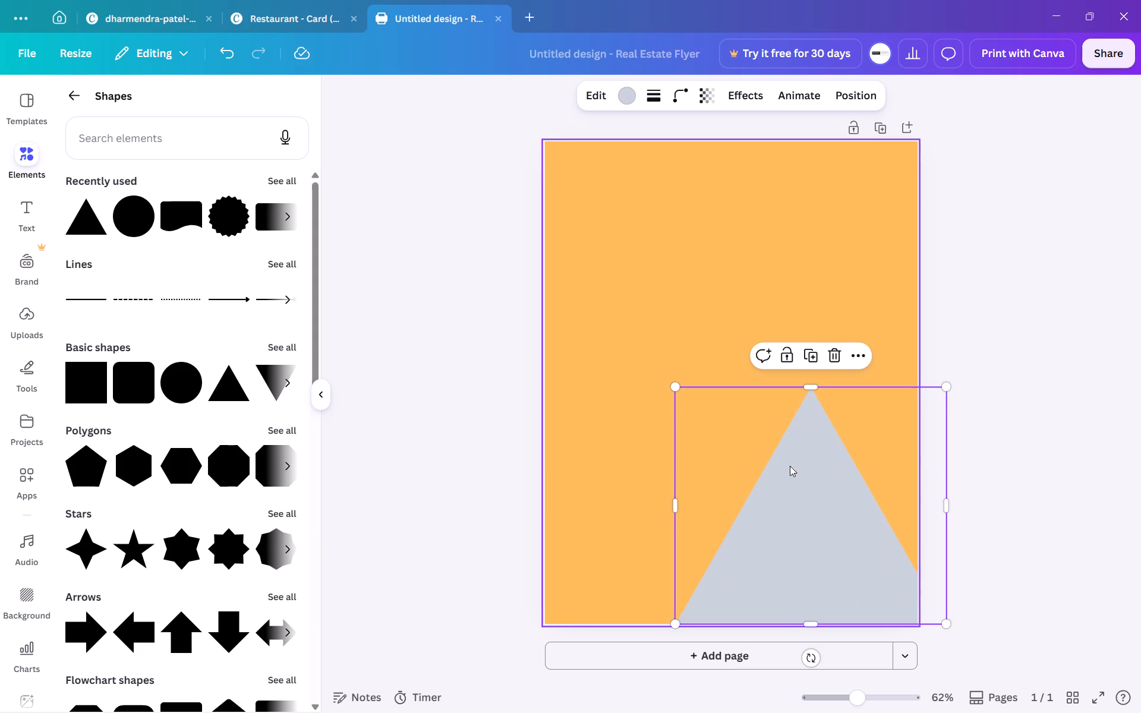
drag(787, 468, 701, 469)
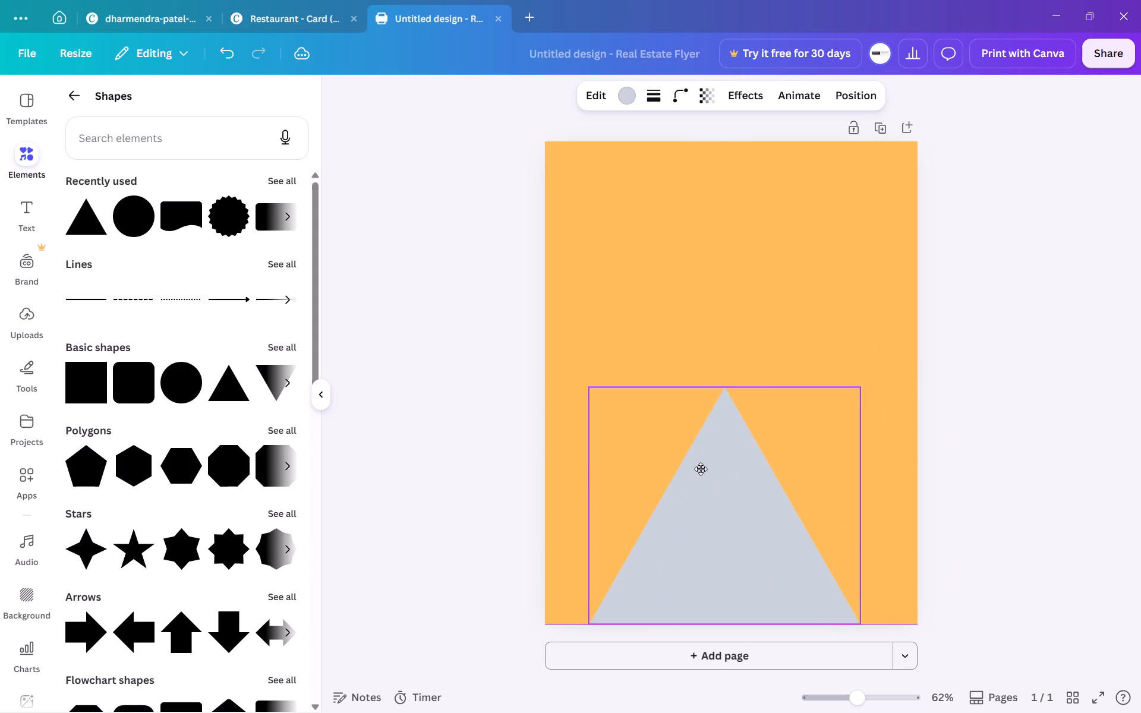
drag(701, 469, 708, 469)
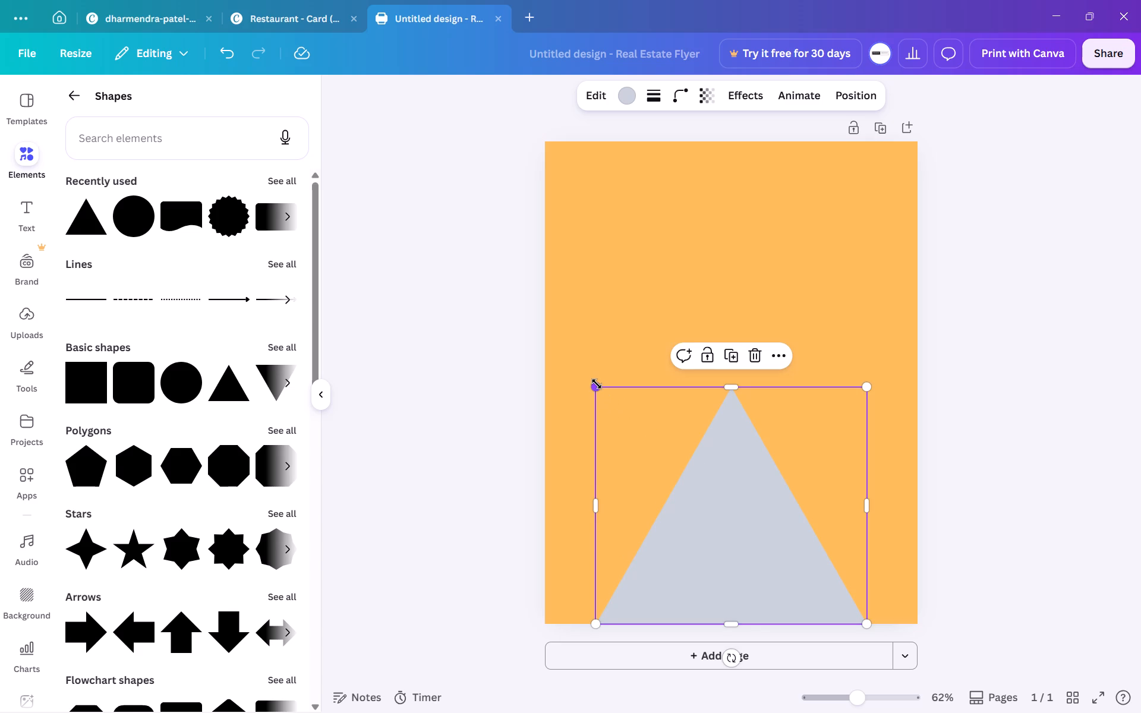
drag(597, 384, 544, 311)
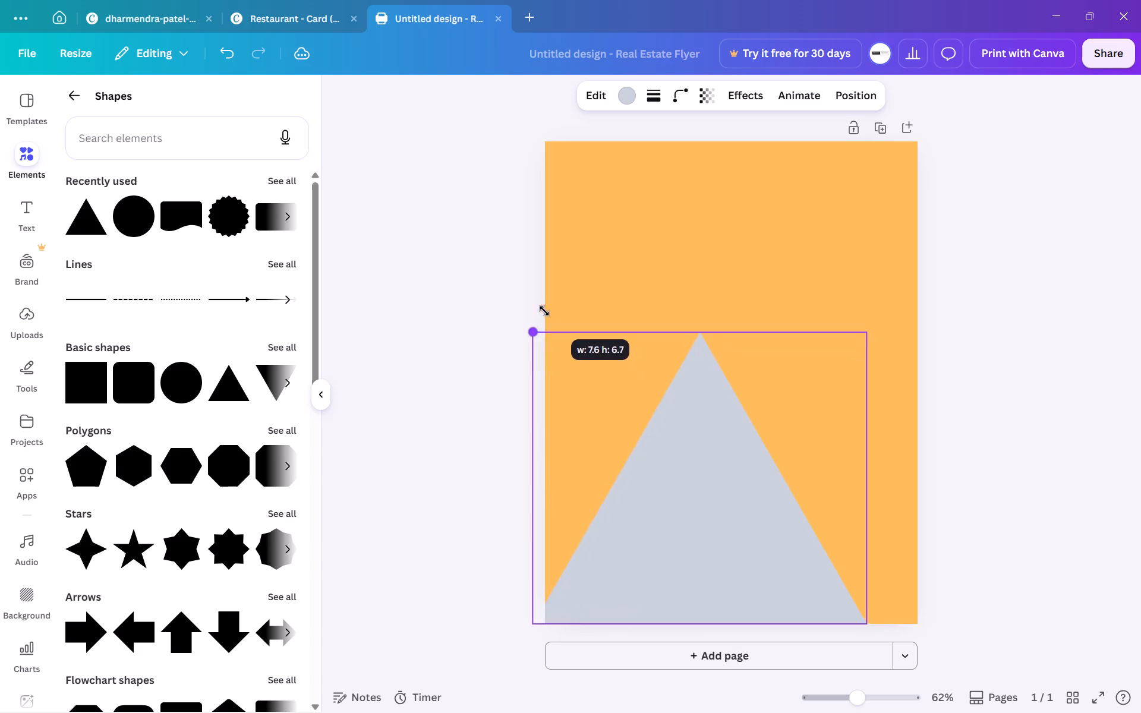
drag(544, 311, 584, 332)
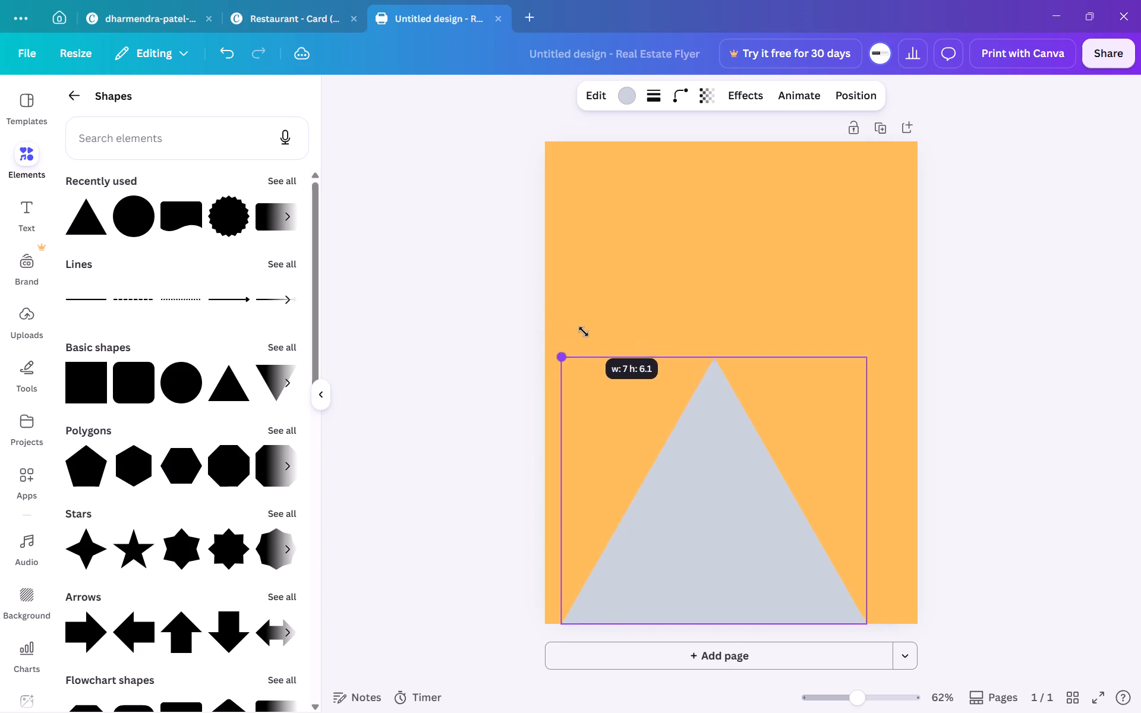
drag(584, 332, 605, 348)
click(681, 516)
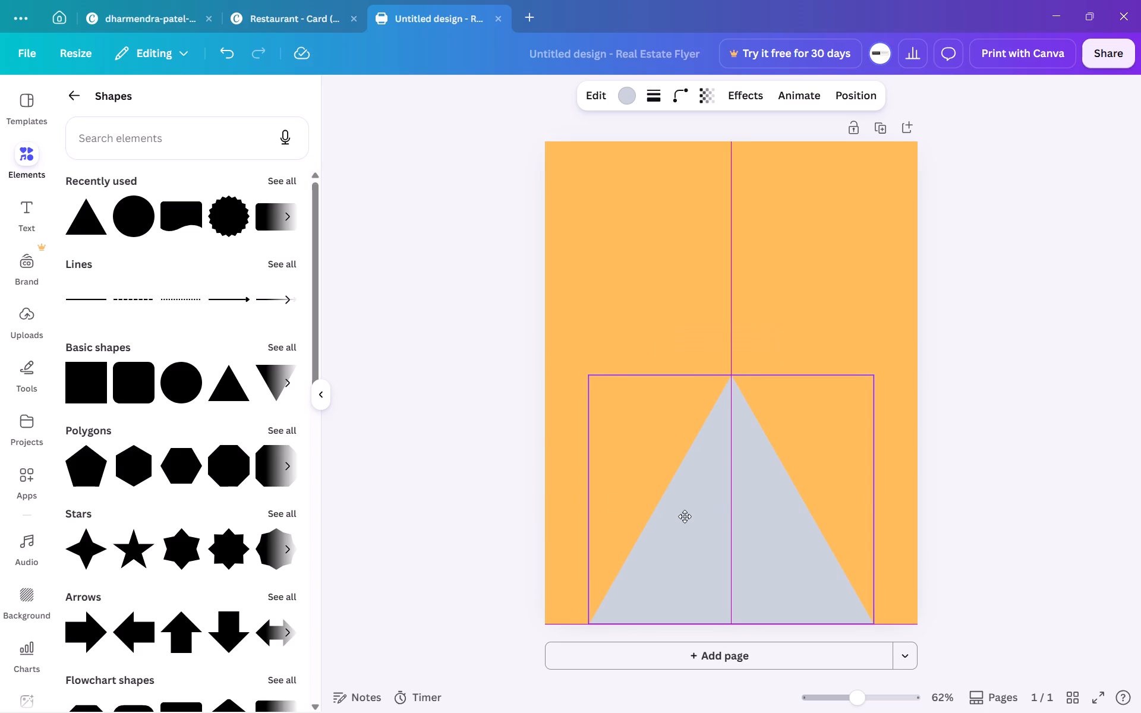
click(431, 490)
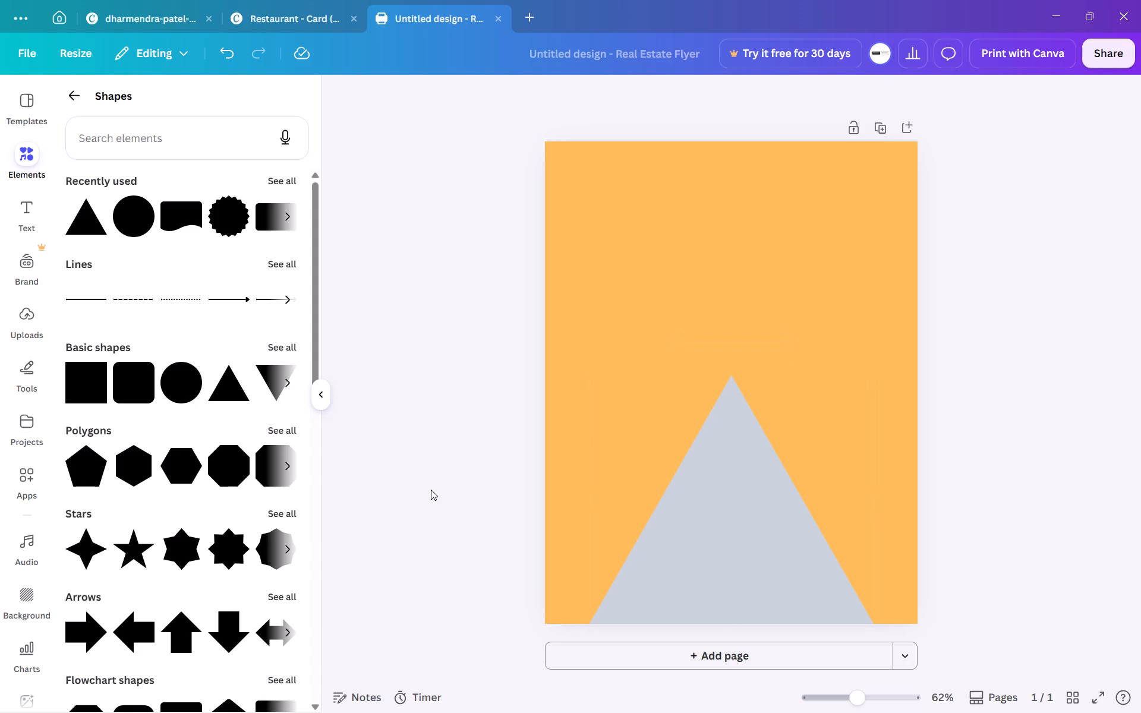
Shrink the triangle slightly and recentre it horizontally against the page's bottom edge.
click(710, 580)
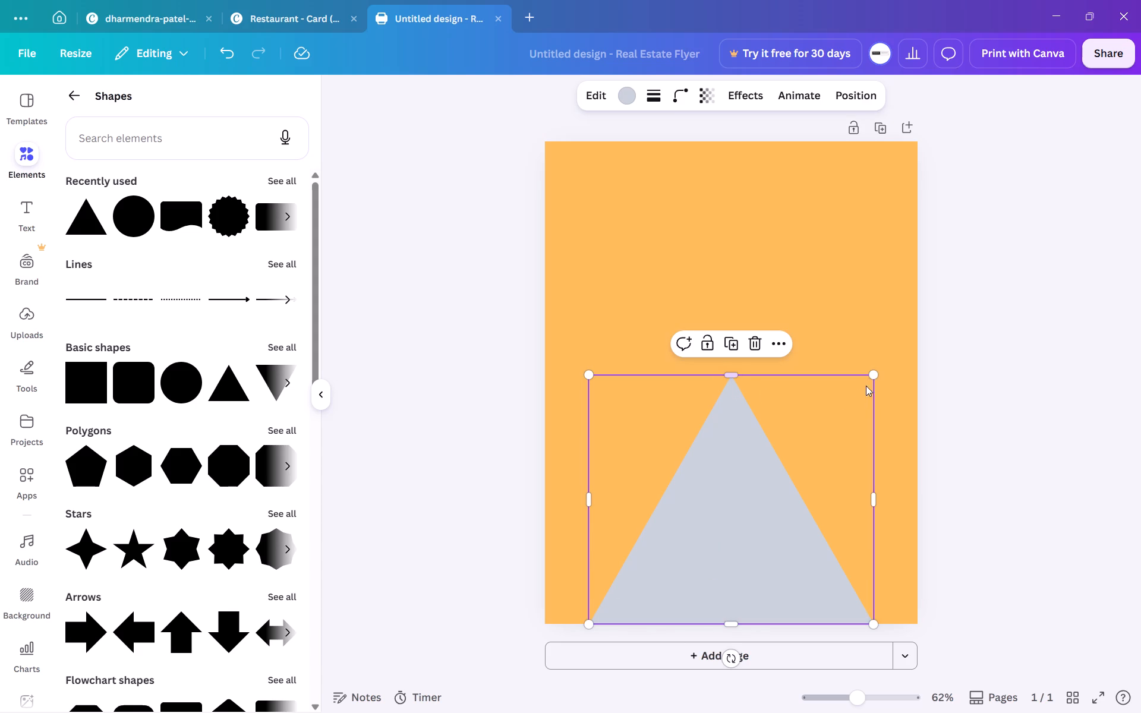
click(872, 378)
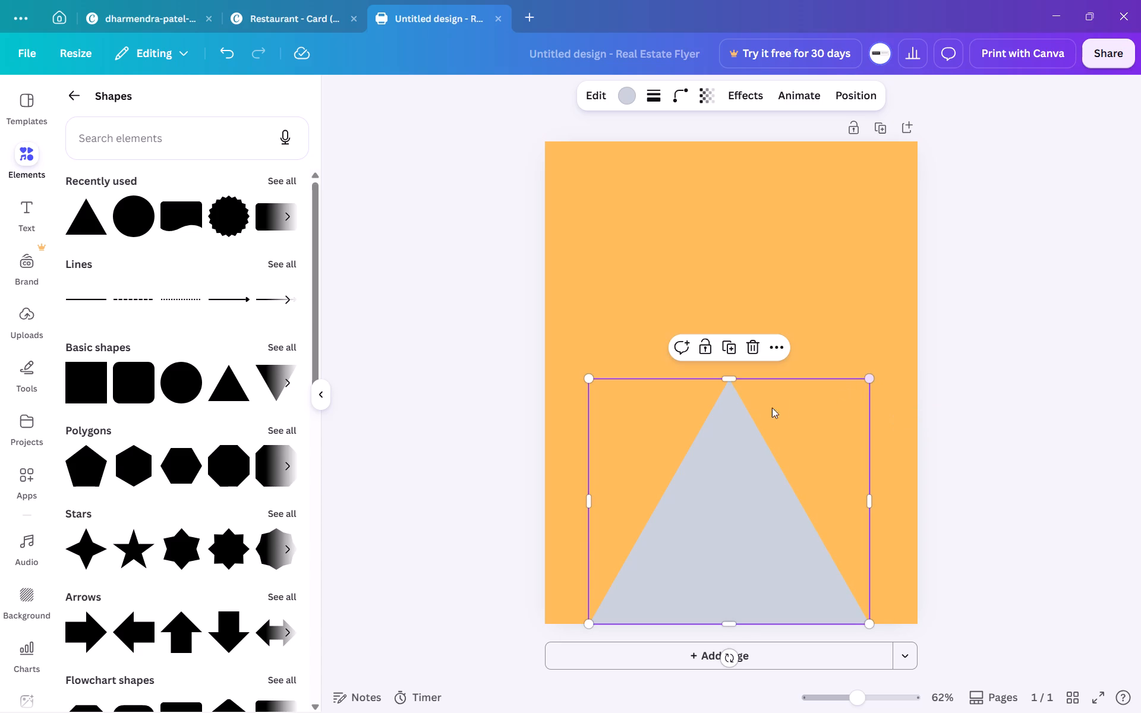
drag(870, 376, 868, 381)
drag(868, 381, 861, 396)
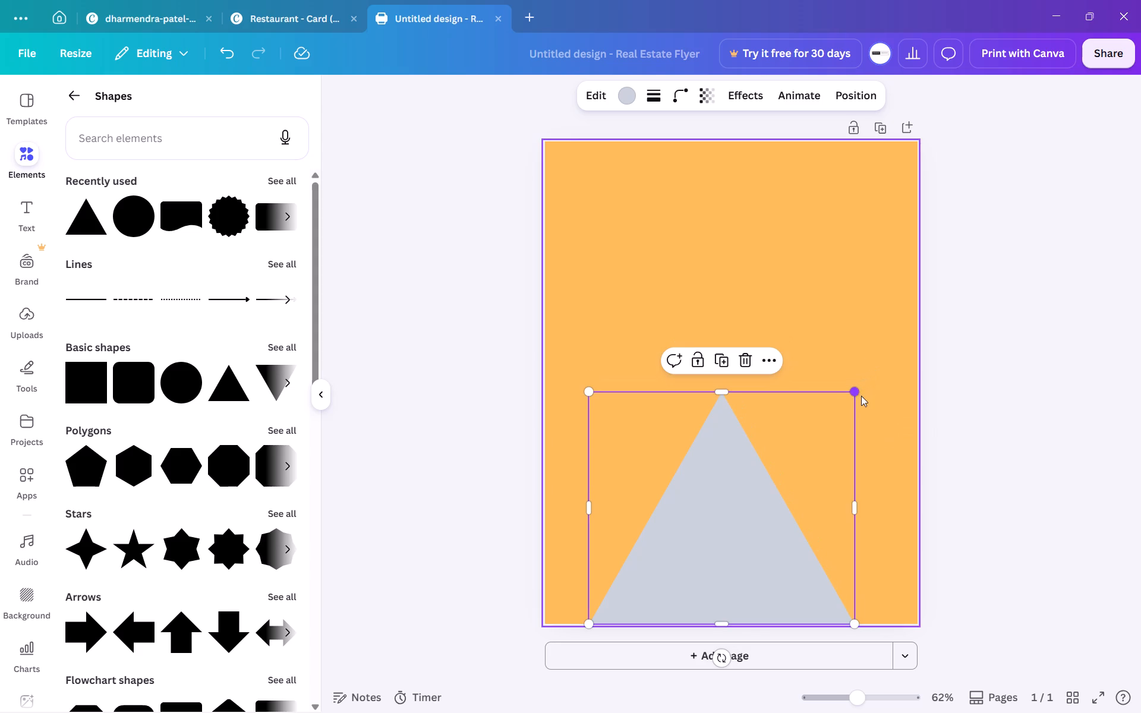
drag(758, 506, 764, 506)
click(764, 506)
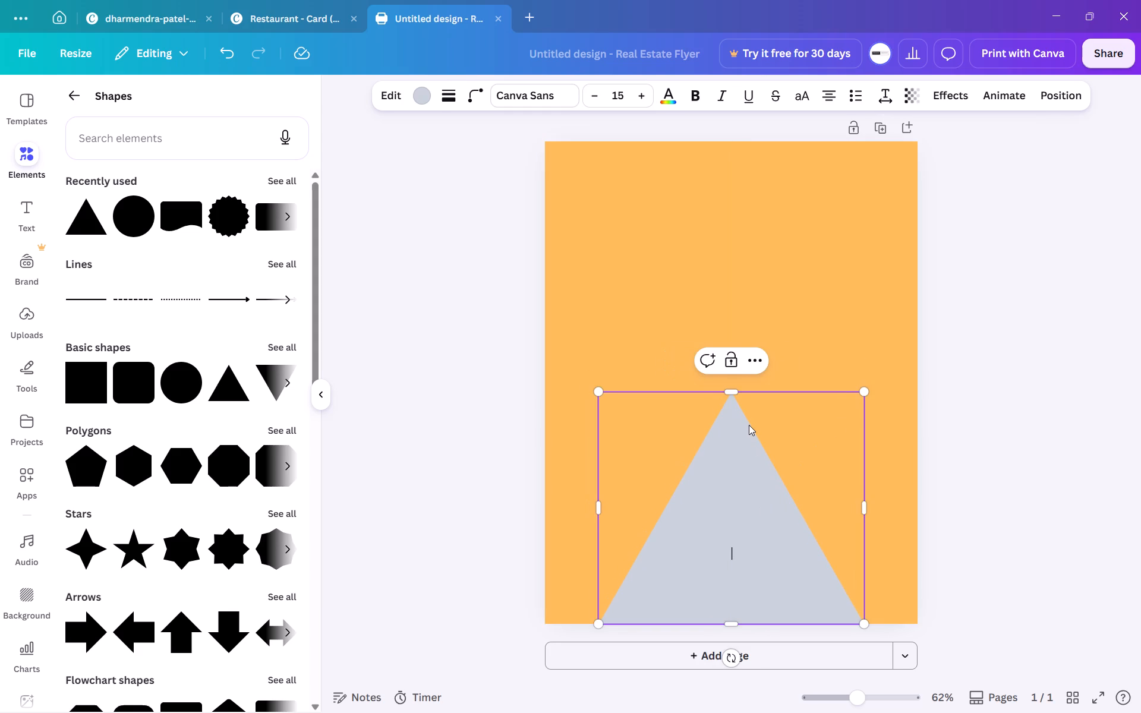
click(749, 425)
click(628, 323)
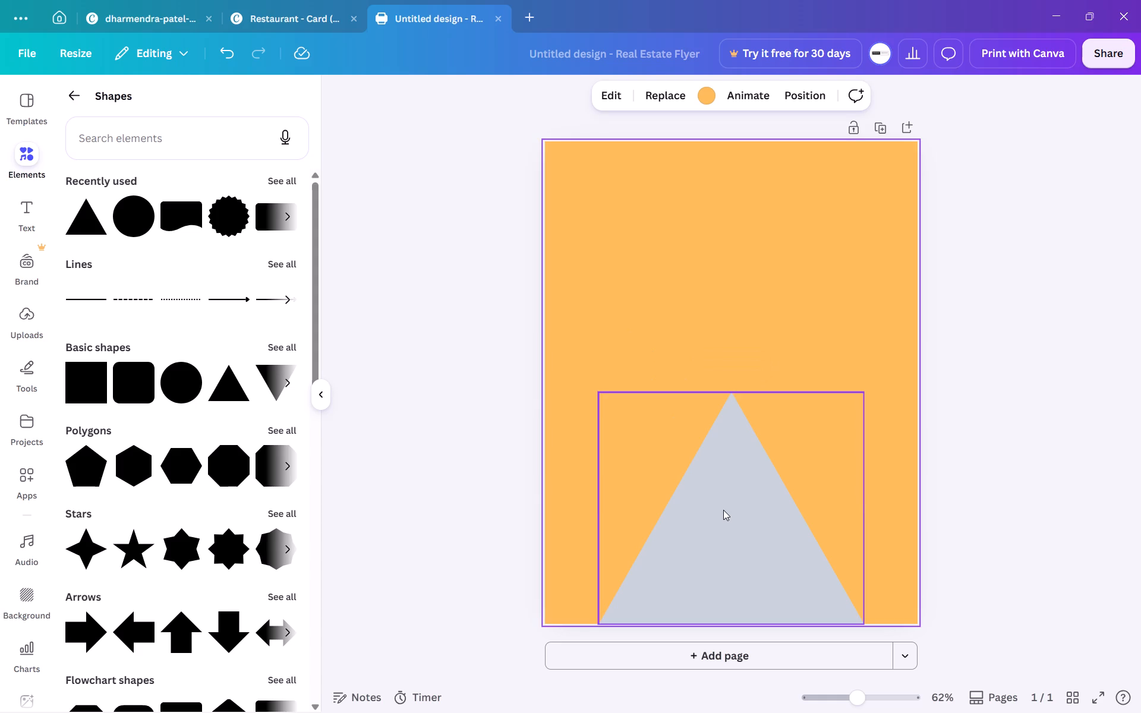
click(723, 510)
click(453, 518)
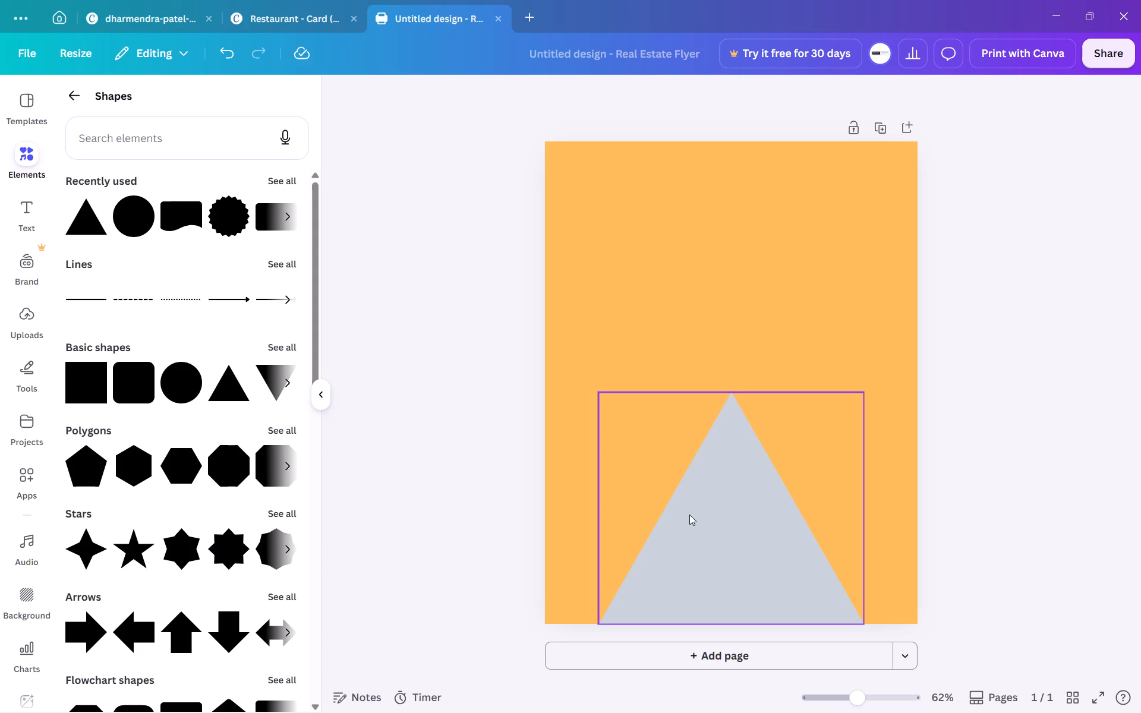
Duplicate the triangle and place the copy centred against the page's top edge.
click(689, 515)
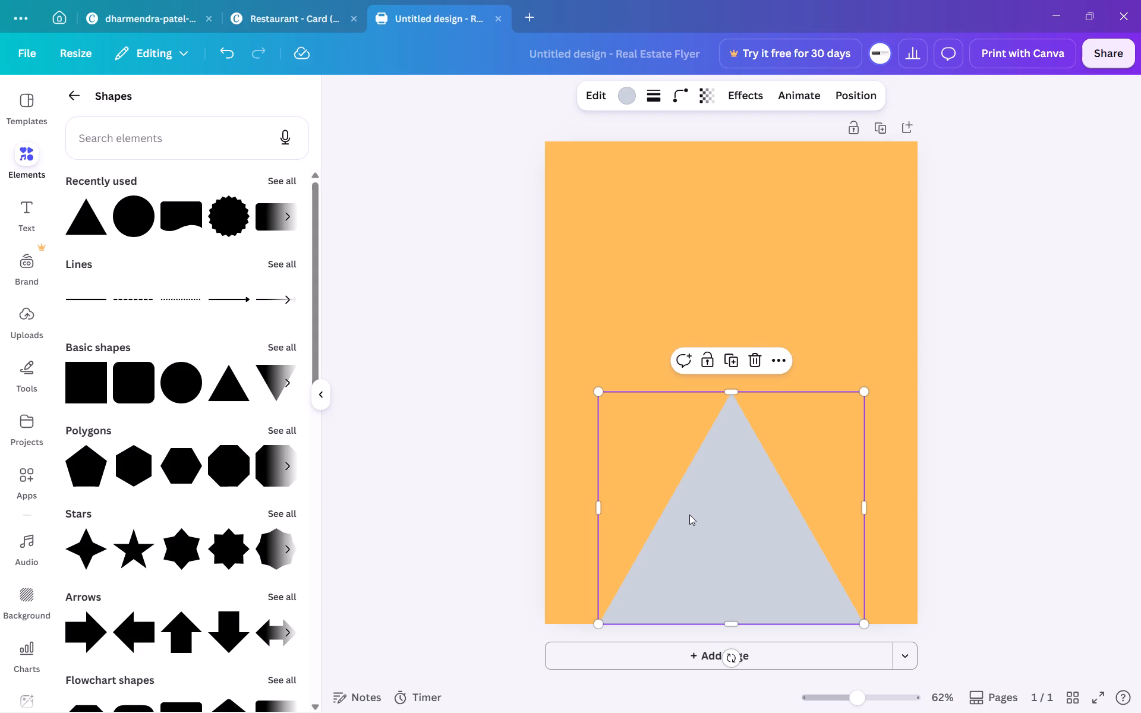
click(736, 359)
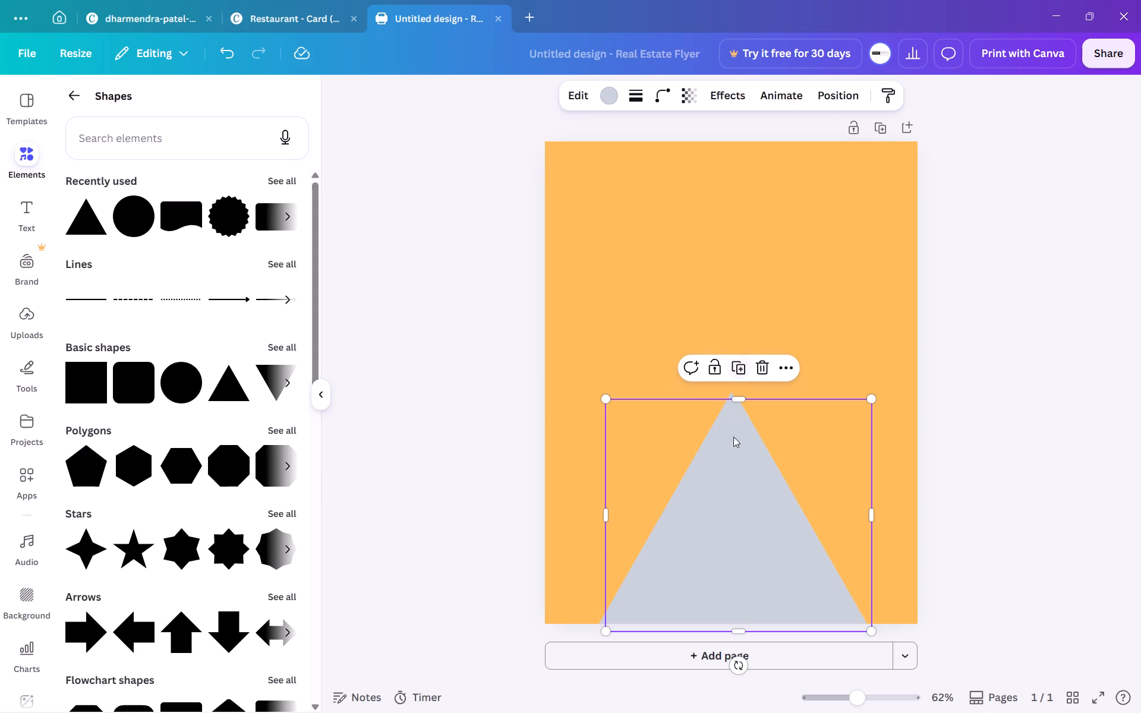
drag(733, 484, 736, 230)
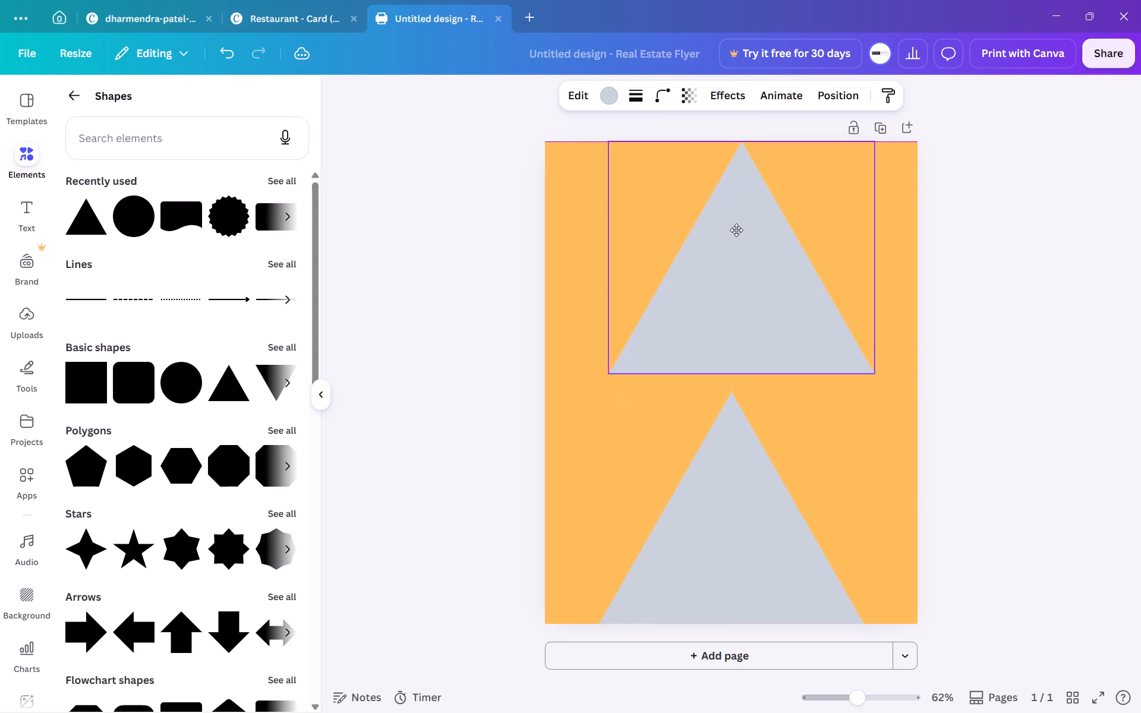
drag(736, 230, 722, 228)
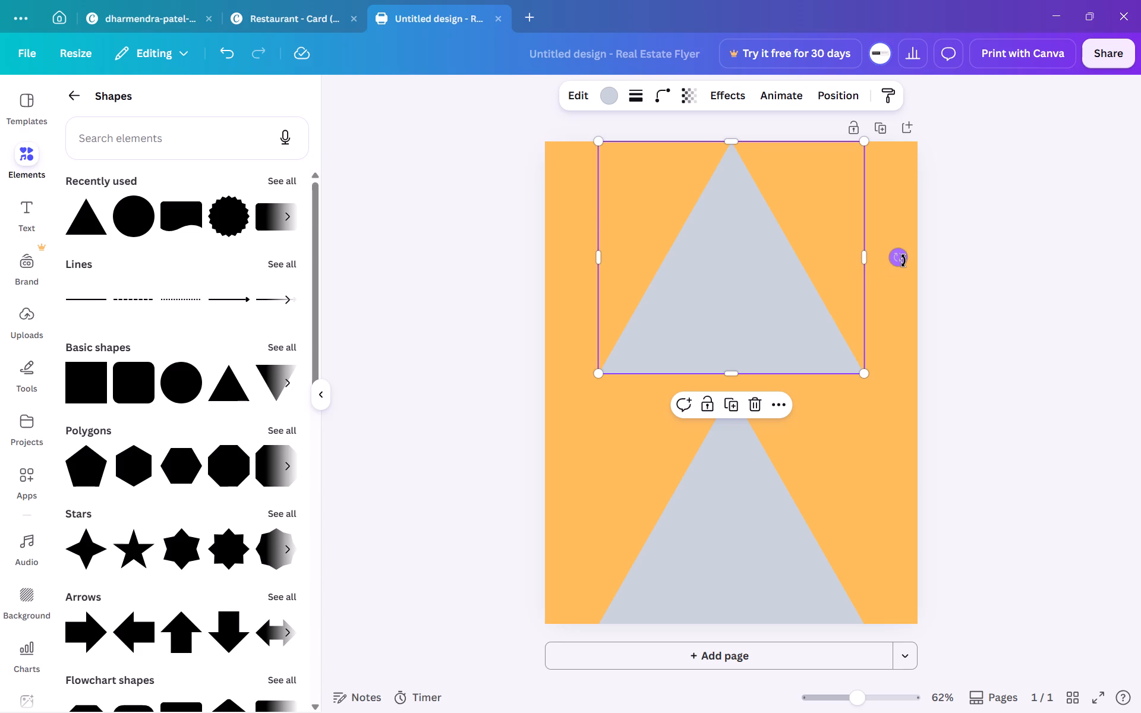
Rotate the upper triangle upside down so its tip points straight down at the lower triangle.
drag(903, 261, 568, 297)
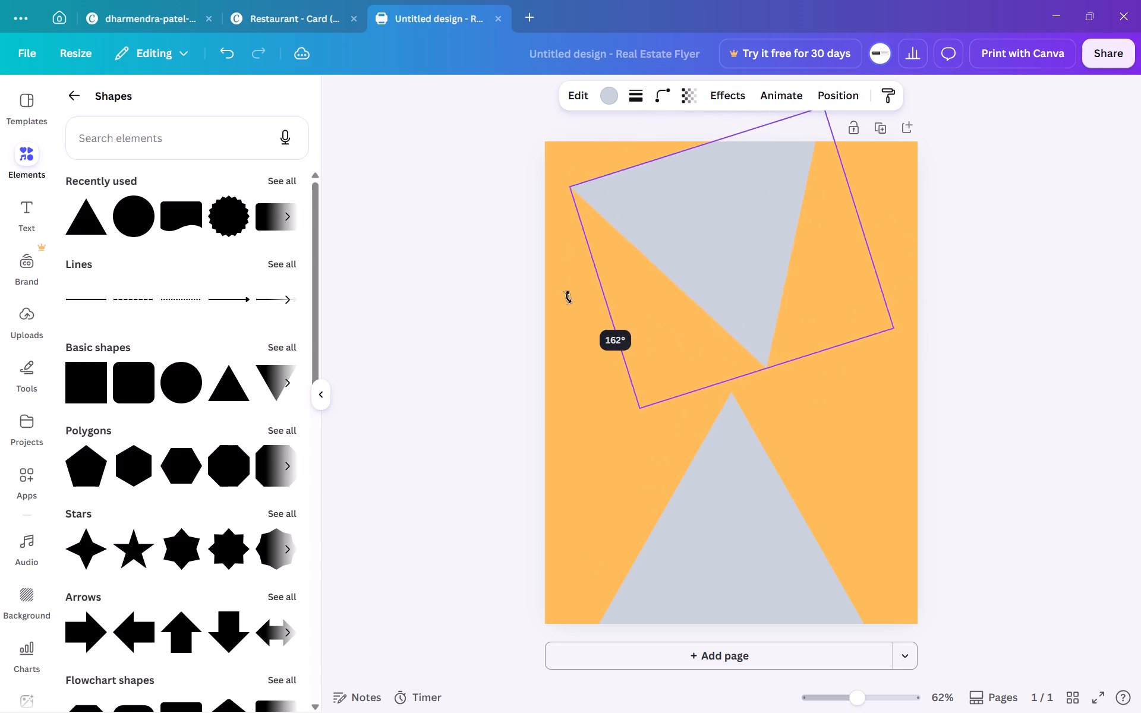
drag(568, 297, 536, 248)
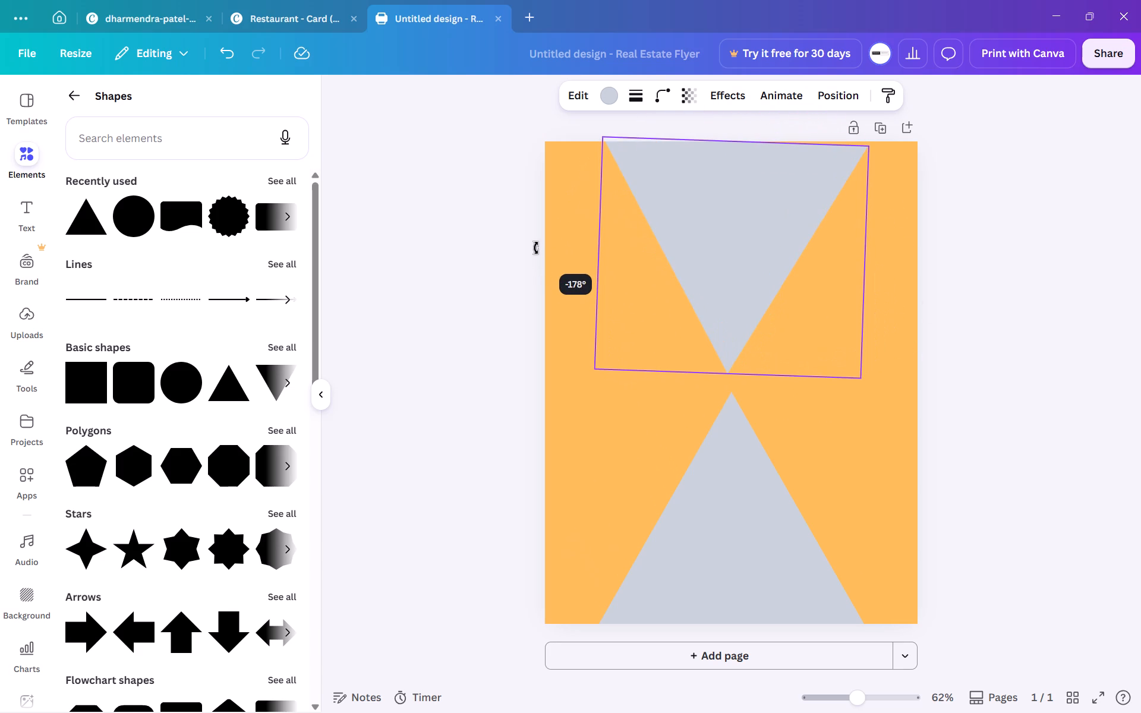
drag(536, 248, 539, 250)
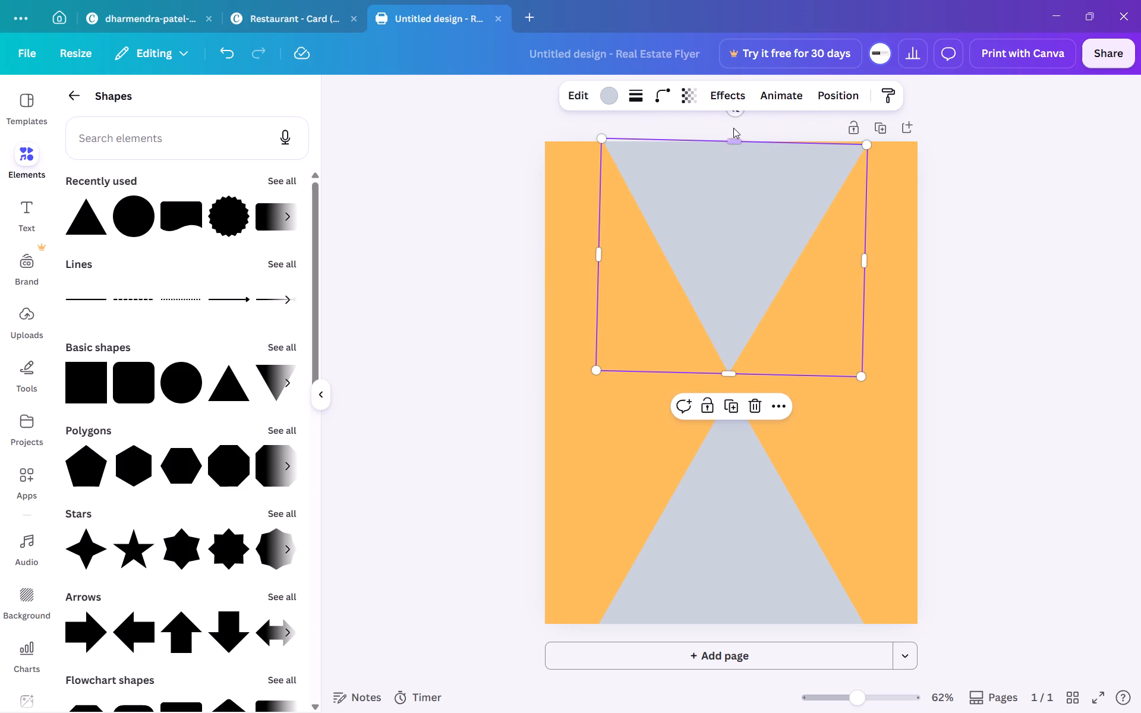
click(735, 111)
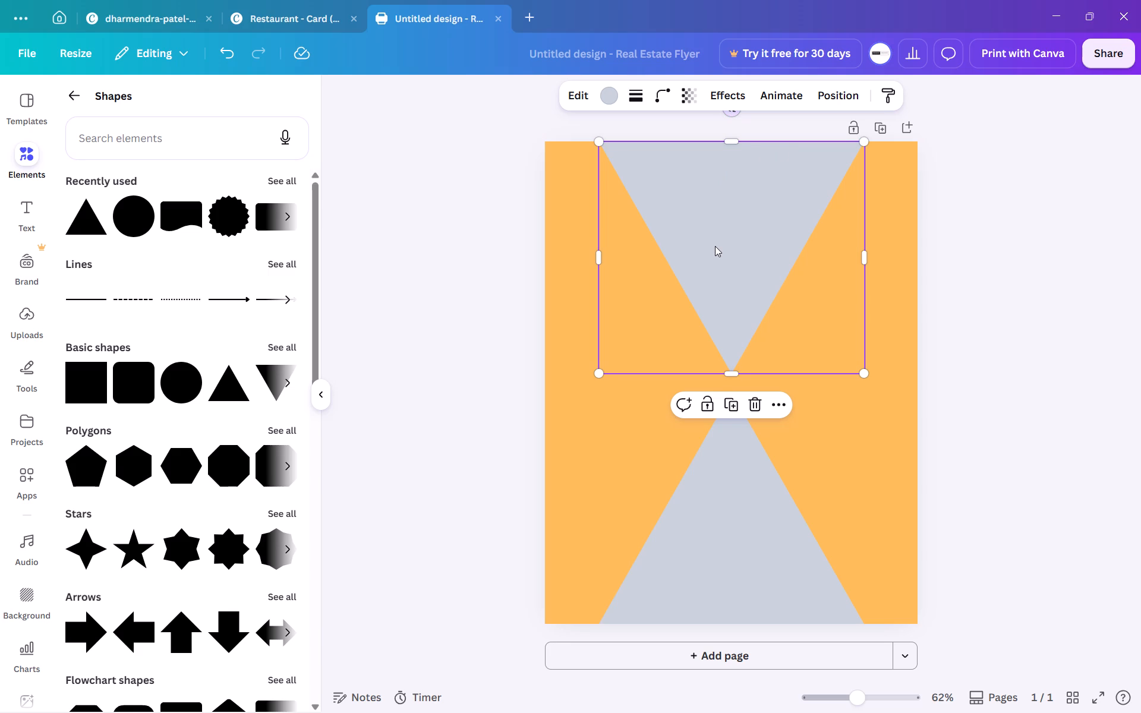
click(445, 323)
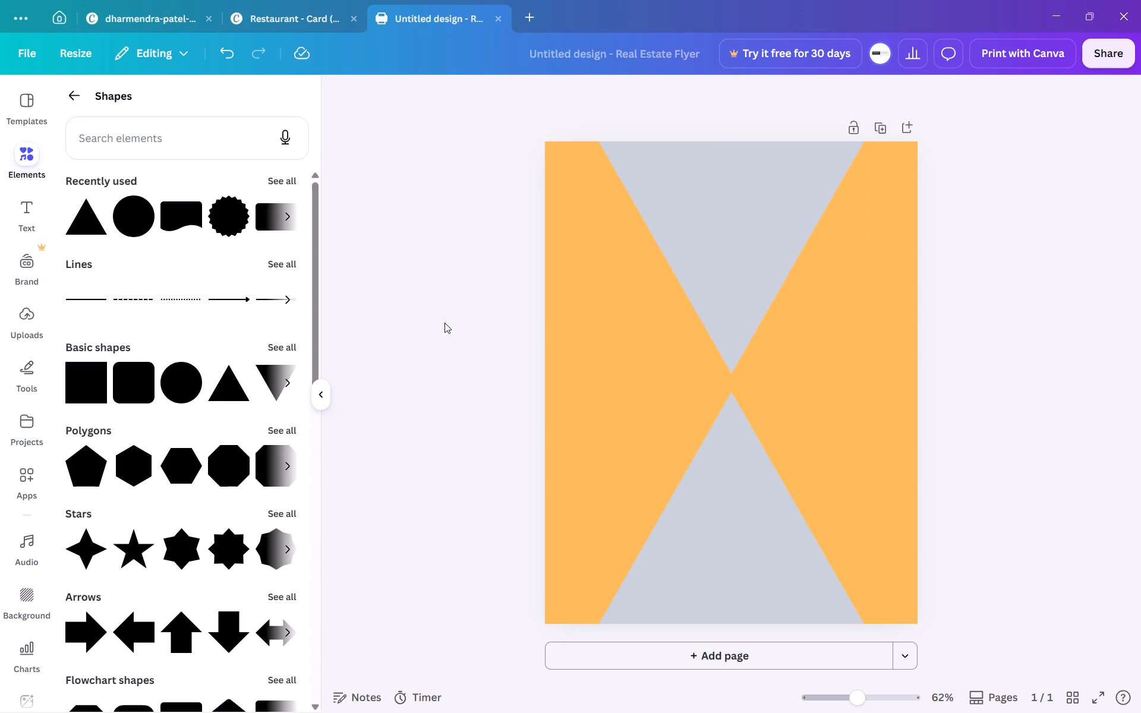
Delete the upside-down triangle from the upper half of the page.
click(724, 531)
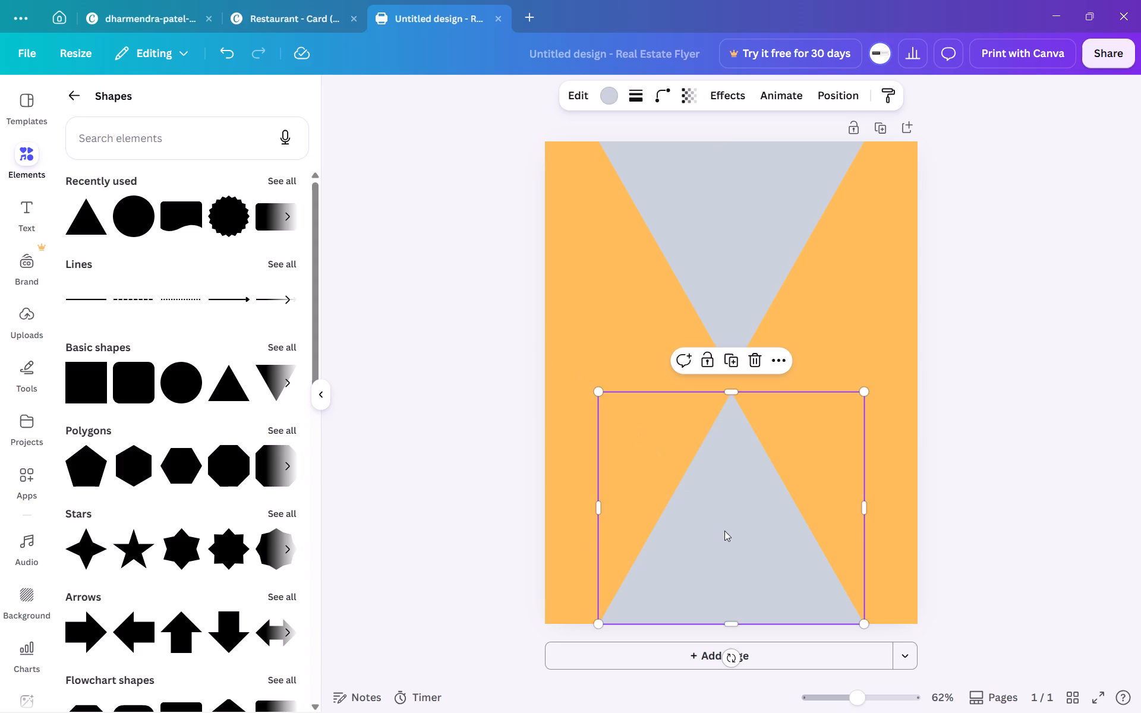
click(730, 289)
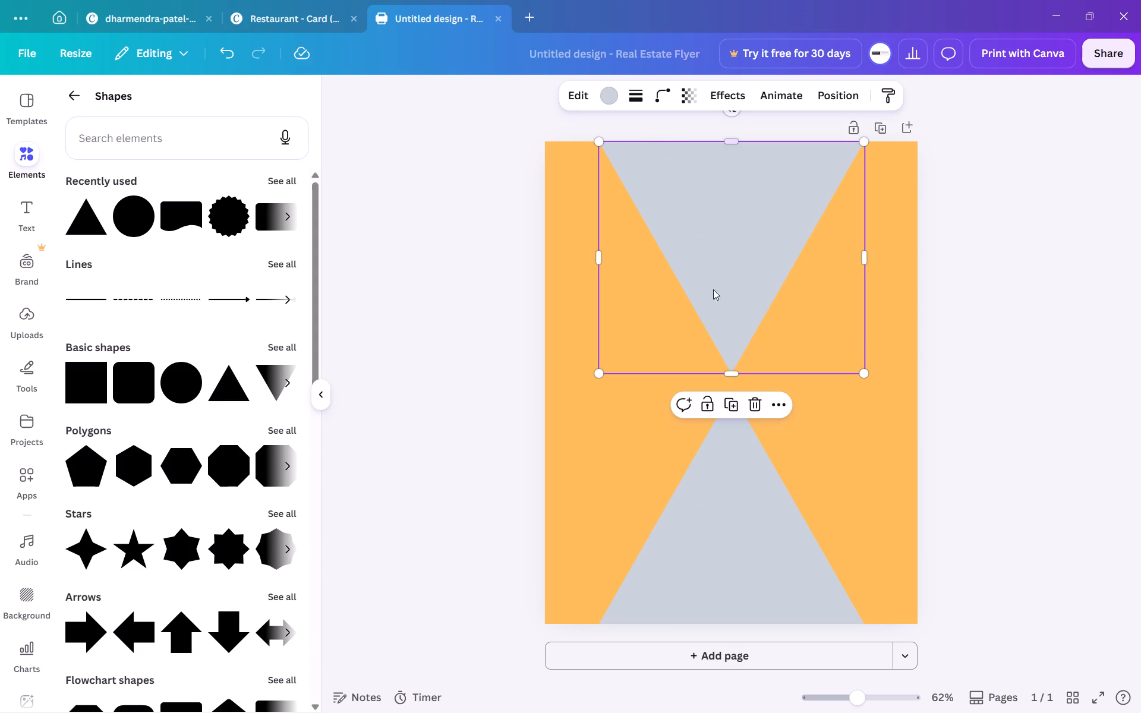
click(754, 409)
Enlarge the remaining triangle slightly and recentre it horizontally against the page's bottom edge.
click(734, 458)
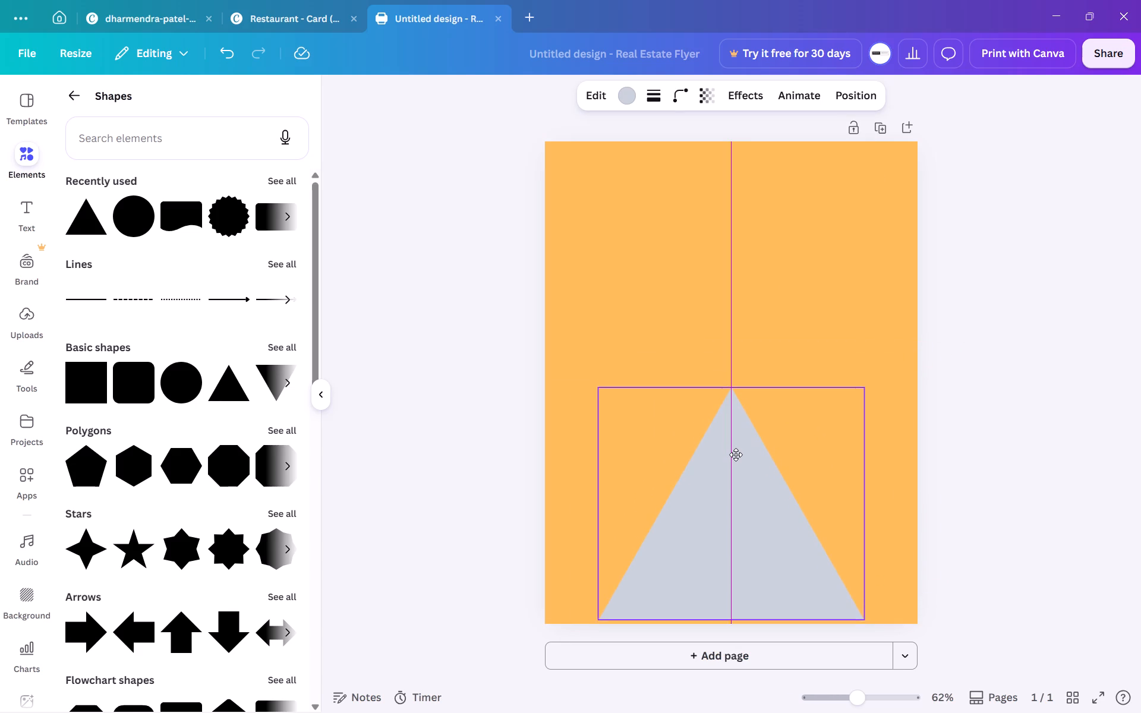
click(862, 392)
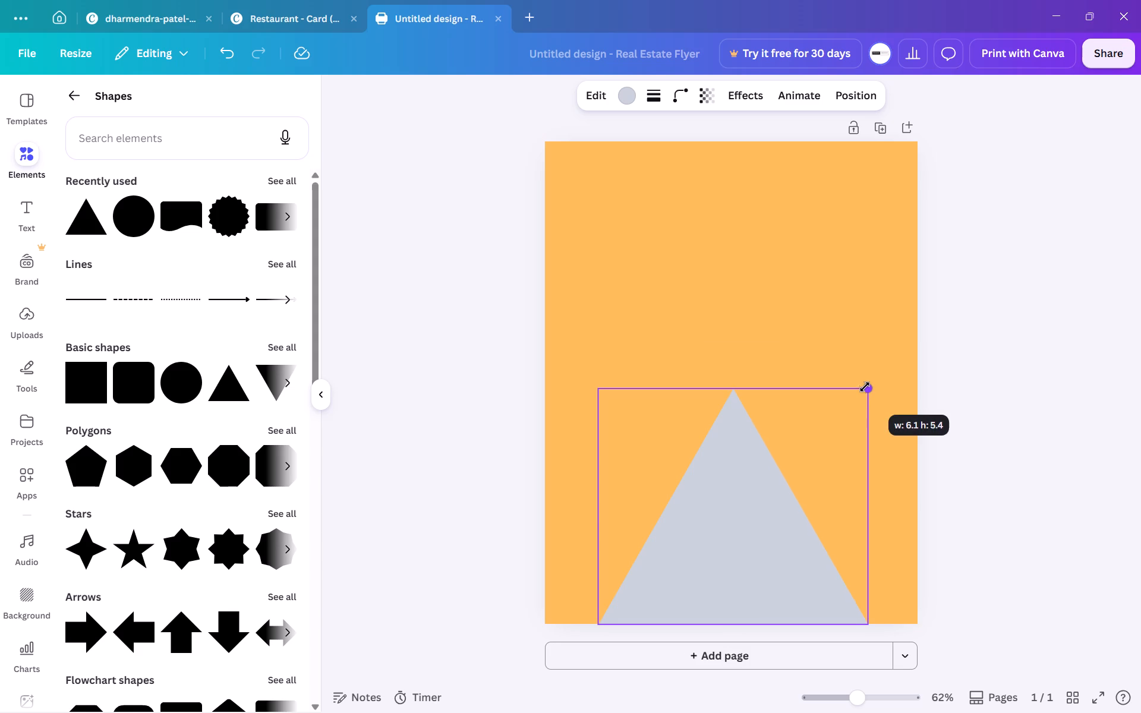
click(770, 499)
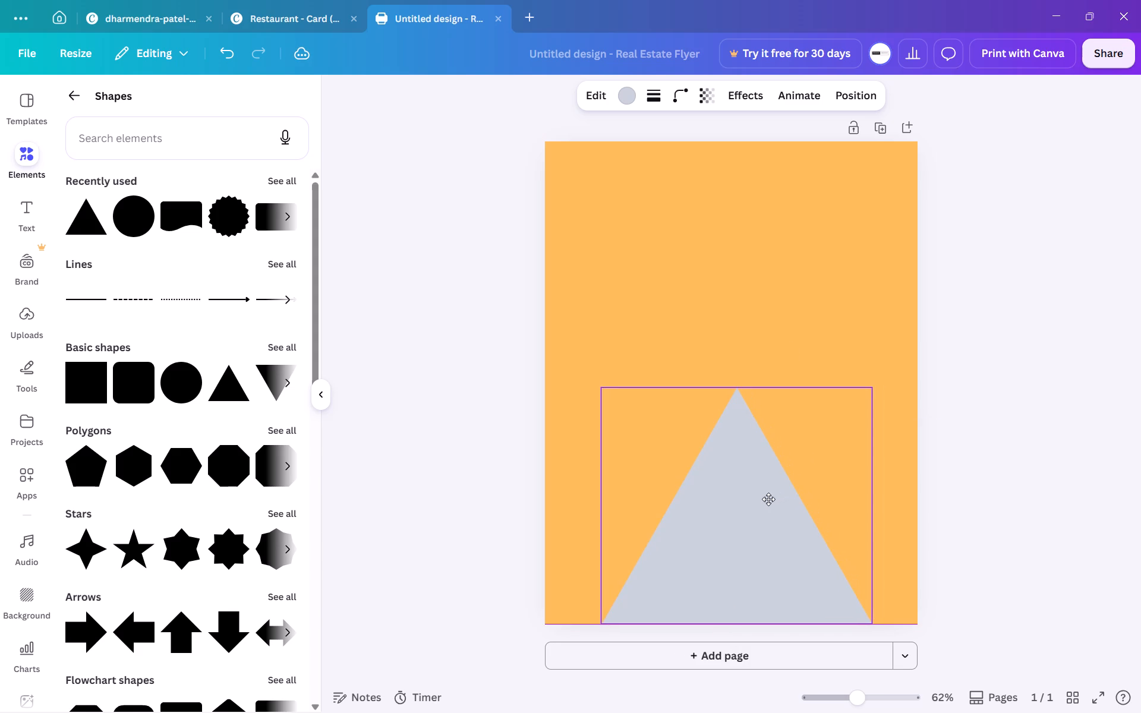
click(768, 499)
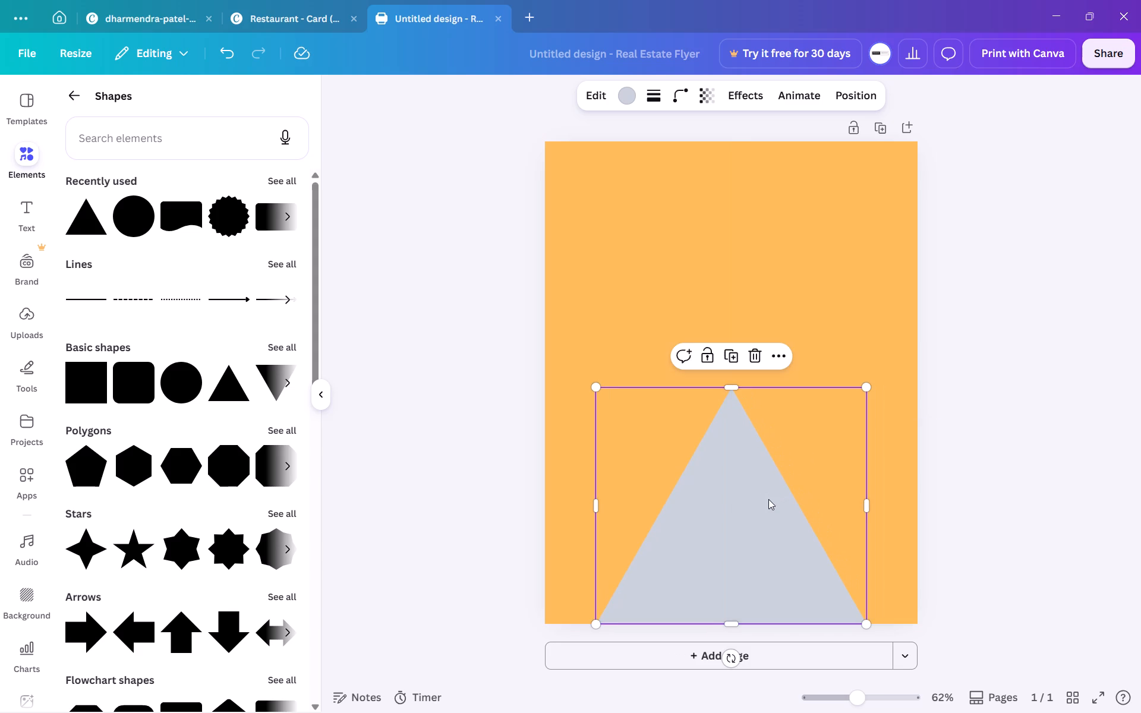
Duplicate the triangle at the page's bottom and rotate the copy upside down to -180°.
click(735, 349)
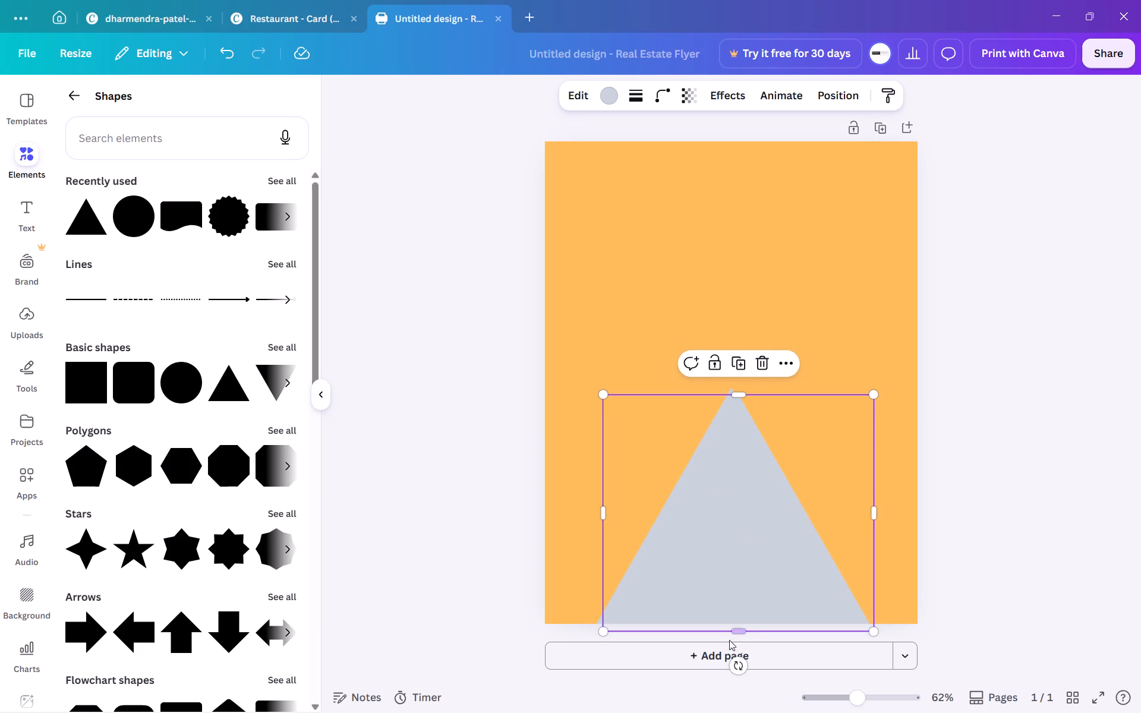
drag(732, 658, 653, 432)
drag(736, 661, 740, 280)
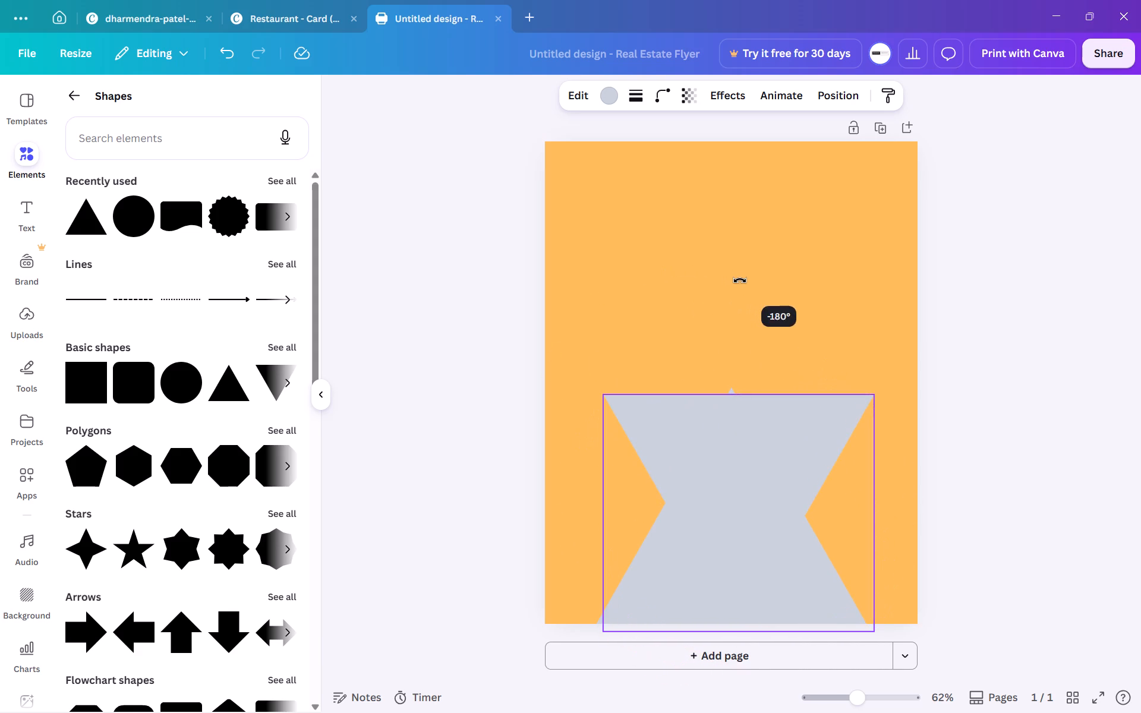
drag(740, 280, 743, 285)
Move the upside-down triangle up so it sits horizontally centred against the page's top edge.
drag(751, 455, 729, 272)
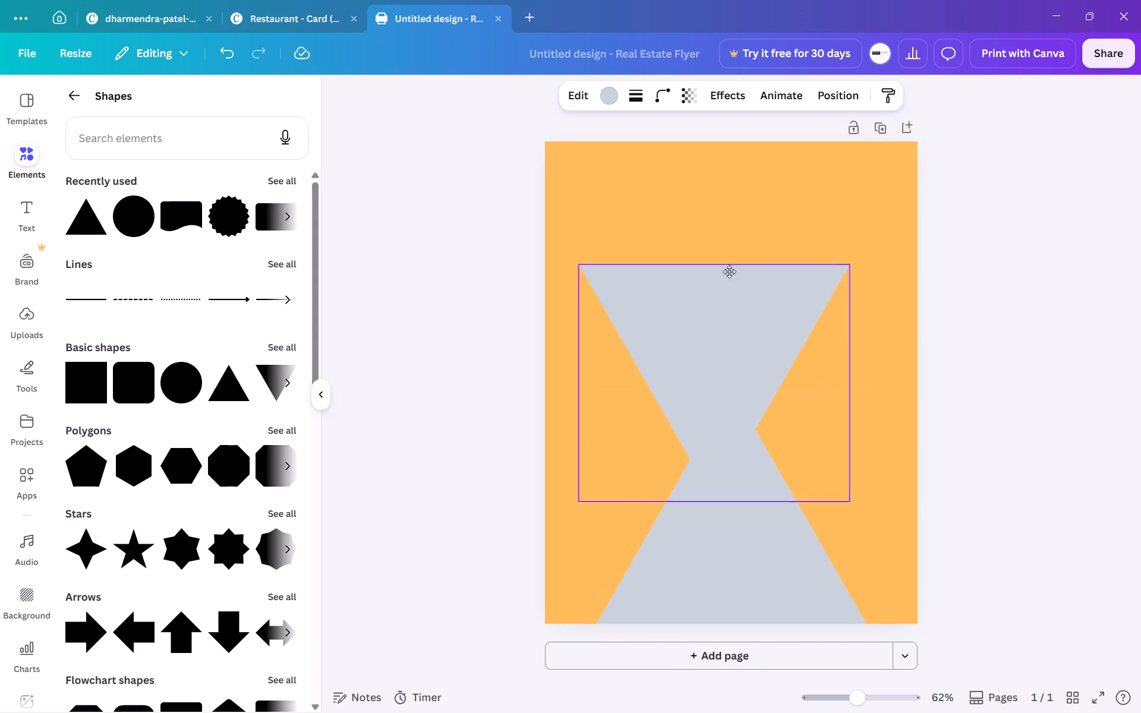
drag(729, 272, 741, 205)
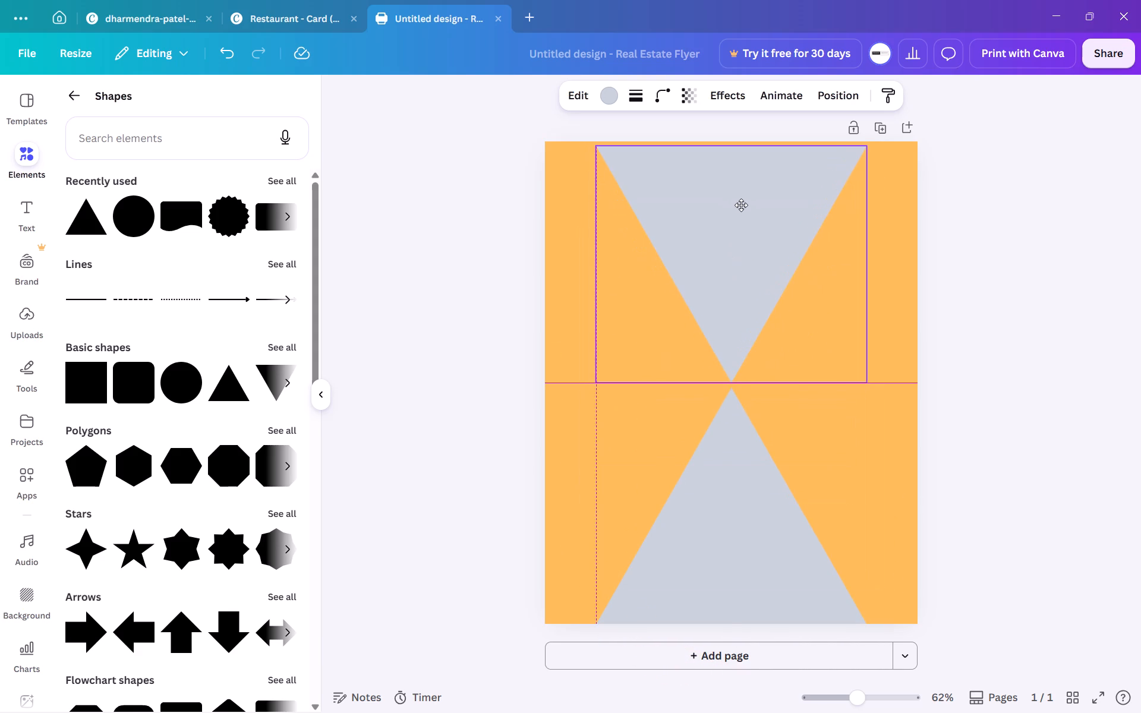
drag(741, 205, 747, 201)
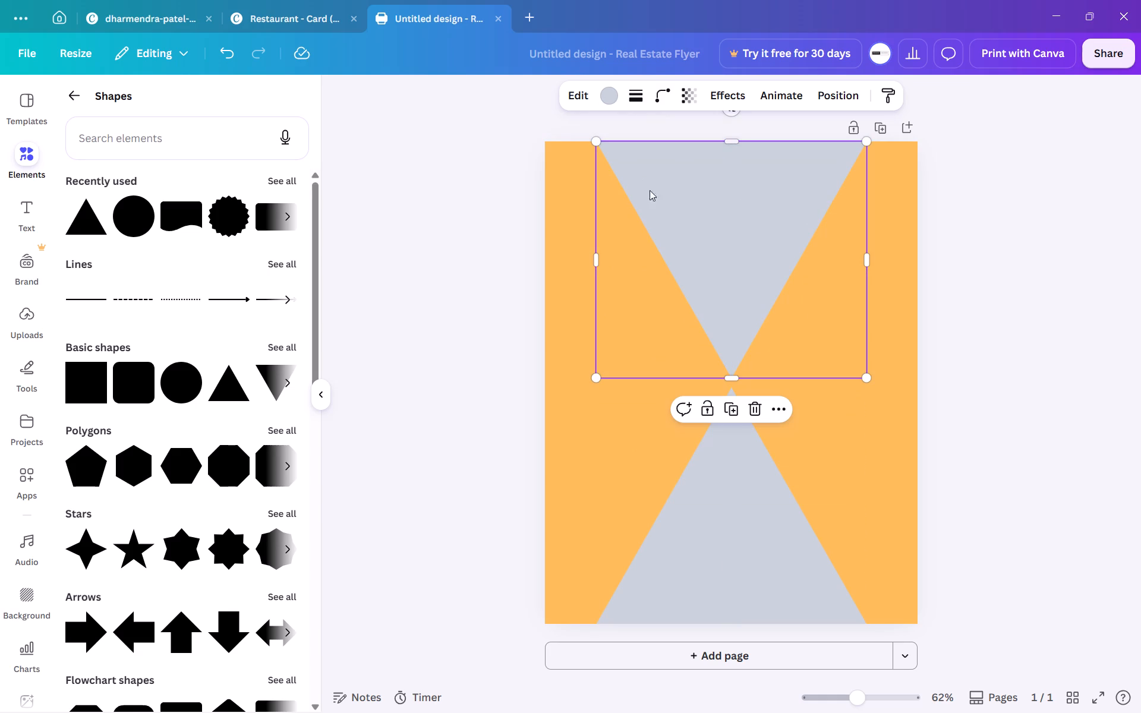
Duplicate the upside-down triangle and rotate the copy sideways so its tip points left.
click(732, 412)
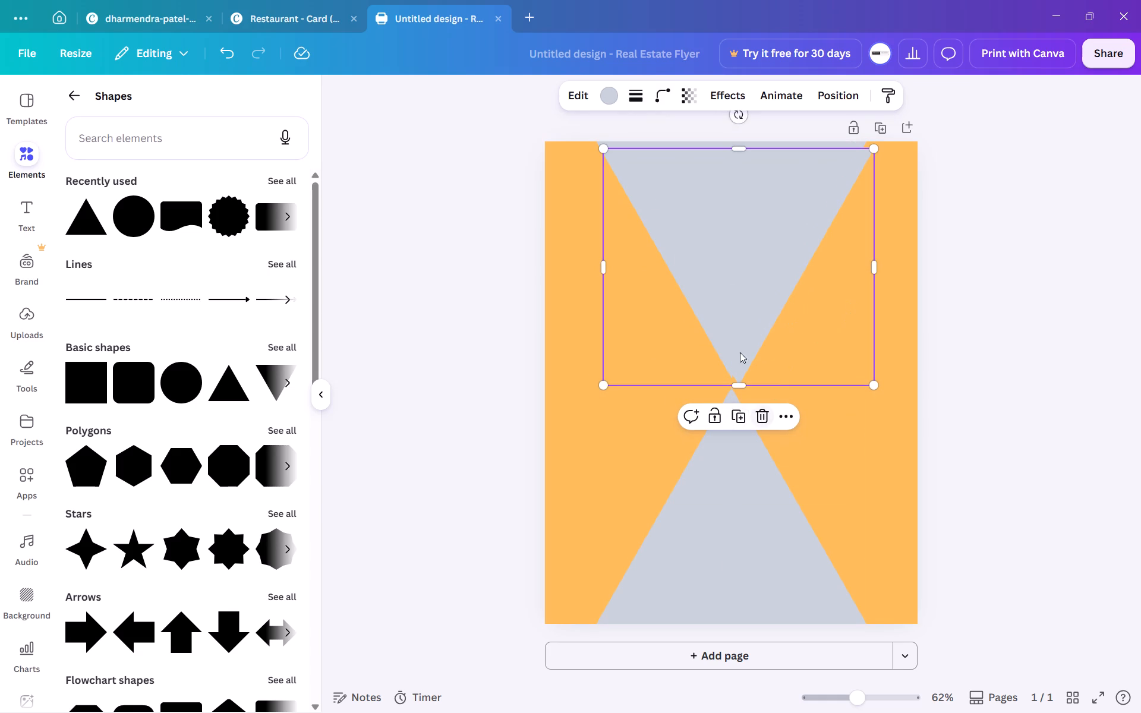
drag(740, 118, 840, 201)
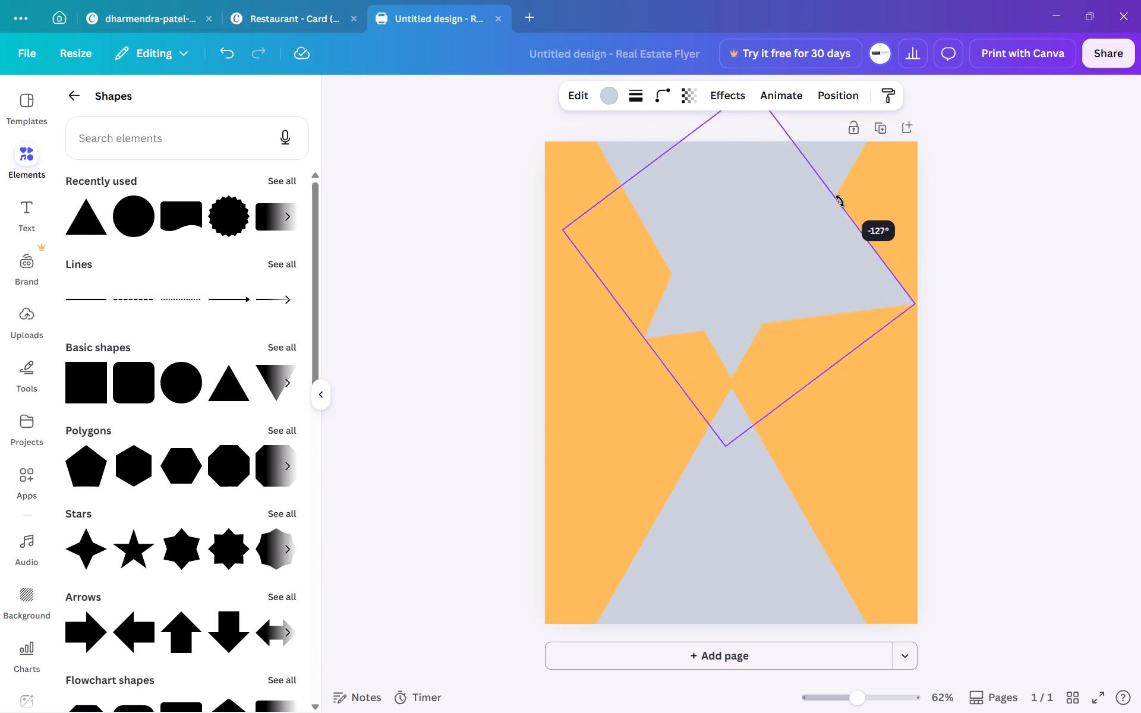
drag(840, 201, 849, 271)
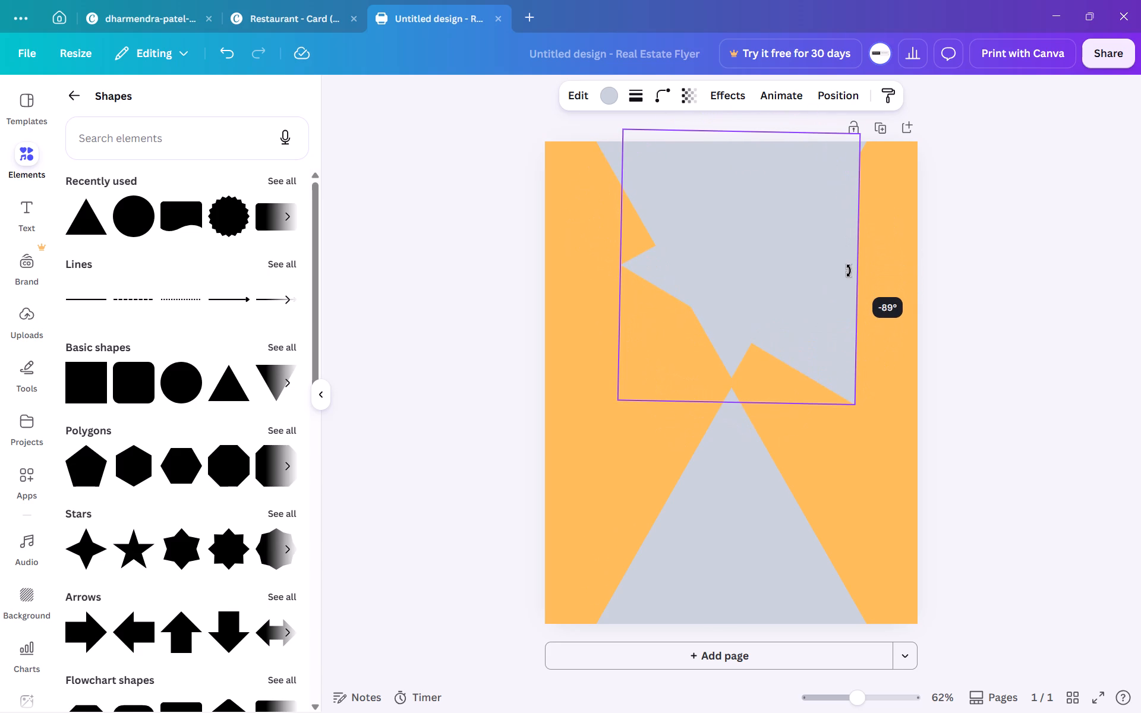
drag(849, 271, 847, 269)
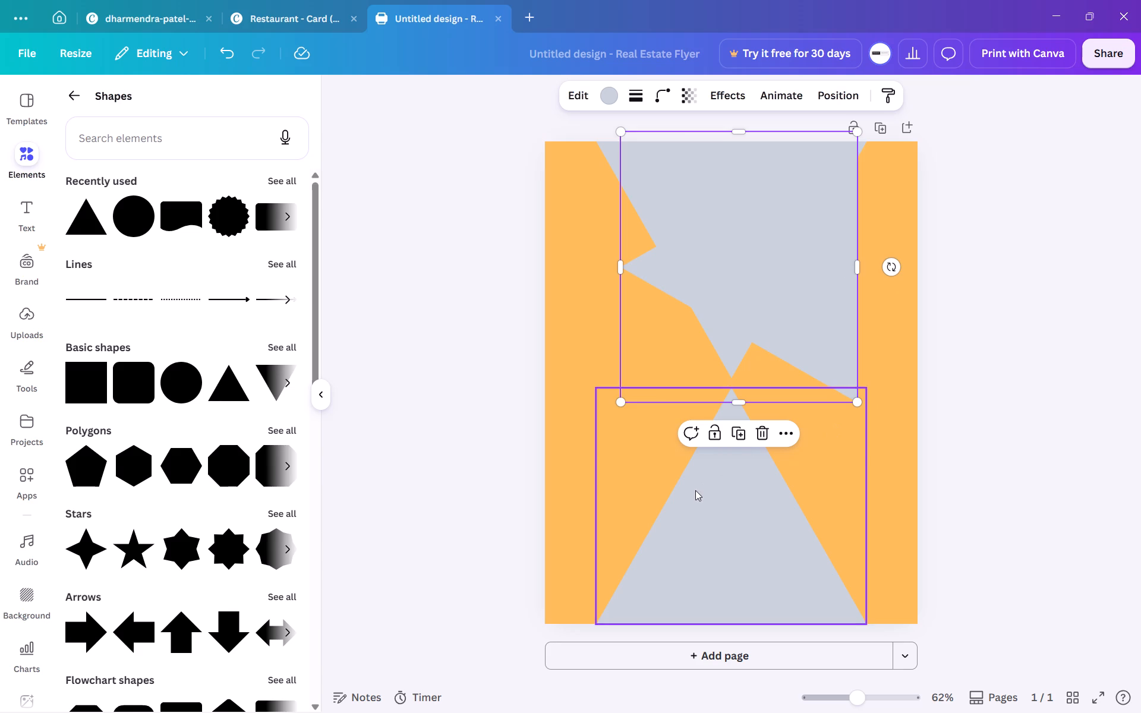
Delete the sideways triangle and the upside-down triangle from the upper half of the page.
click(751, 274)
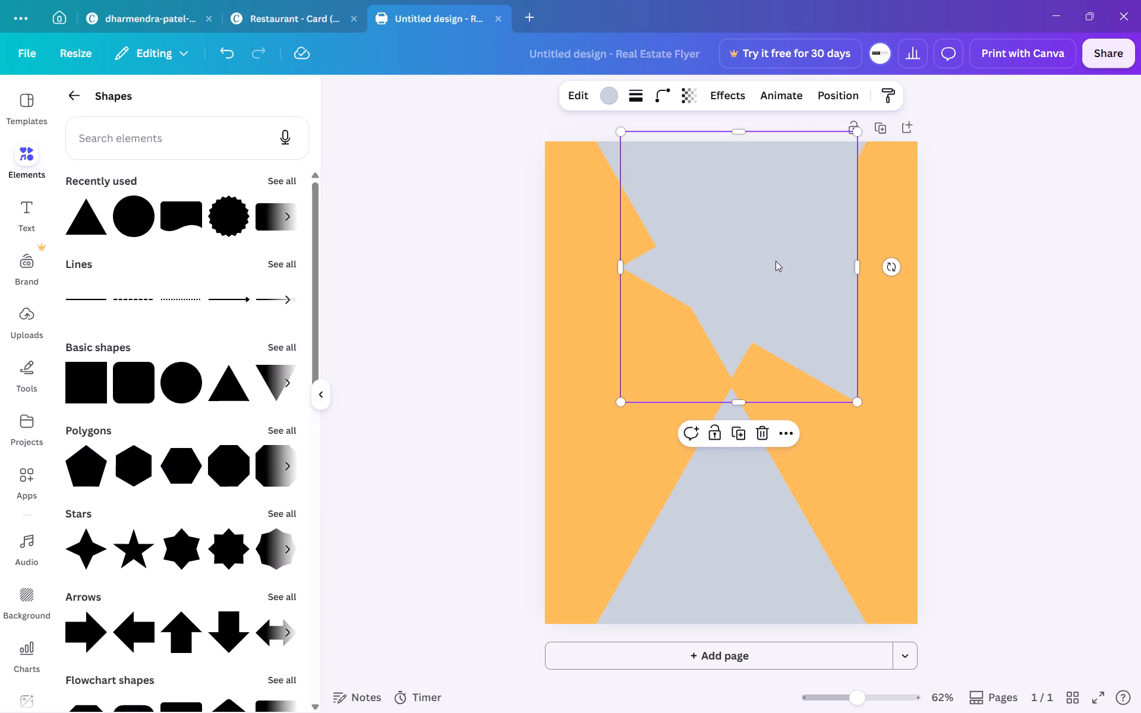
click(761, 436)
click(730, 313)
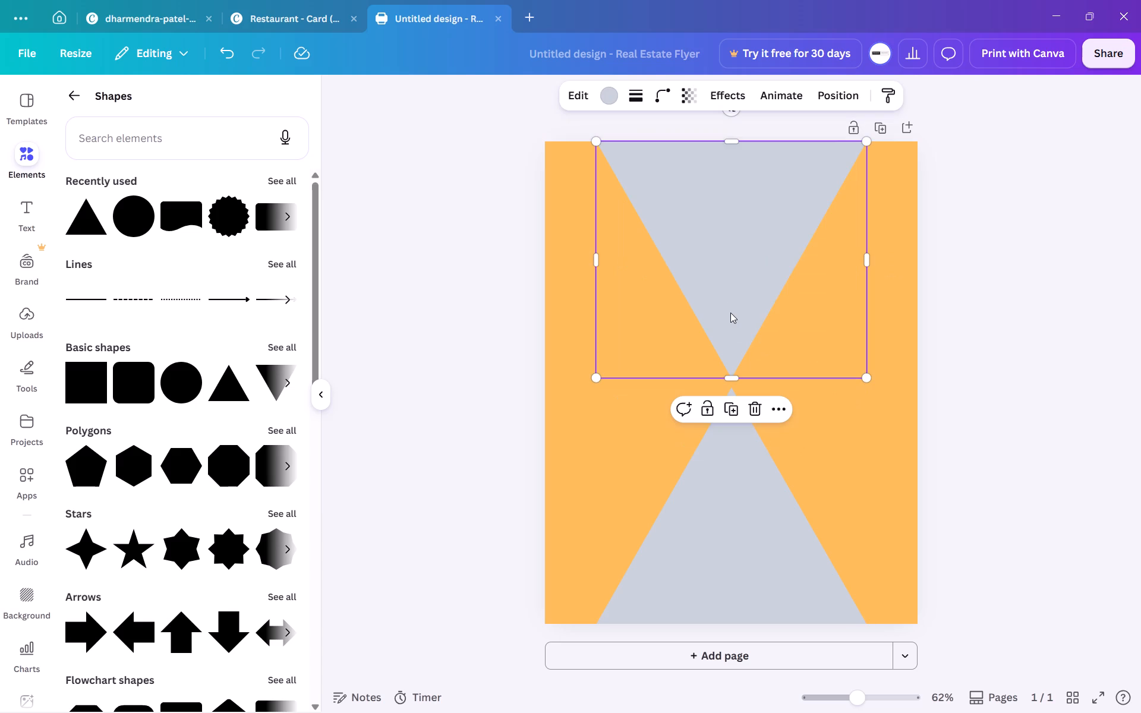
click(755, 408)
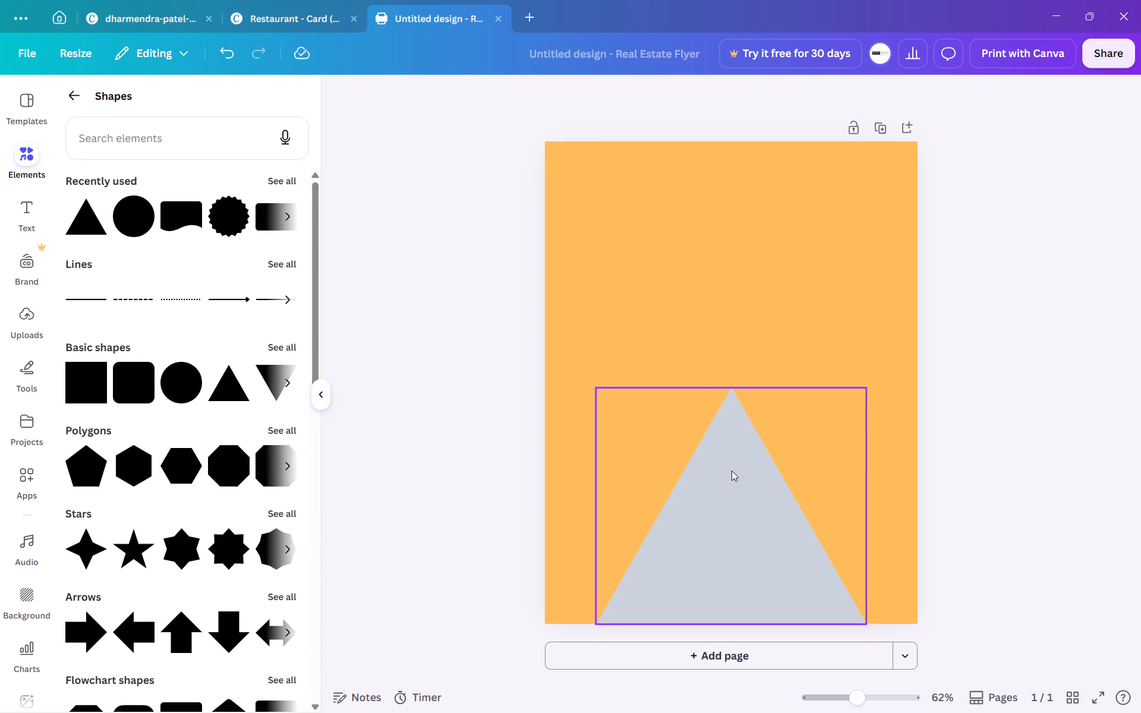
Enlarge the remaining triangle slightly so its tip reaches the page's middle, and recentre it horizontally against the bottom edge.
click(732, 471)
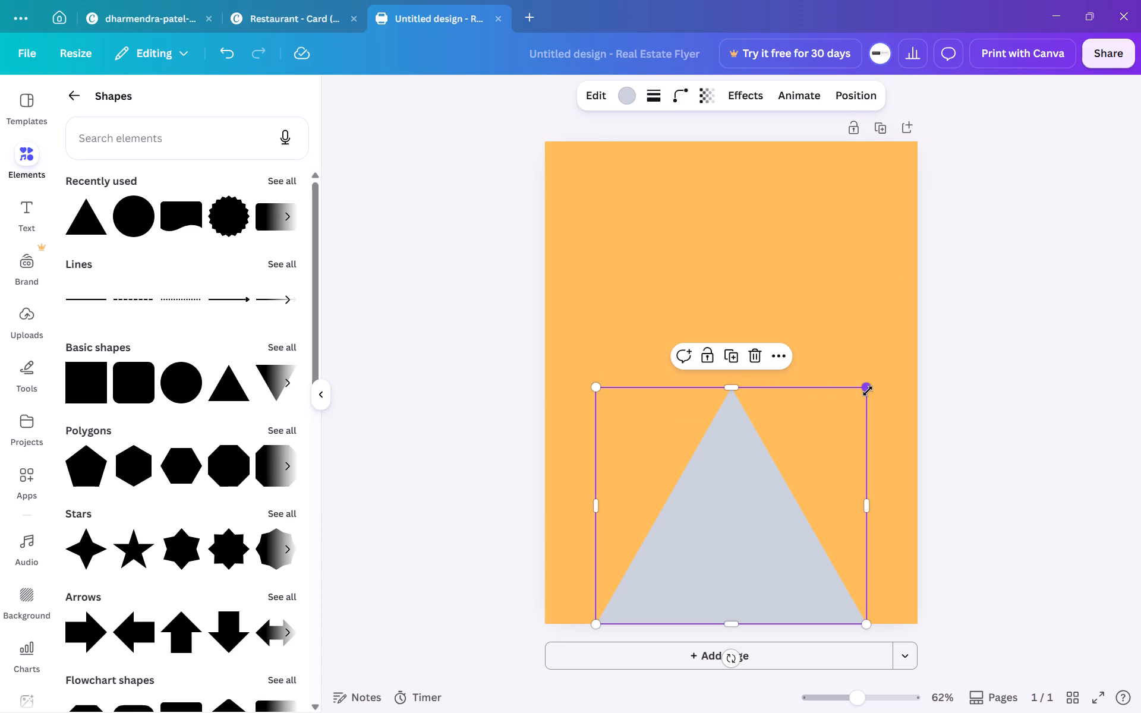
drag(868, 391, 875, 382)
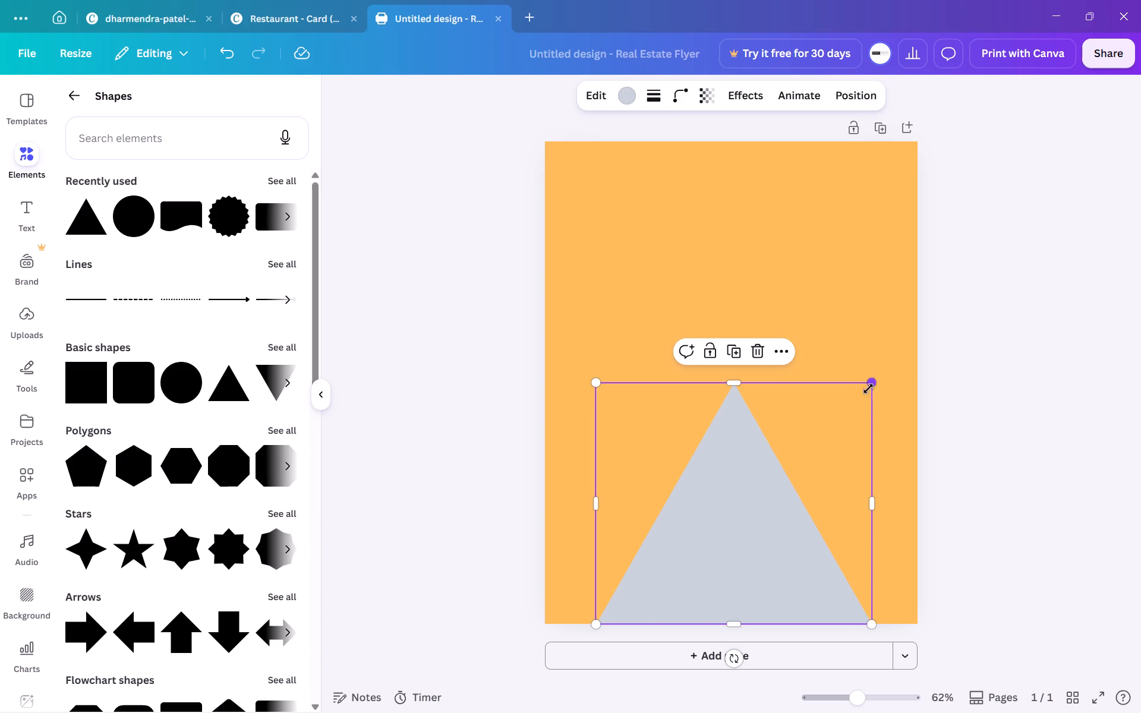
click(724, 519)
click(721, 519)
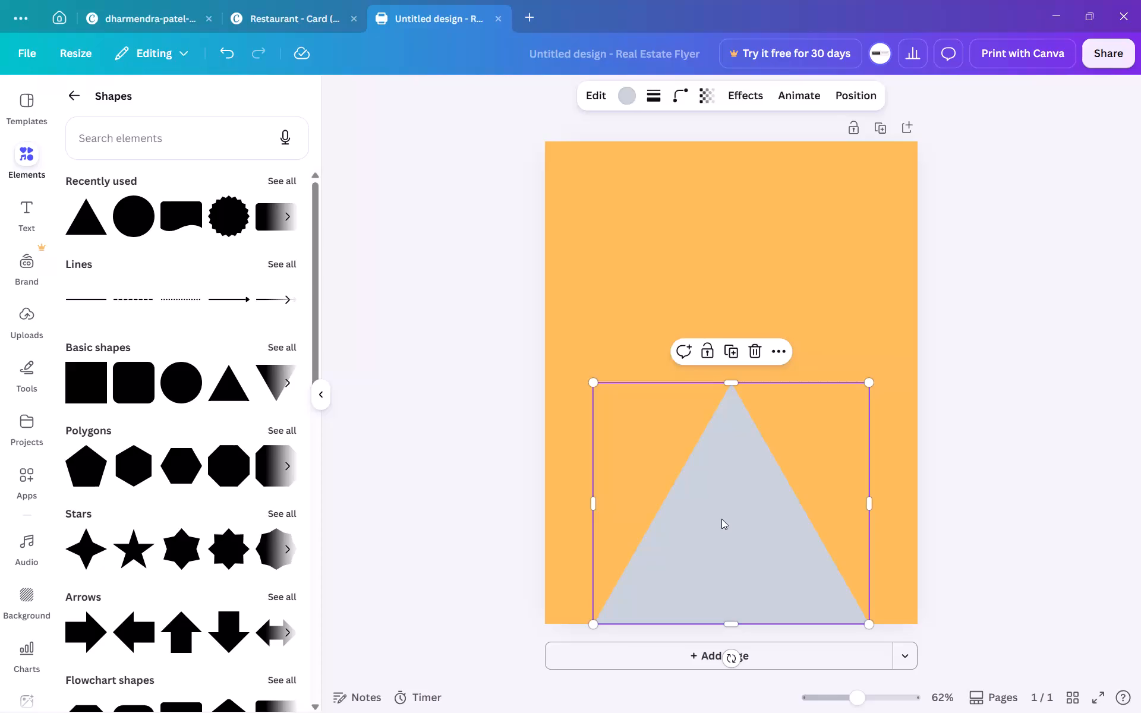
click(718, 489)
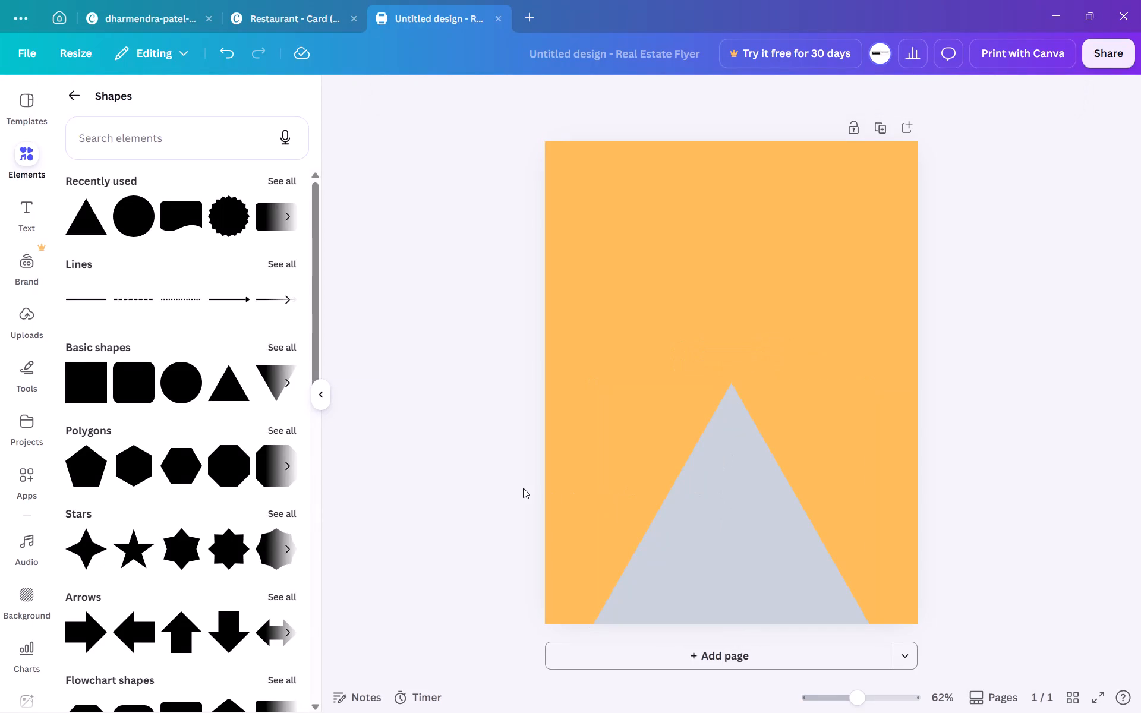
click(523, 488)
Duplicate the enlarged bottom triangle twice.
click(699, 525)
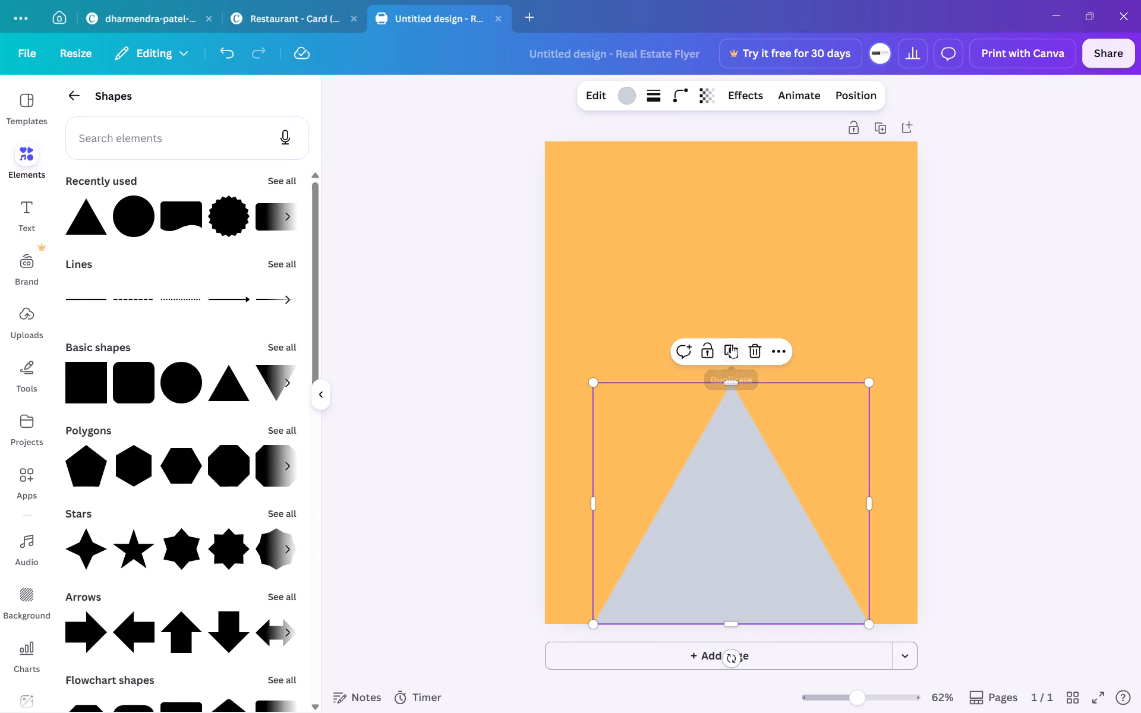
click(735, 350)
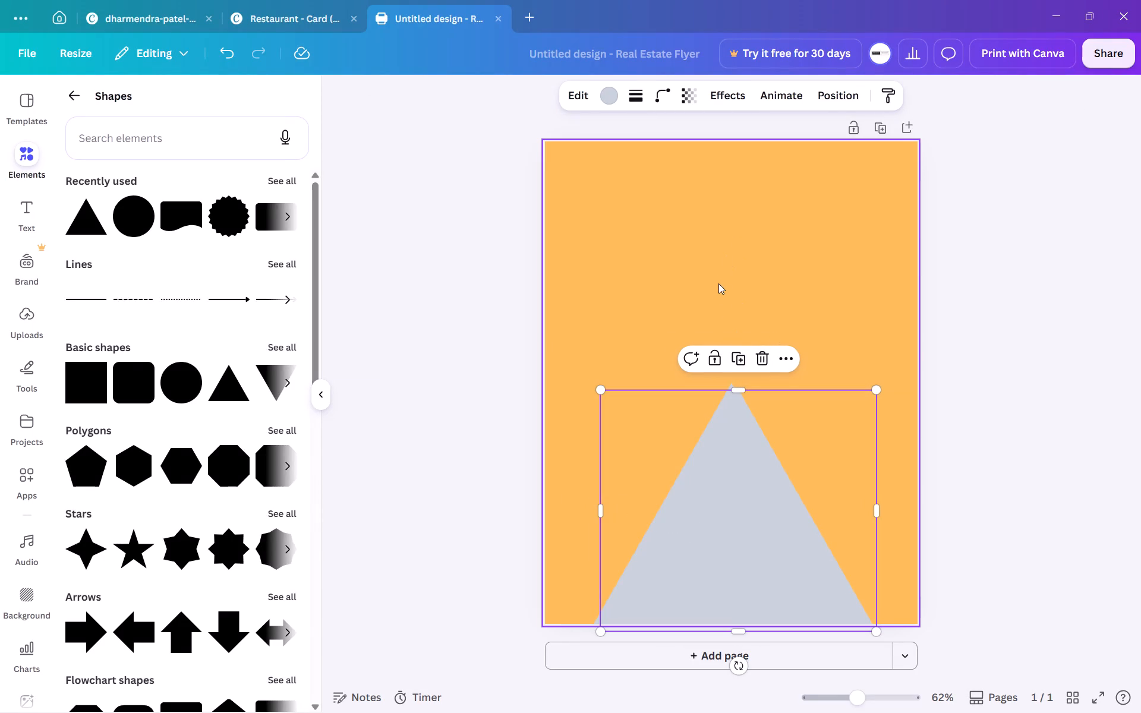
click(739, 349)
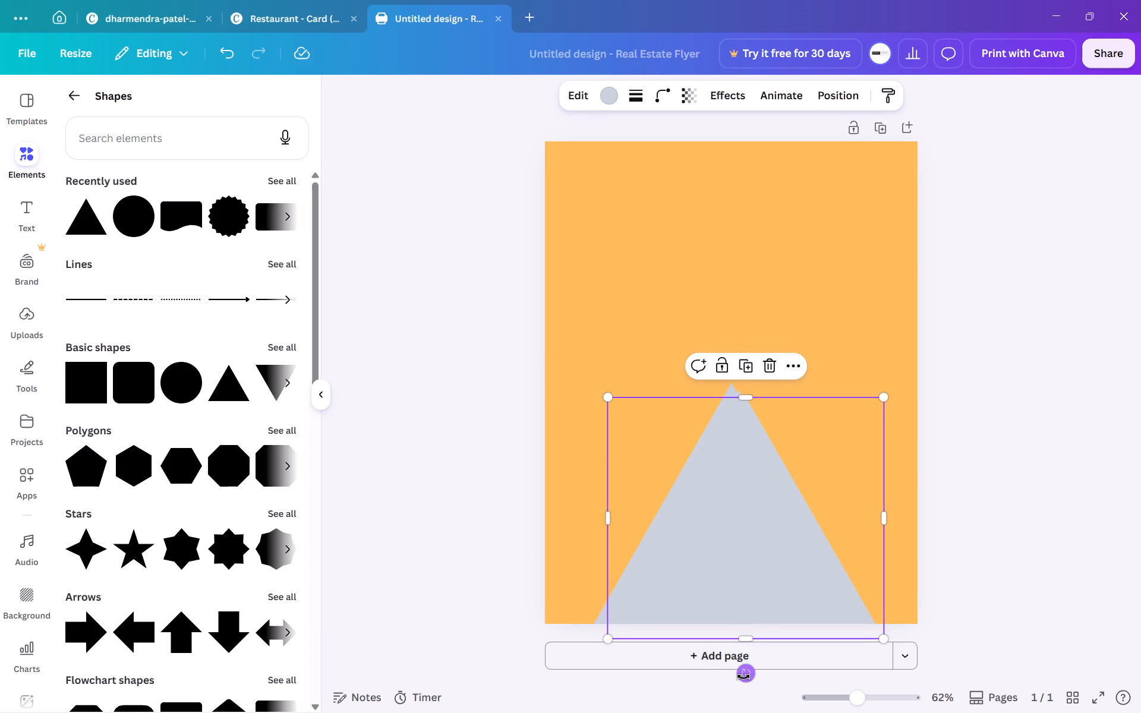
Turn one triangle copy upside down and centre it against the page's top edge, tip to tip with the bottom triangle.
drag(743, 677, 752, 368)
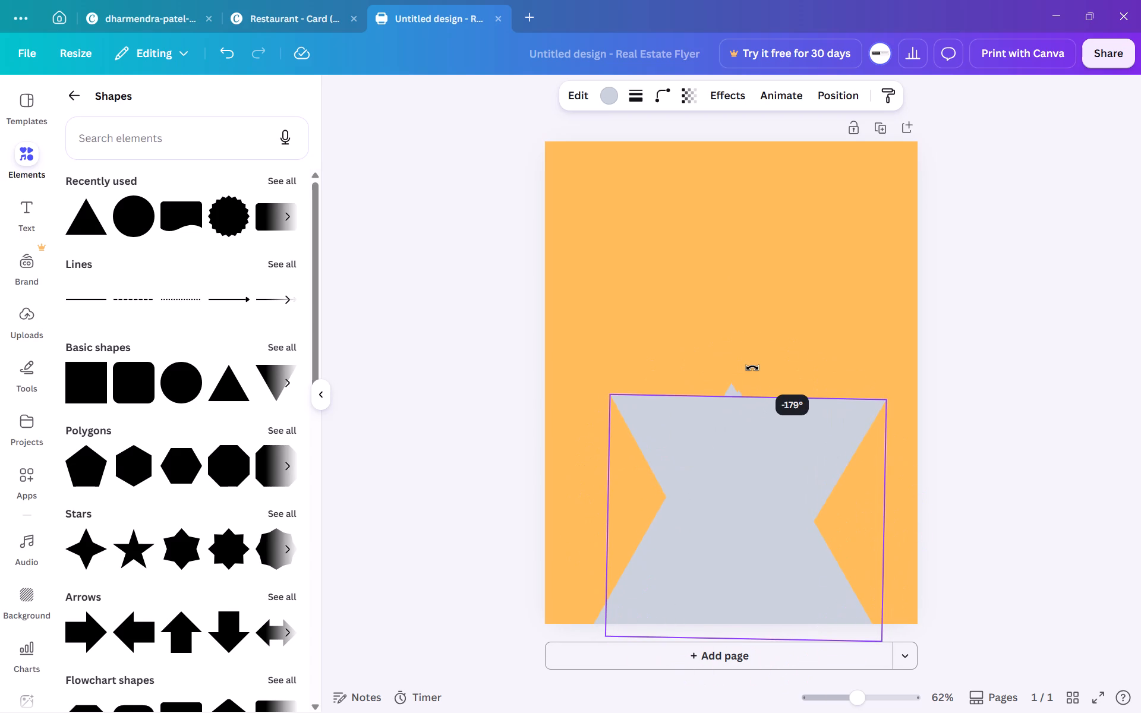
drag(752, 368, 752, 368)
drag(752, 368, 751, 366)
drag(749, 526, 736, 267)
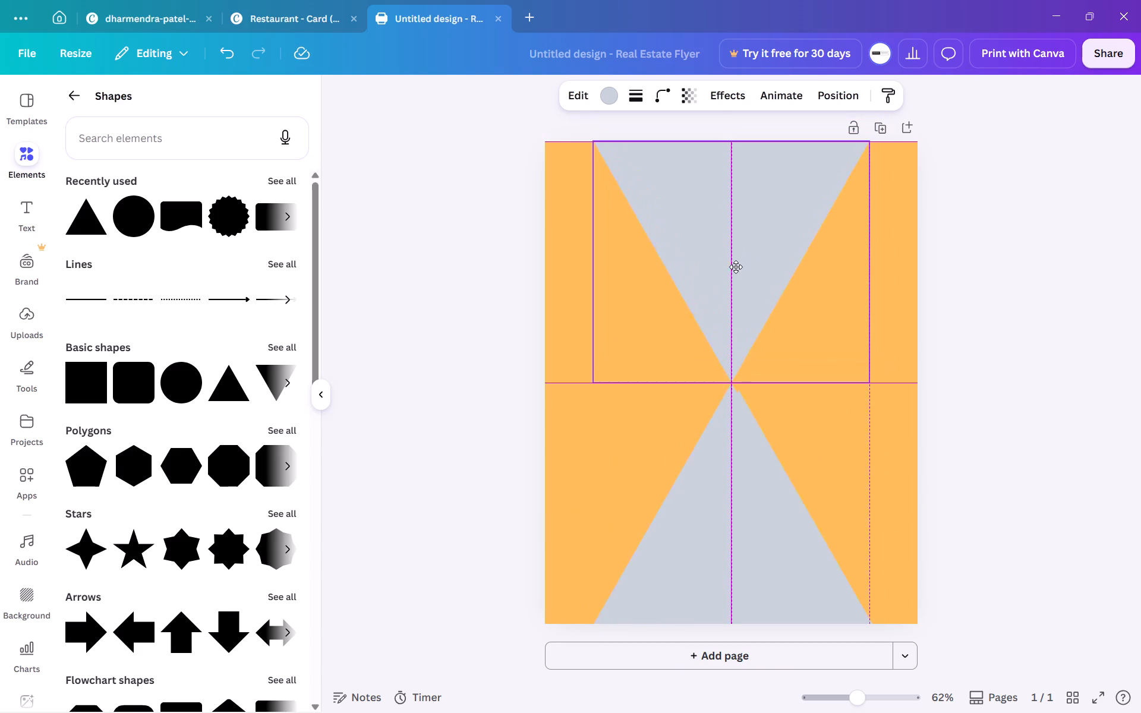
drag(736, 267, 735, 268)
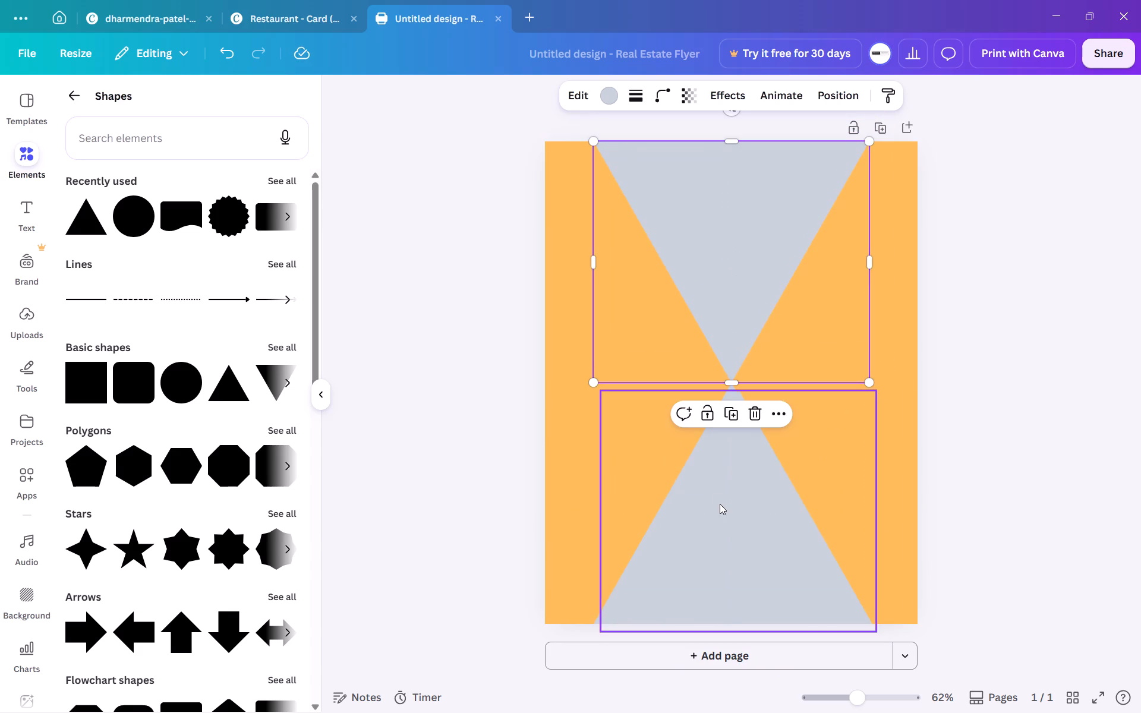
Rotate the other triangle copy a quarter turn to point right and place it on the page's left side with its tip at the centre.
drag(720, 504, 647, 465)
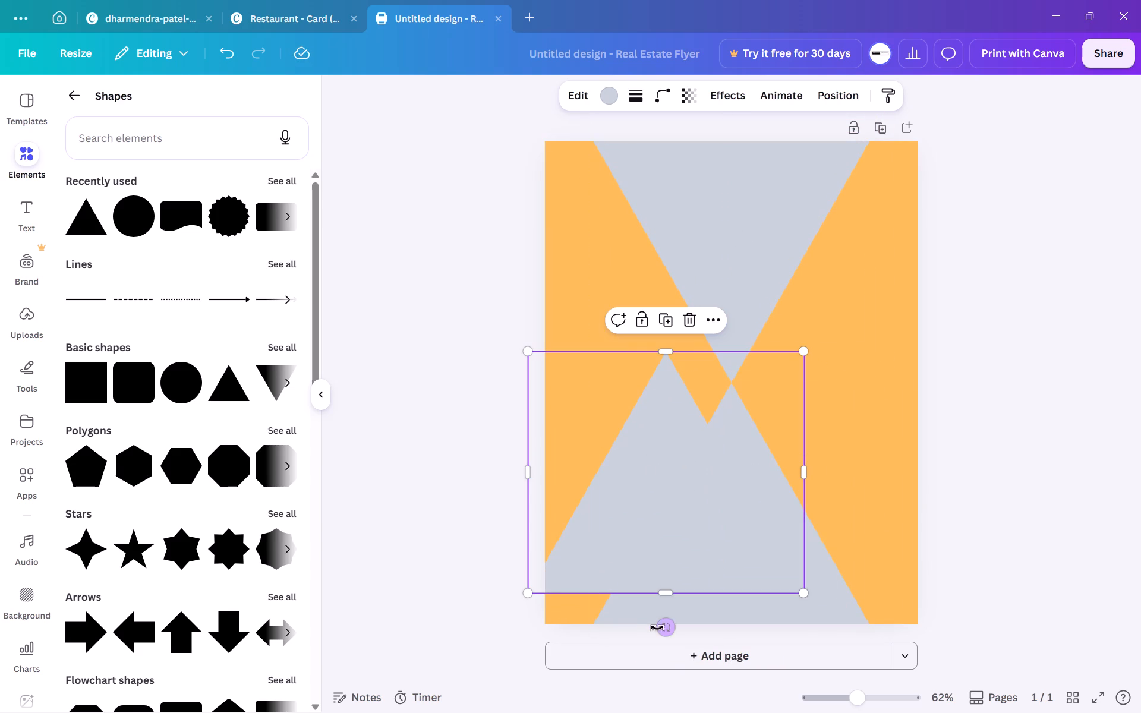
drag(660, 628, 575, 468)
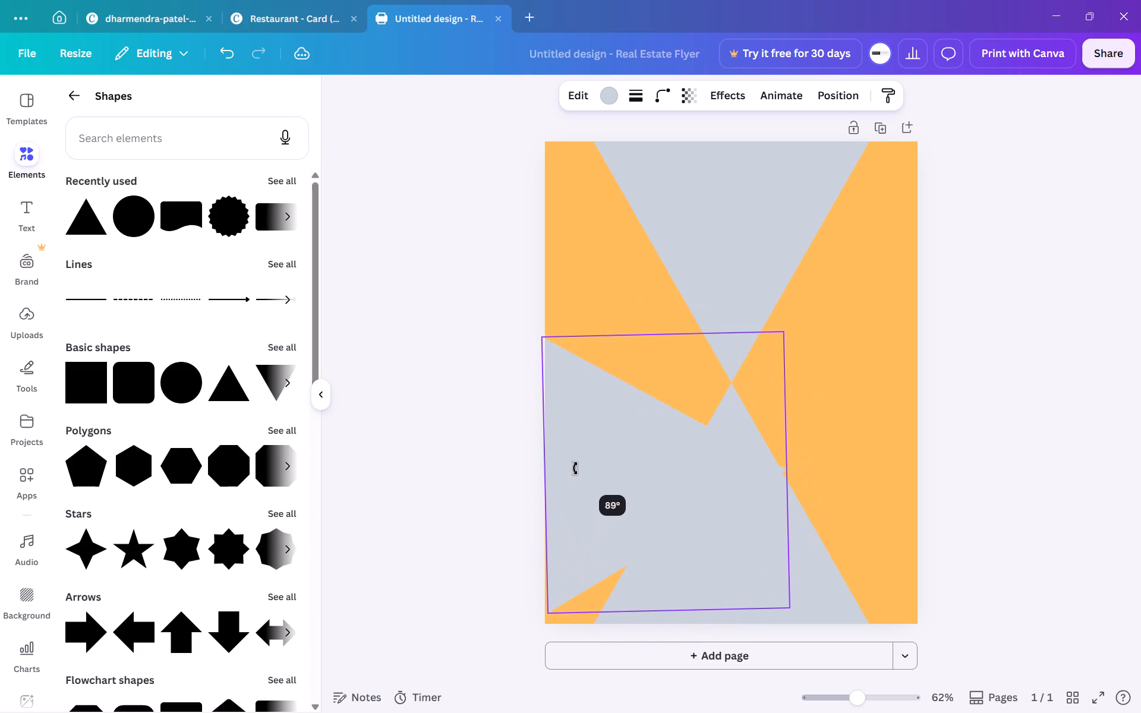
drag(575, 468, 577, 466)
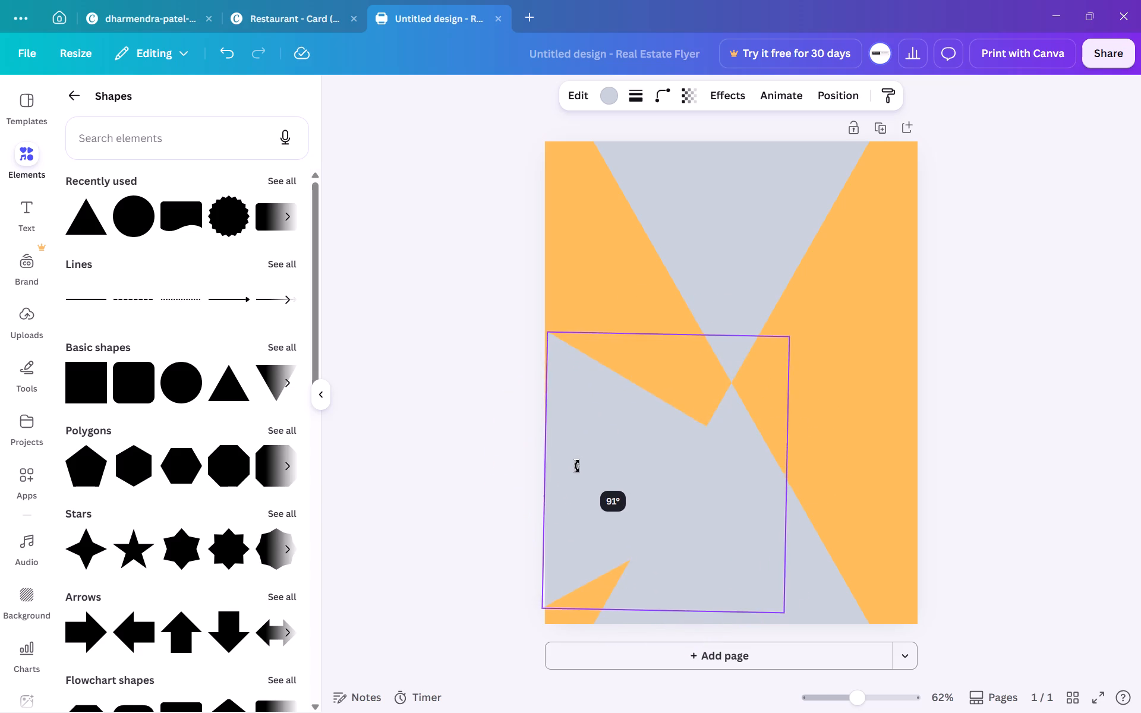
drag(577, 466, 573, 468)
drag(625, 492, 597, 392)
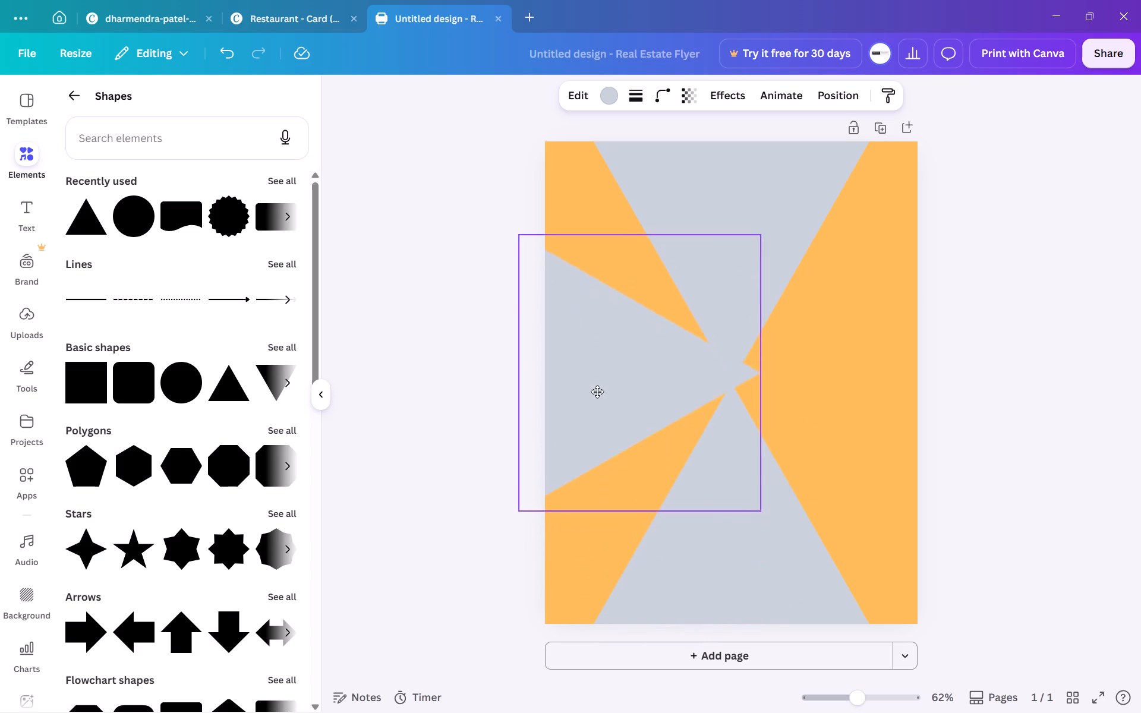
drag(597, 392, 573, 401)
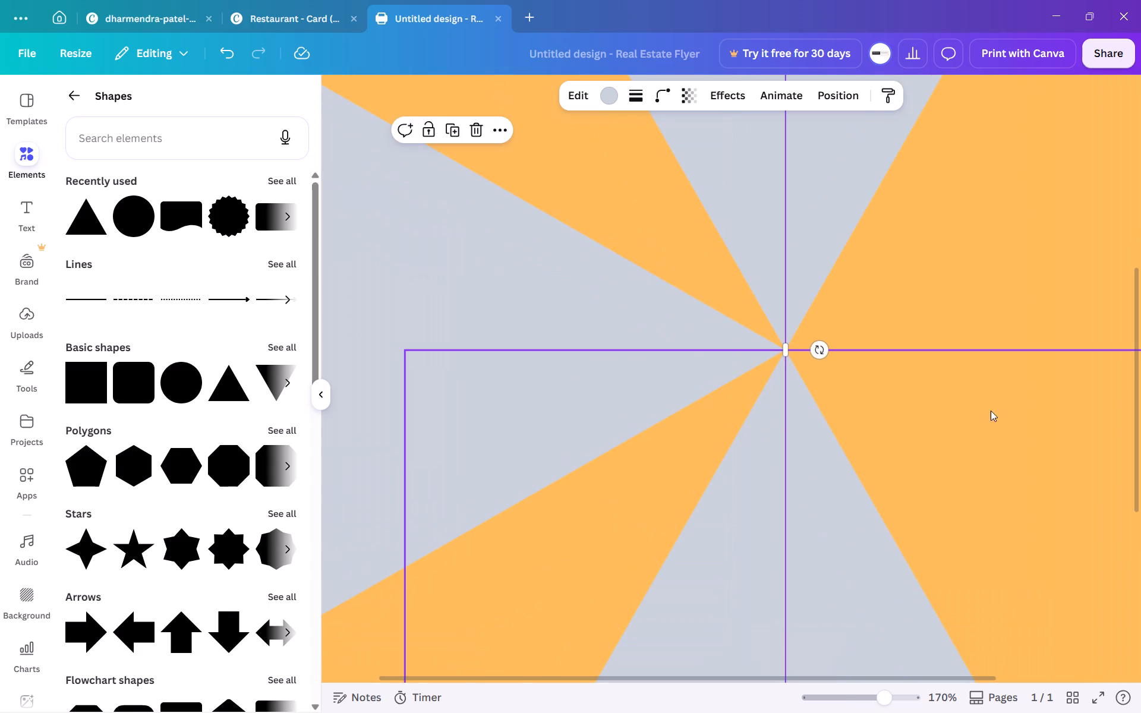
click(1038, 418)
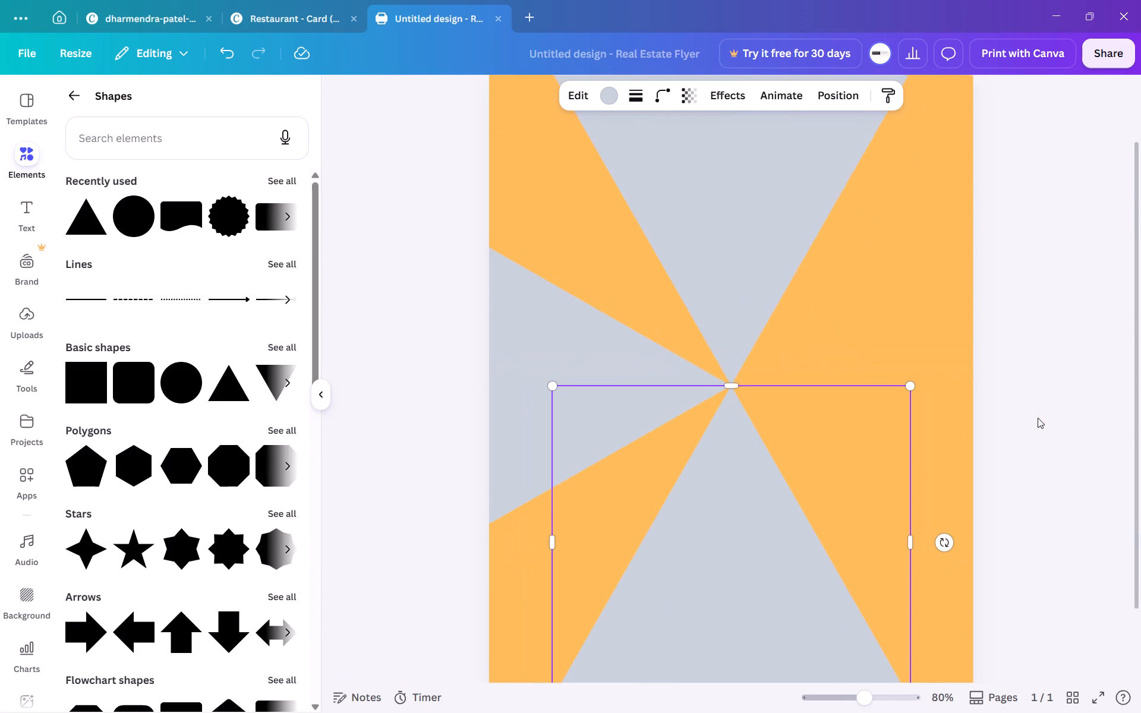
click(1053, 418)
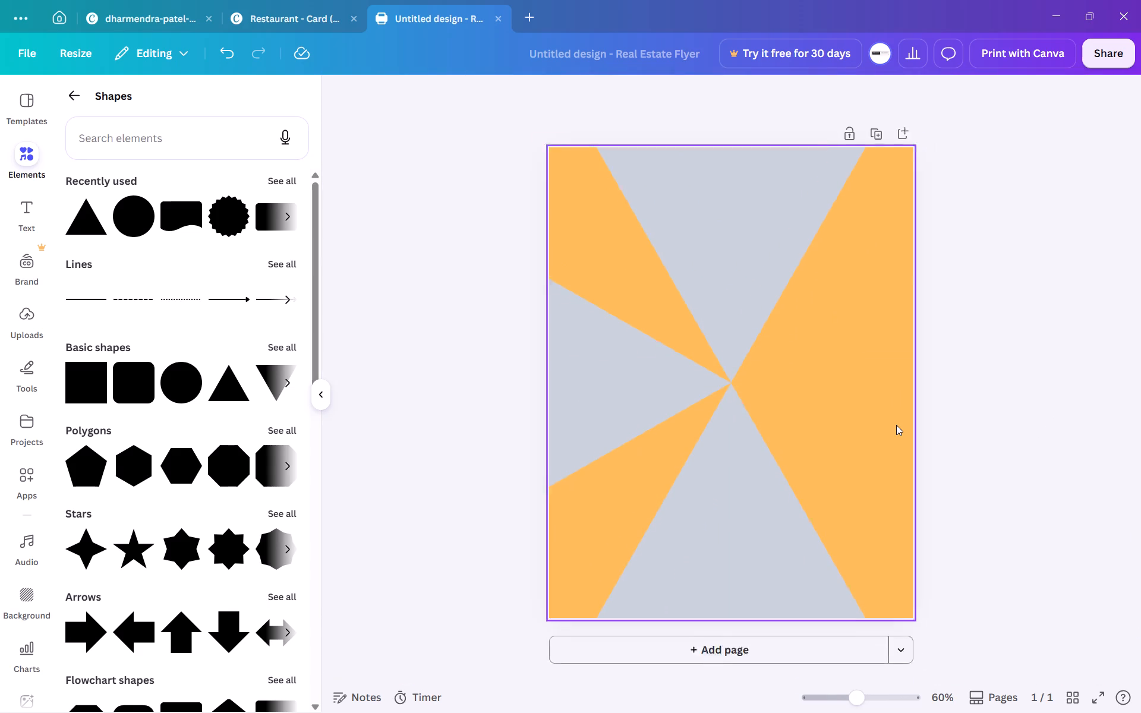
Duplicate the left triangle, rotate the copy to -90° so it points left, and place it on the page's right side with its tip at the centre.
click(665, 385)
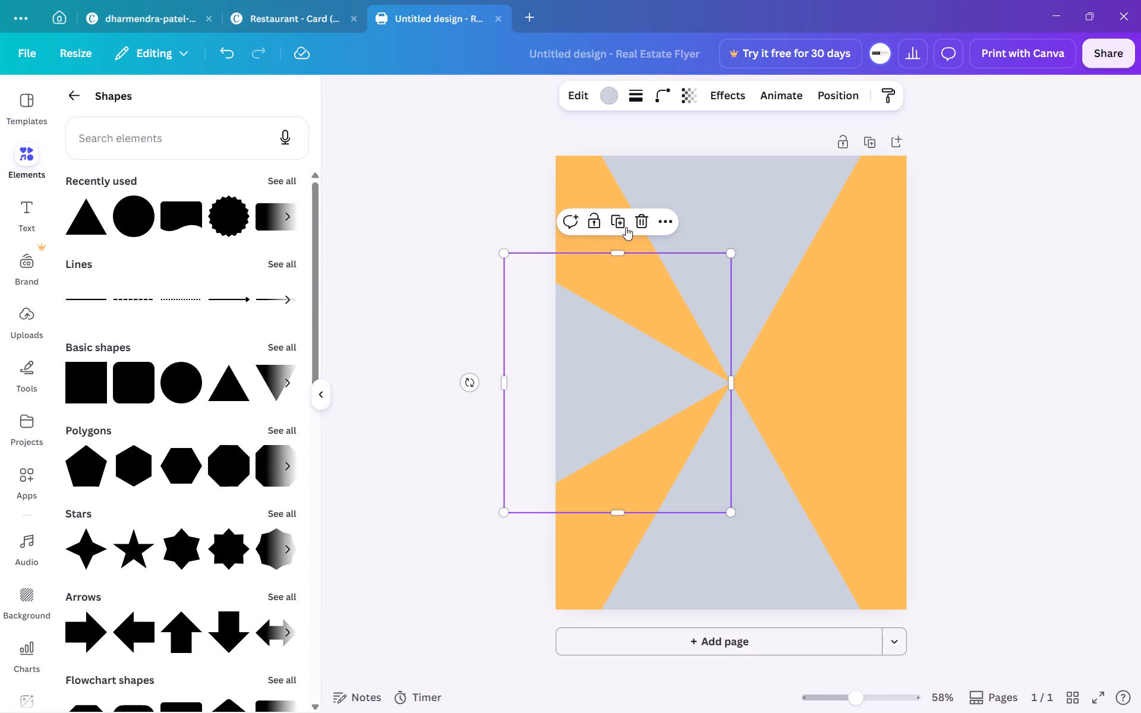
click(619, 220)
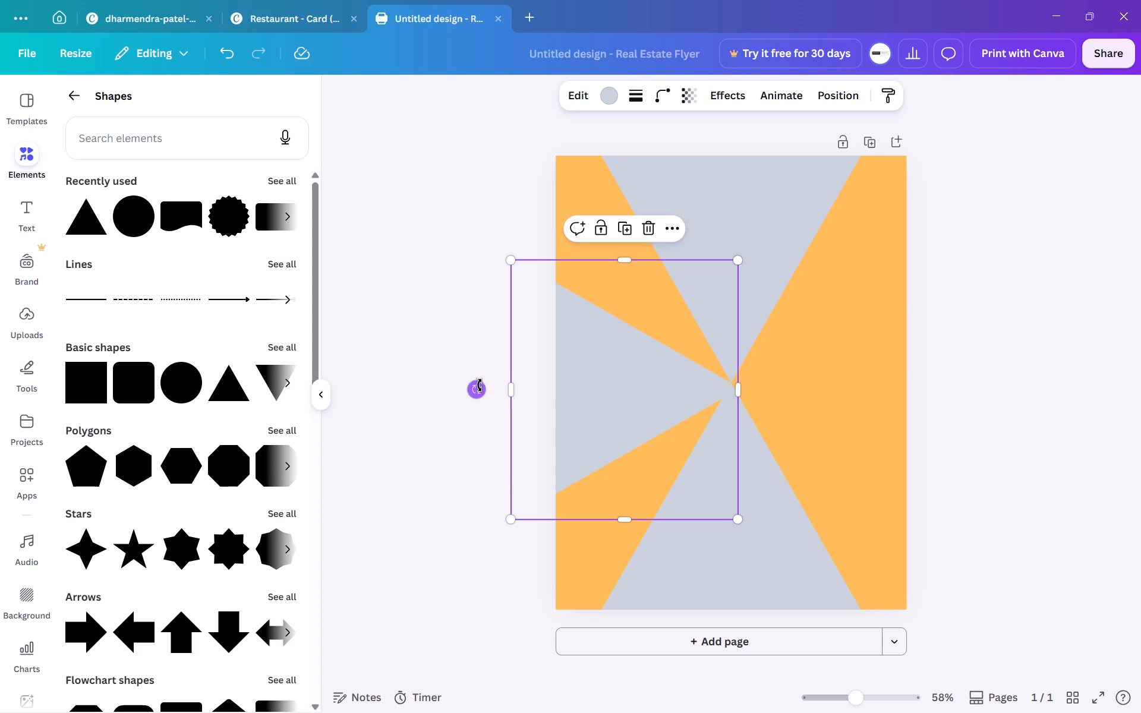
drag(479, 386, 717, 354)
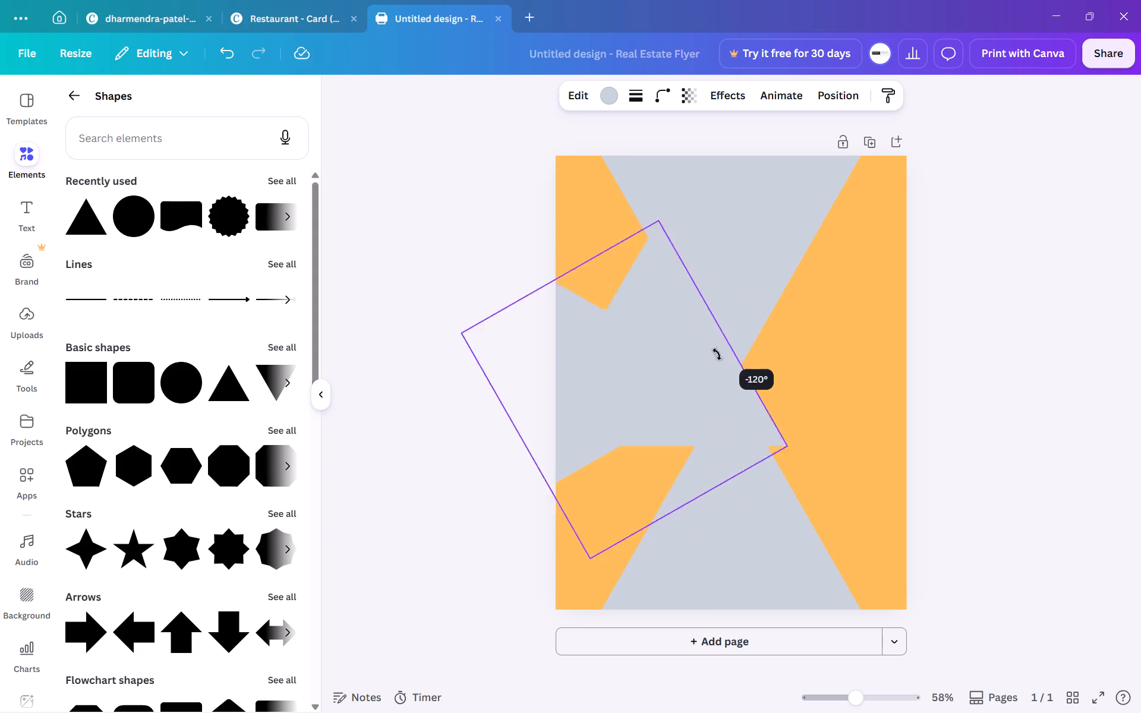
drag(717, 354, 702, 396)
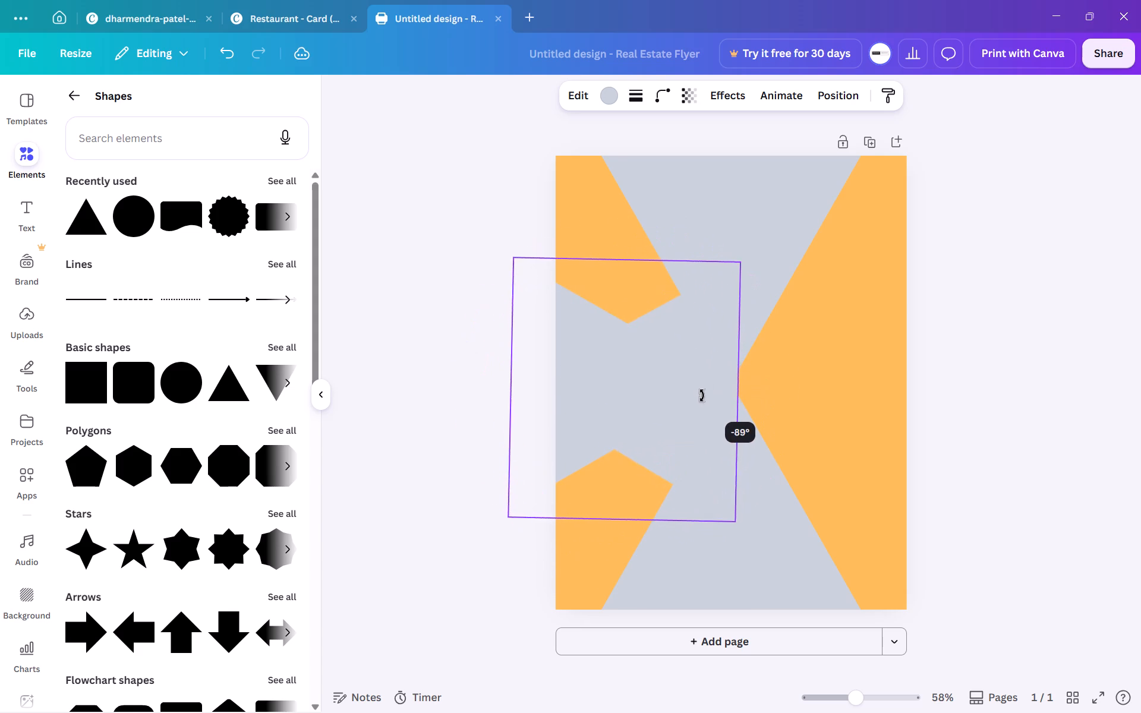
drag(702, 396, 702, 394)
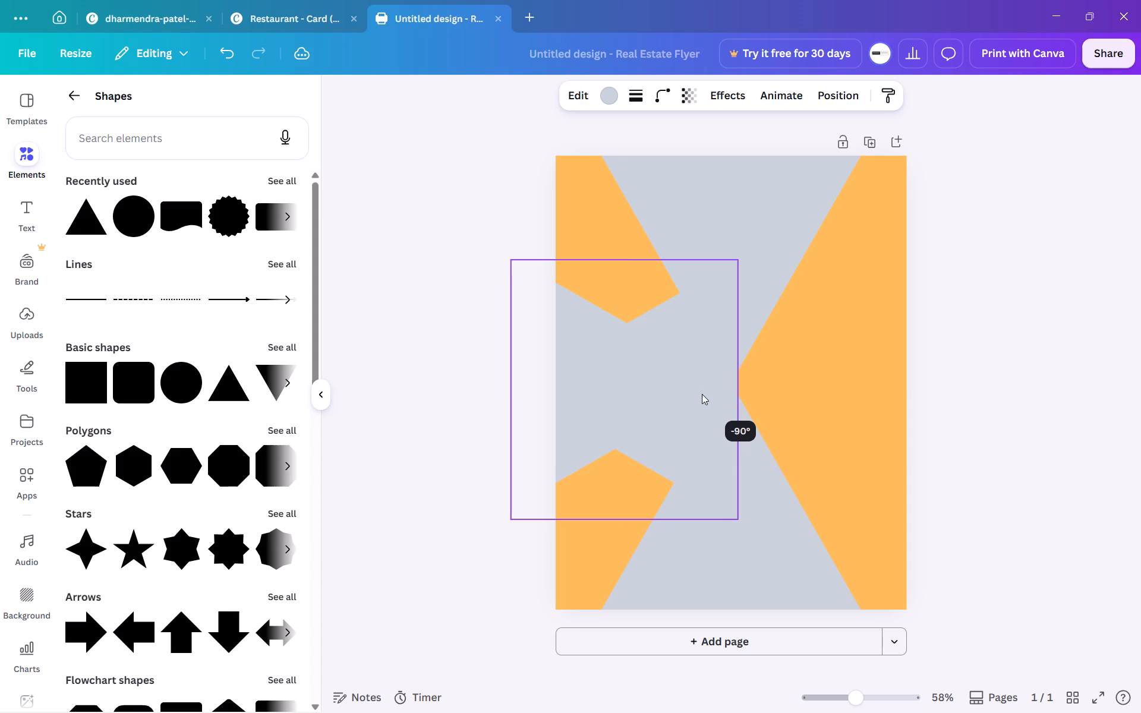
drag(684, 401, 928, 402)
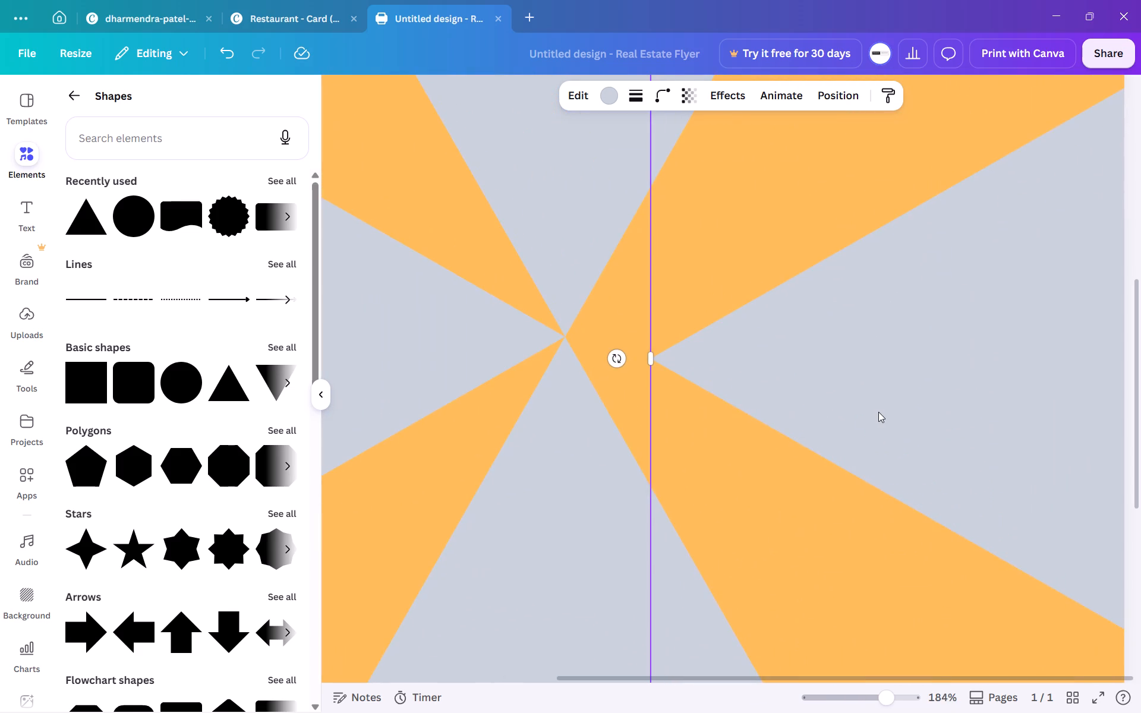
drag(852, 388, 798, 368)
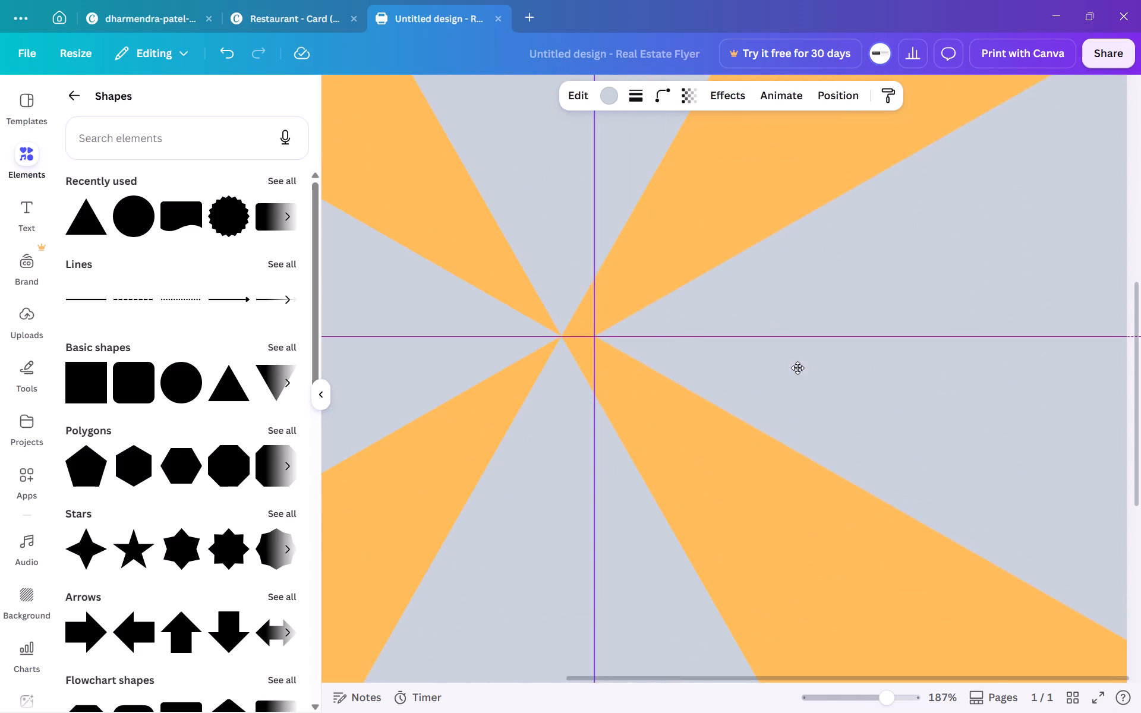
drag(798, 368, 765, 369)
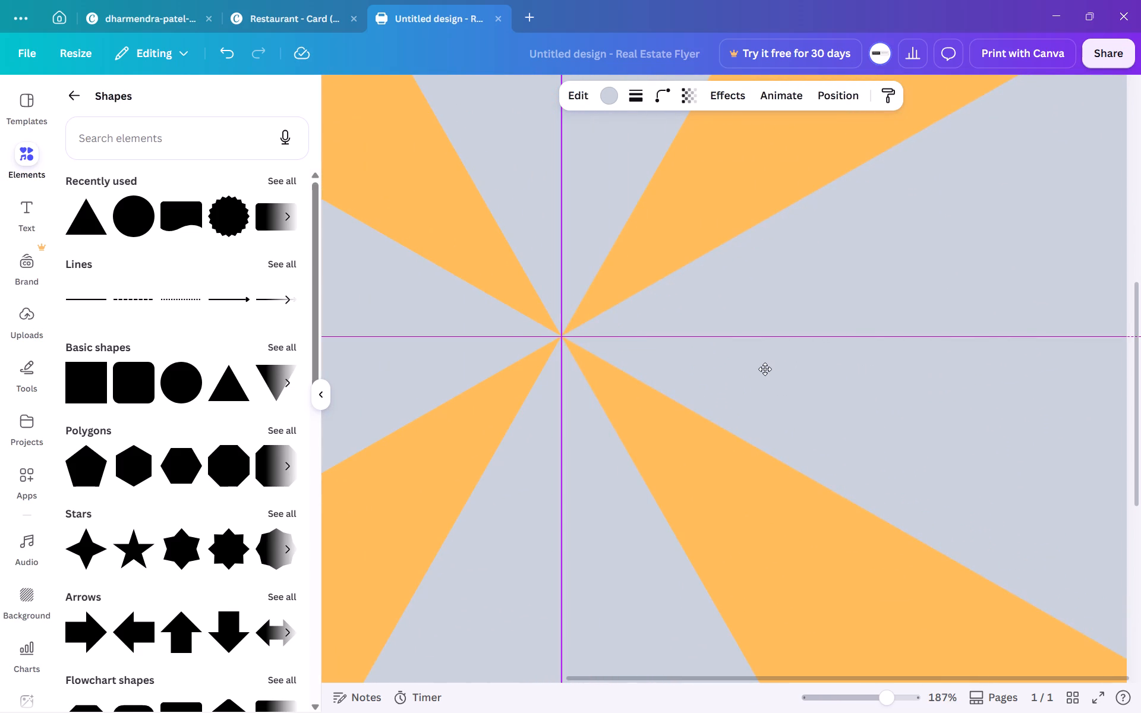
drag(765, 369, 765, 370)
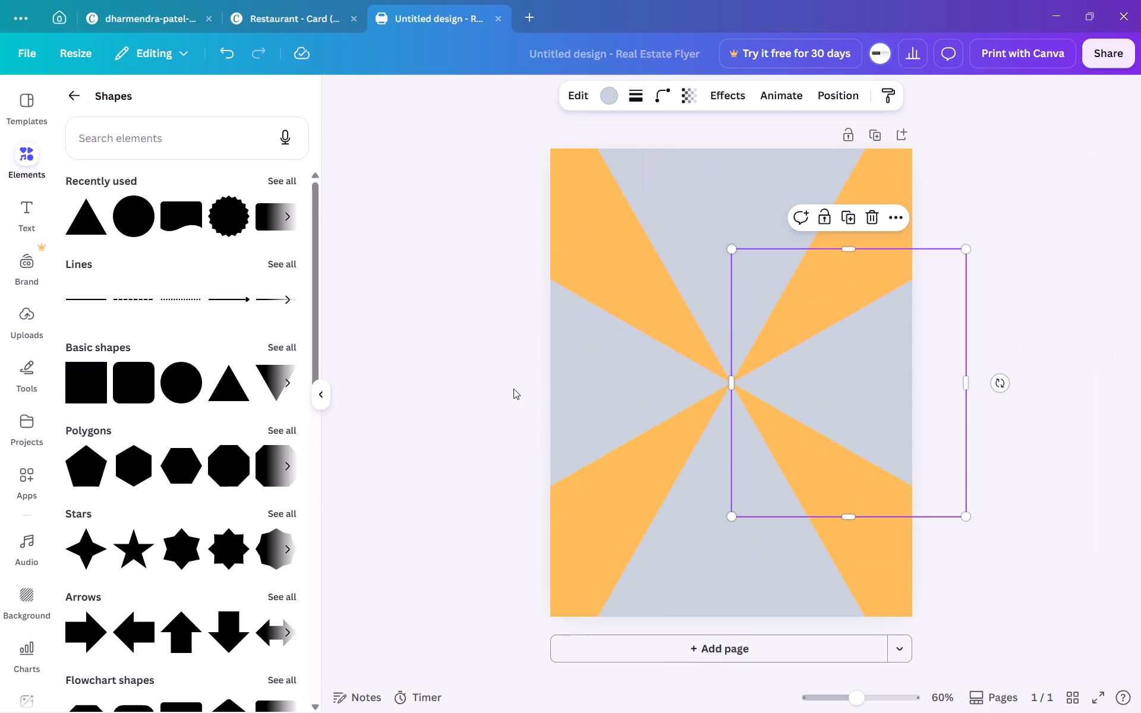
click(513, 389)
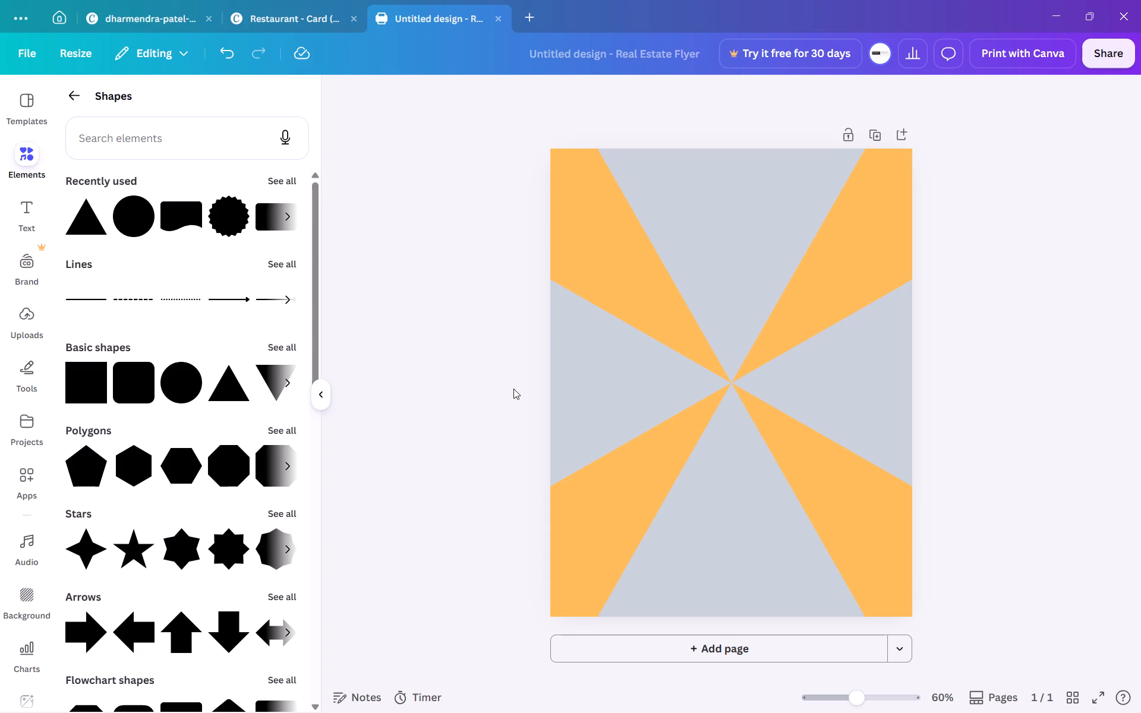
Recolour all four sunburst triangles to the default solid yellow, one after another: top, left, bottom and right.
click(805, 295)
double_click(729, 225)
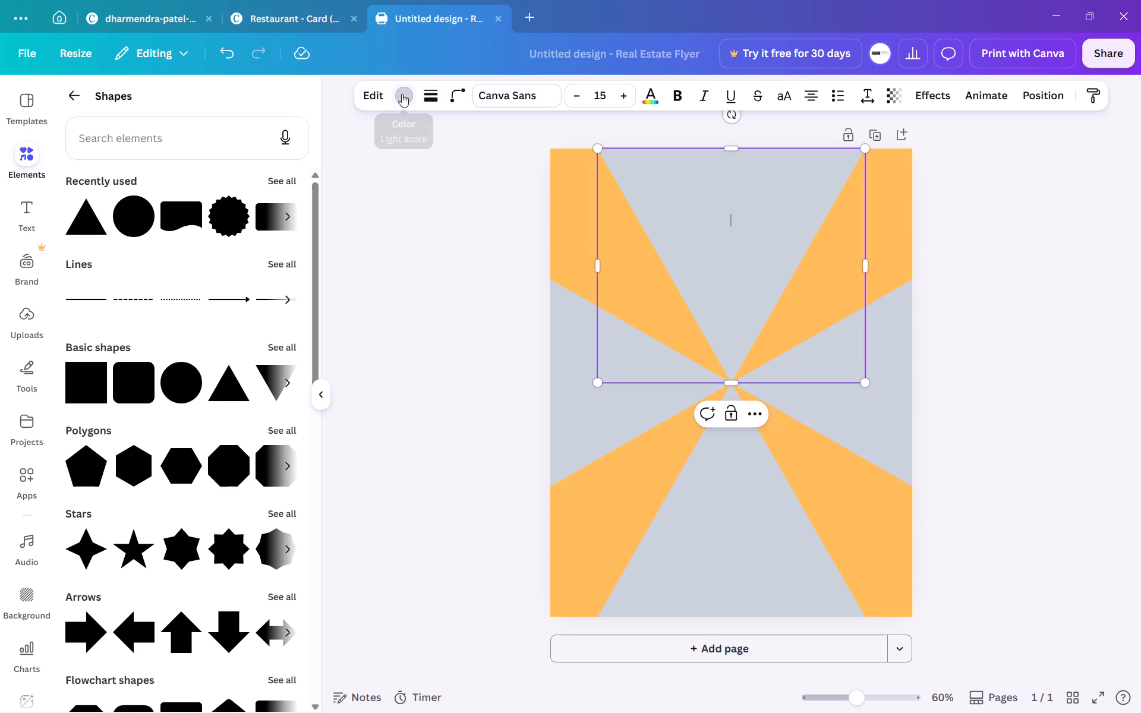
click(402, 94)
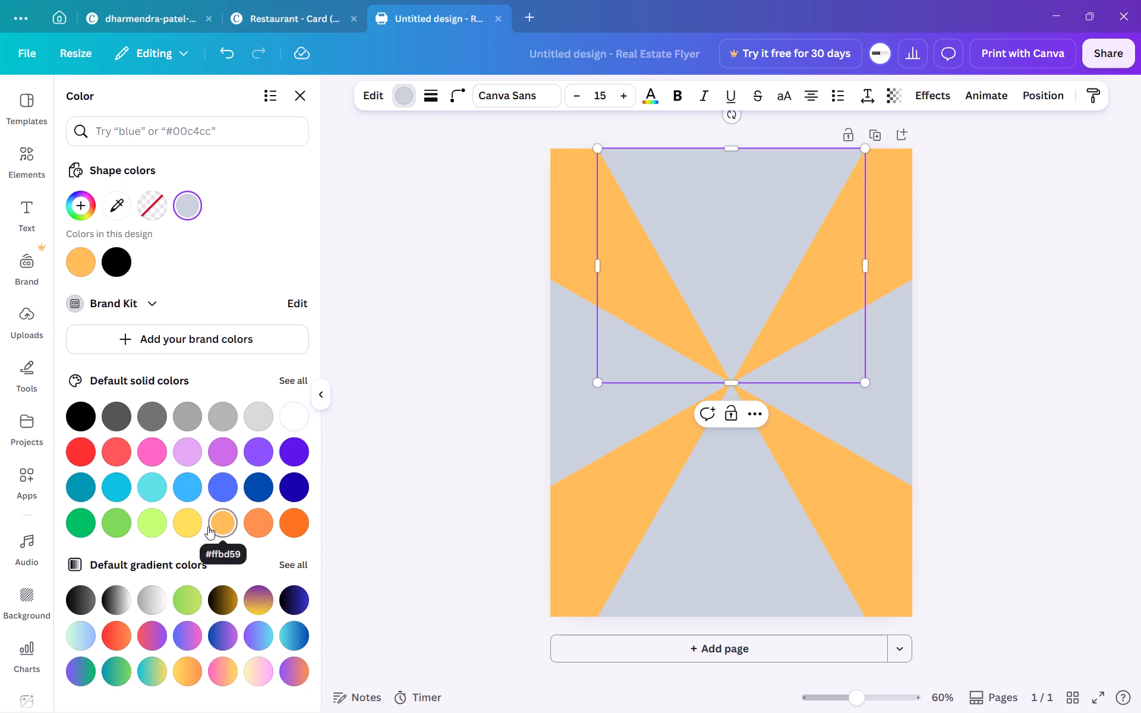
click(191, 519)
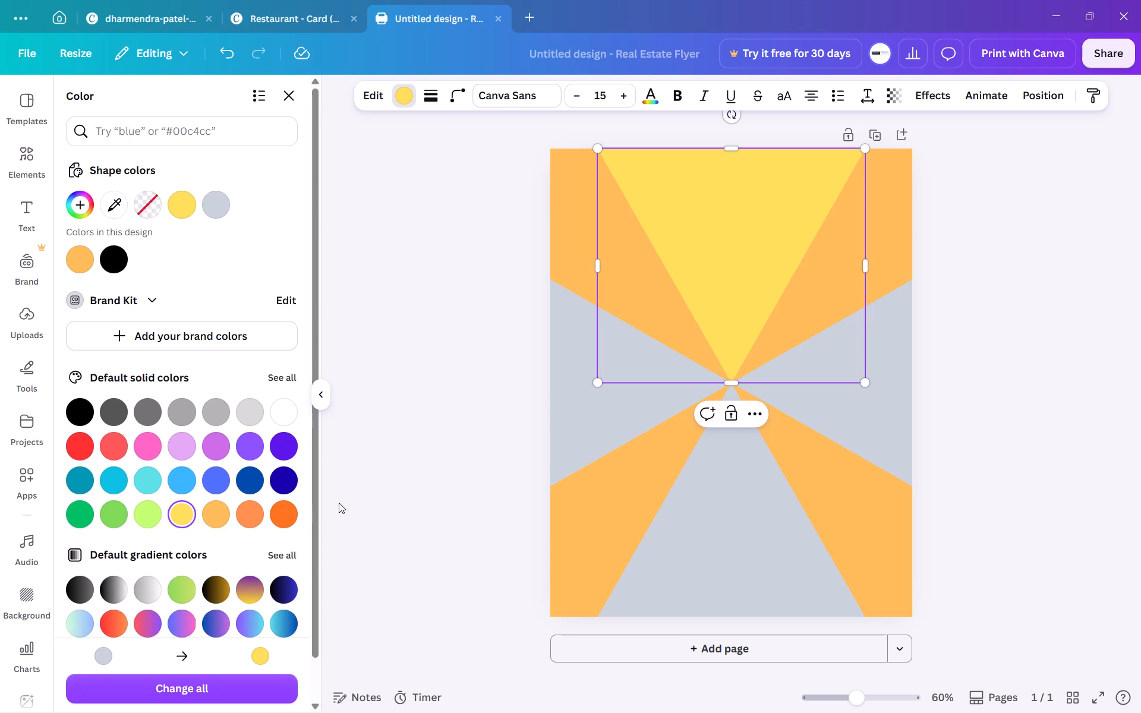
click(588, 420)
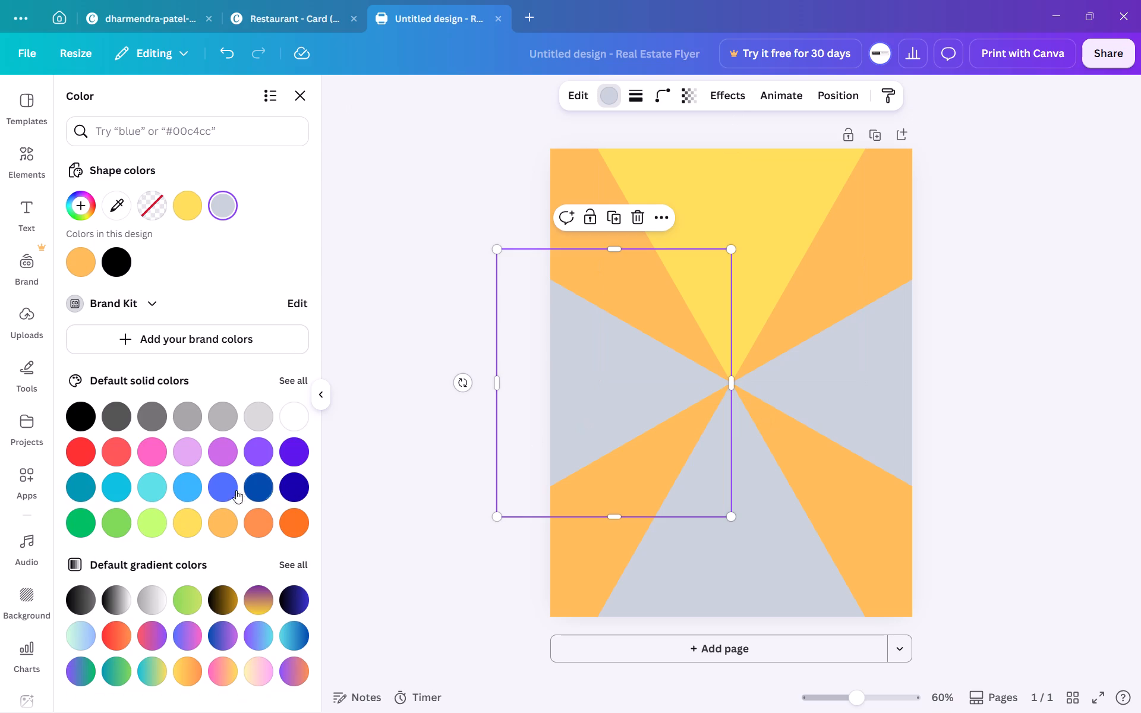
click(199, 520)
click(657, 569)
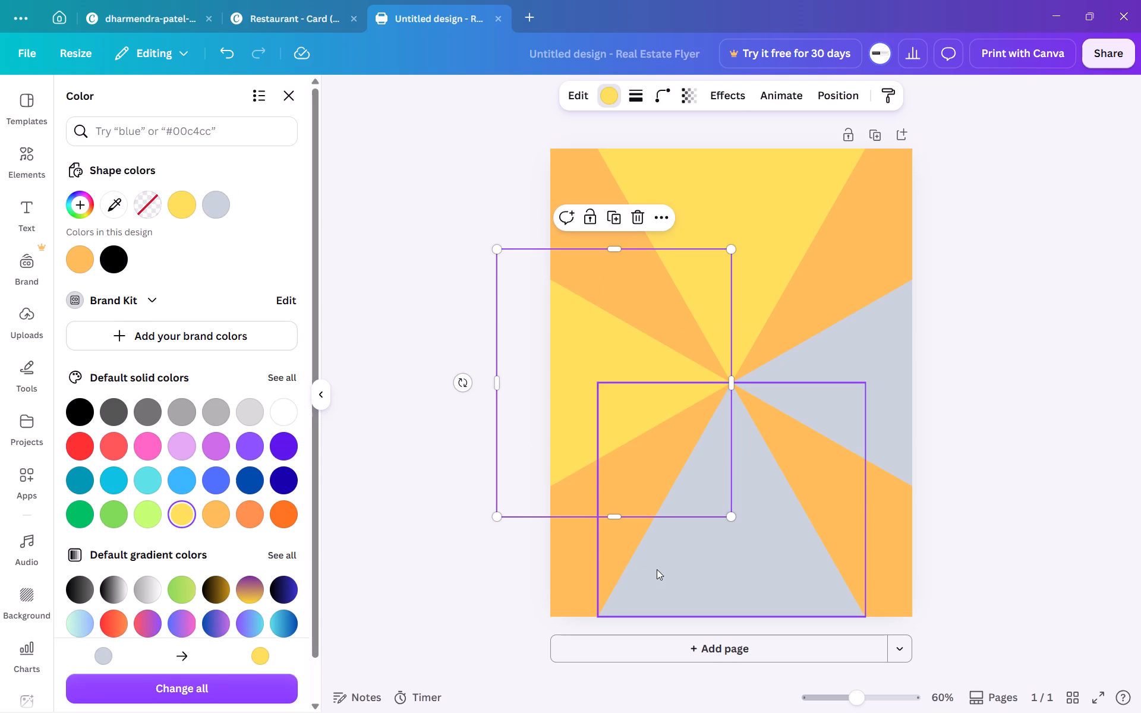
click(657, 569)
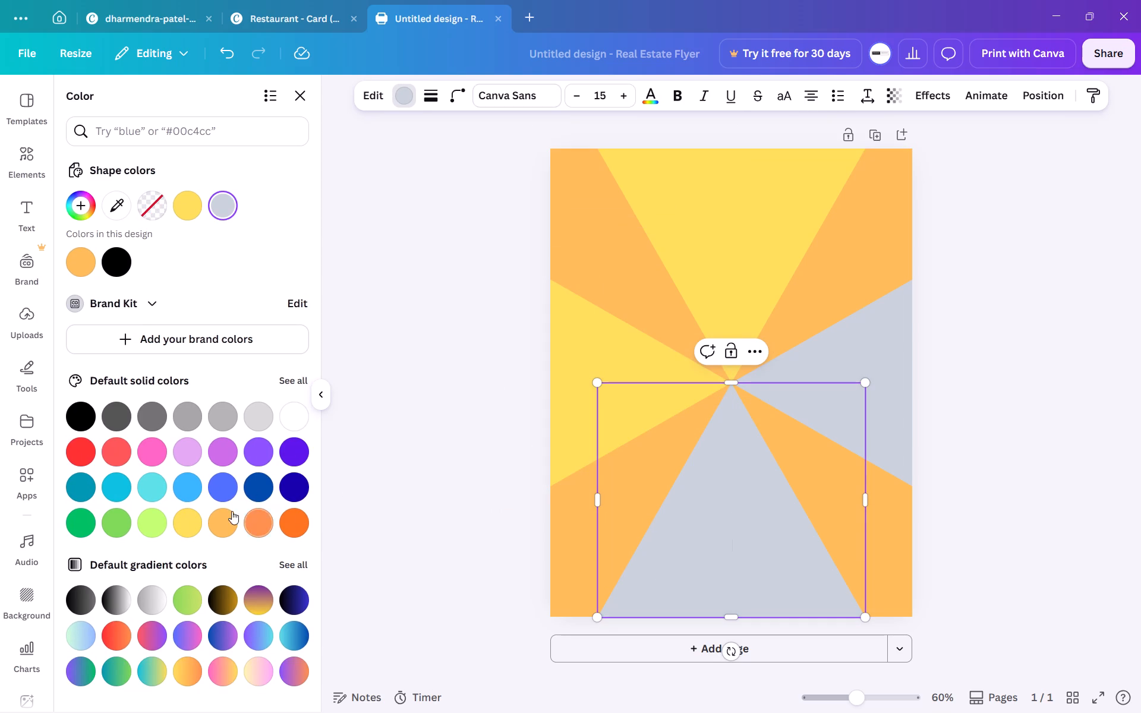
click(182, 518)
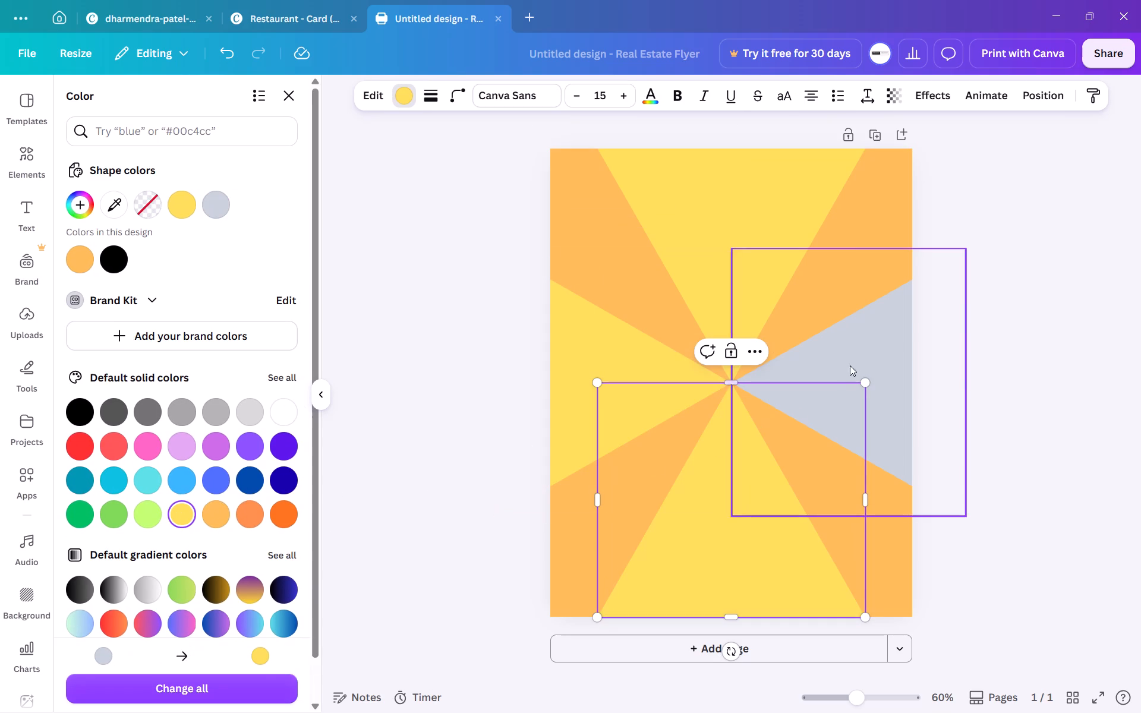
click(863, 356)
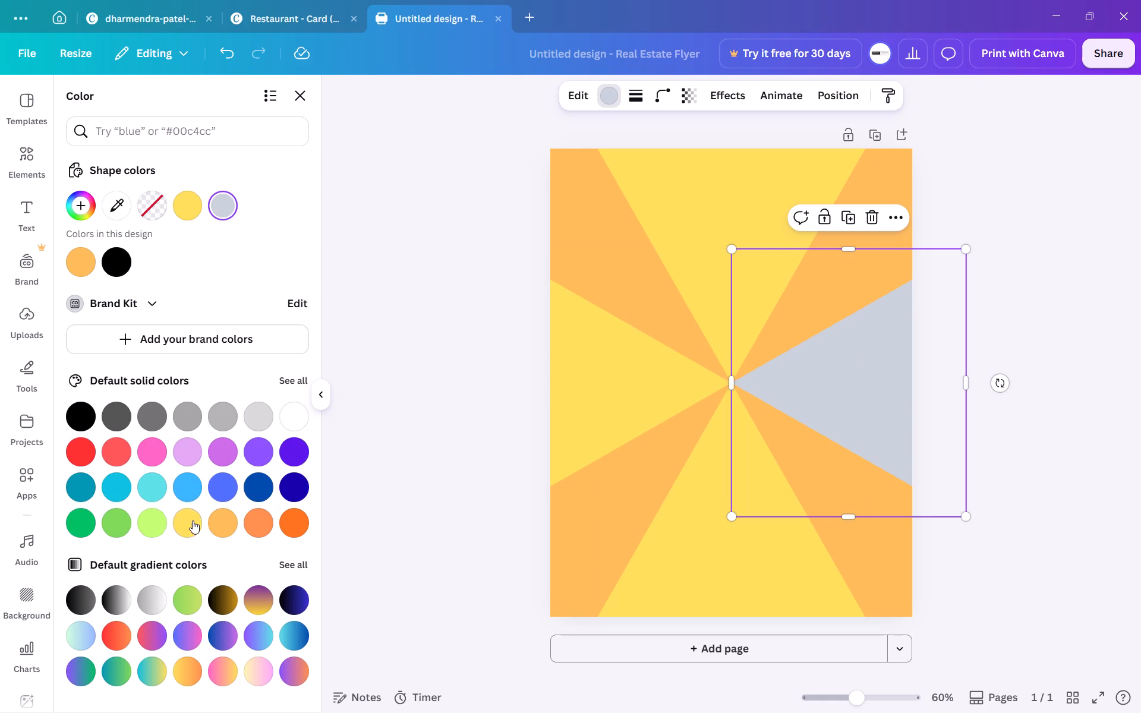
click(189, 524)
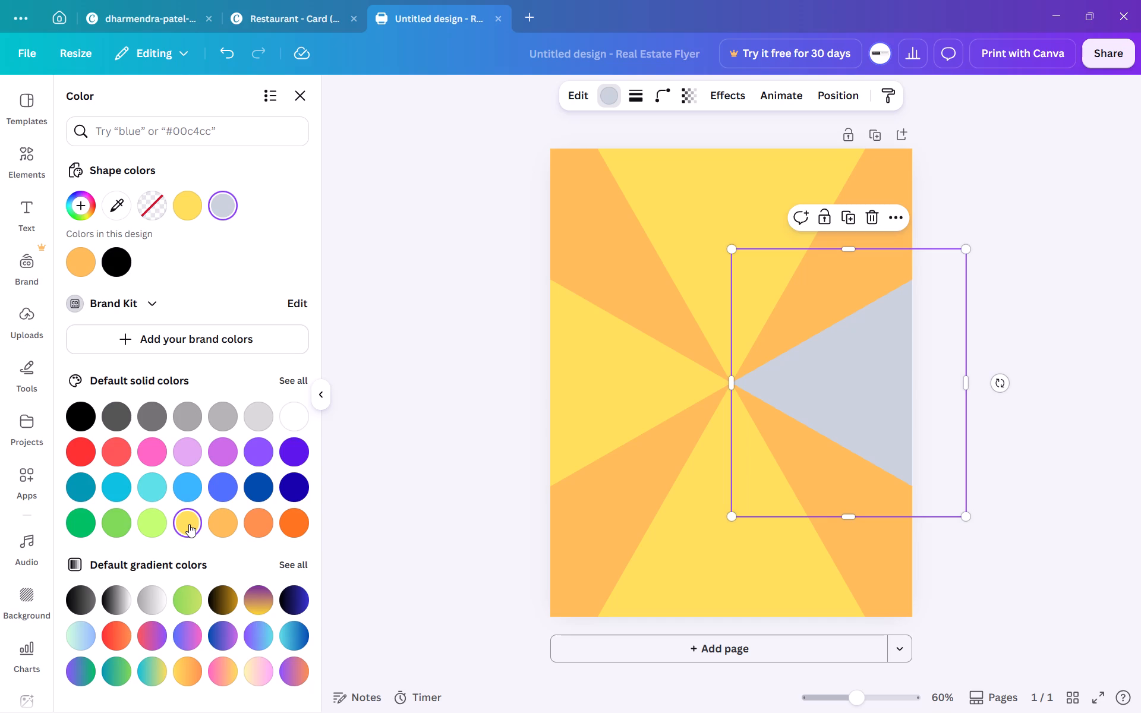
Search the elements library for "orange juice glass" and show all of the graphics results.
click(19, 139)
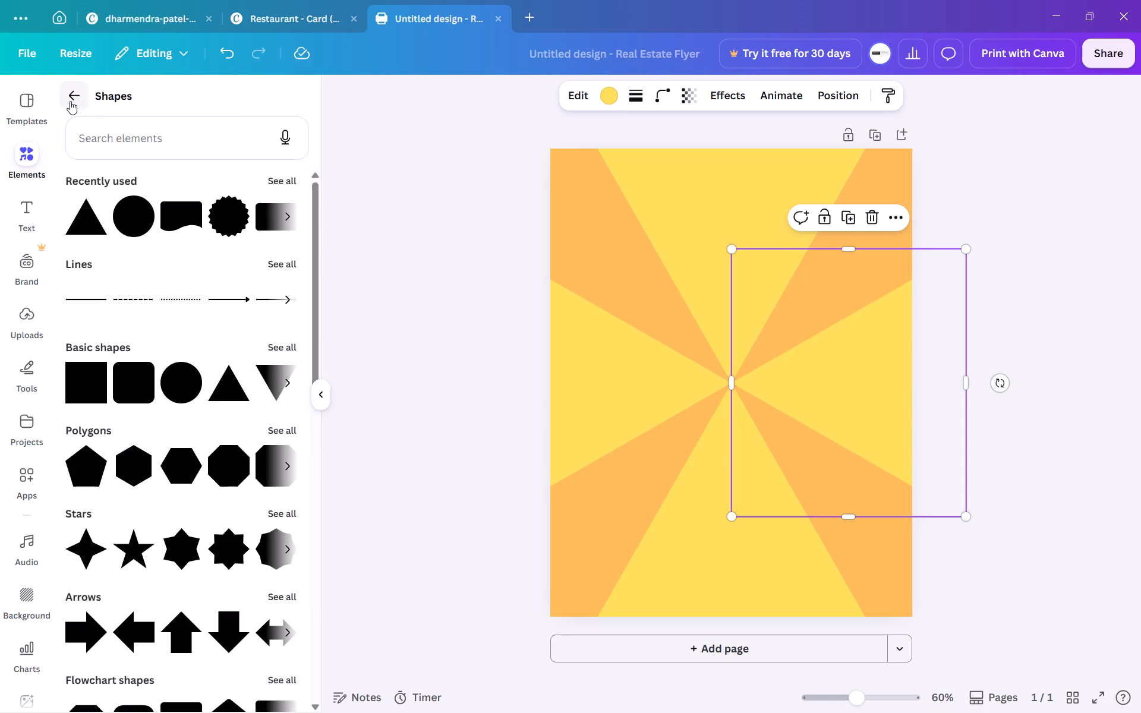
click(70, 101)
click(456, 325)
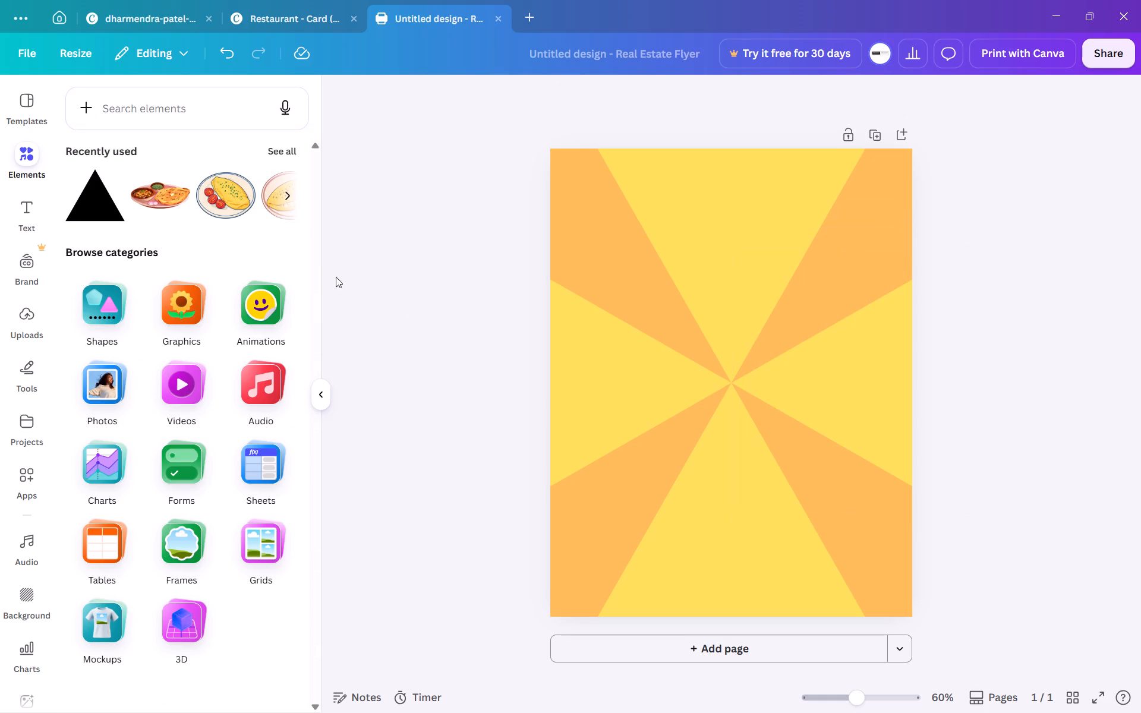
click(178, 114)
text(orange juice glass)
key(Return)
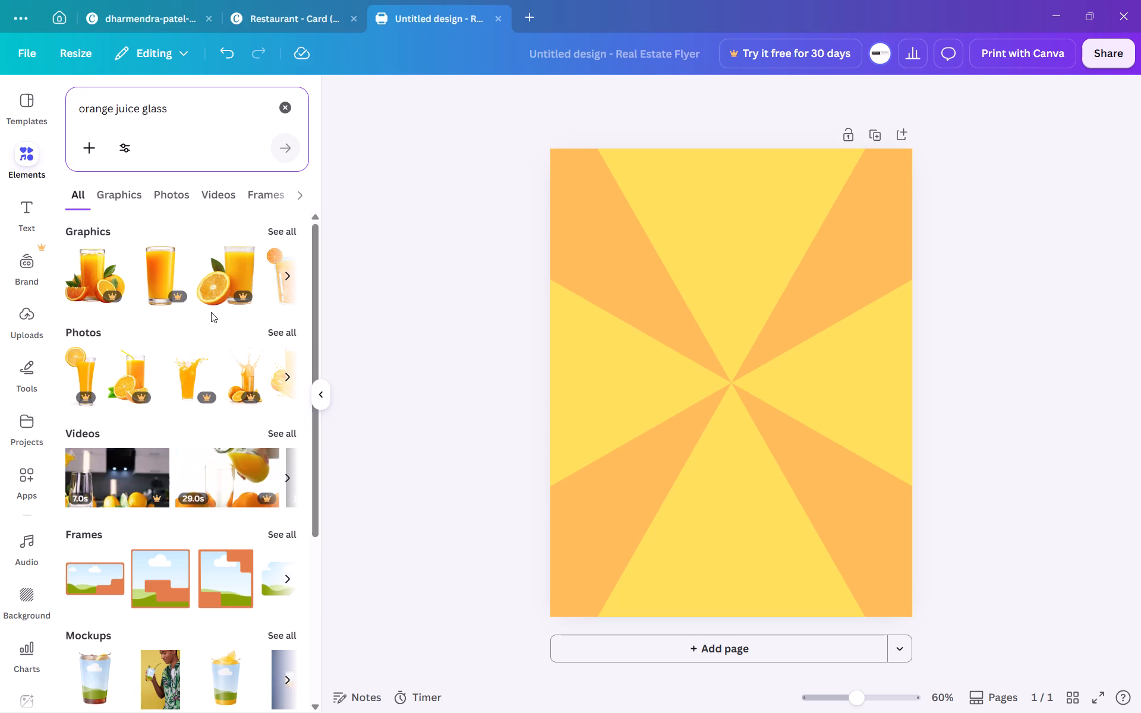
click(287, 227)
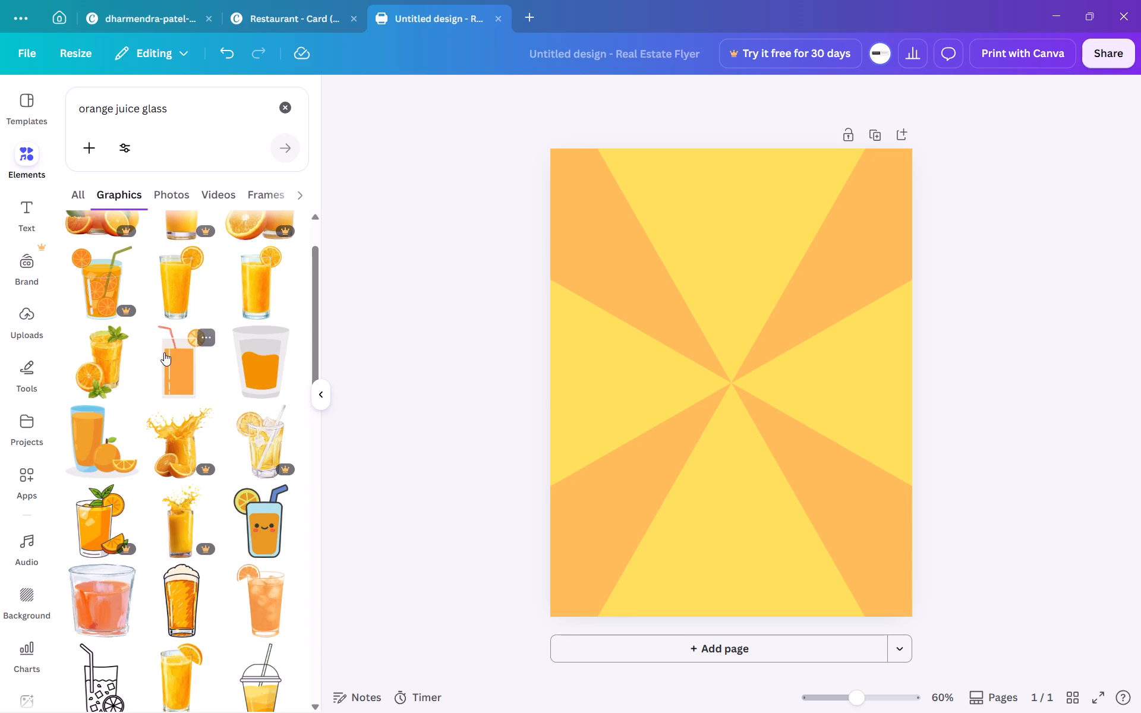
Look through the orange juice glass graphics and add the splashing juice glass flanked by oranges to the page centre.
scroll(164, 352, up, 6)
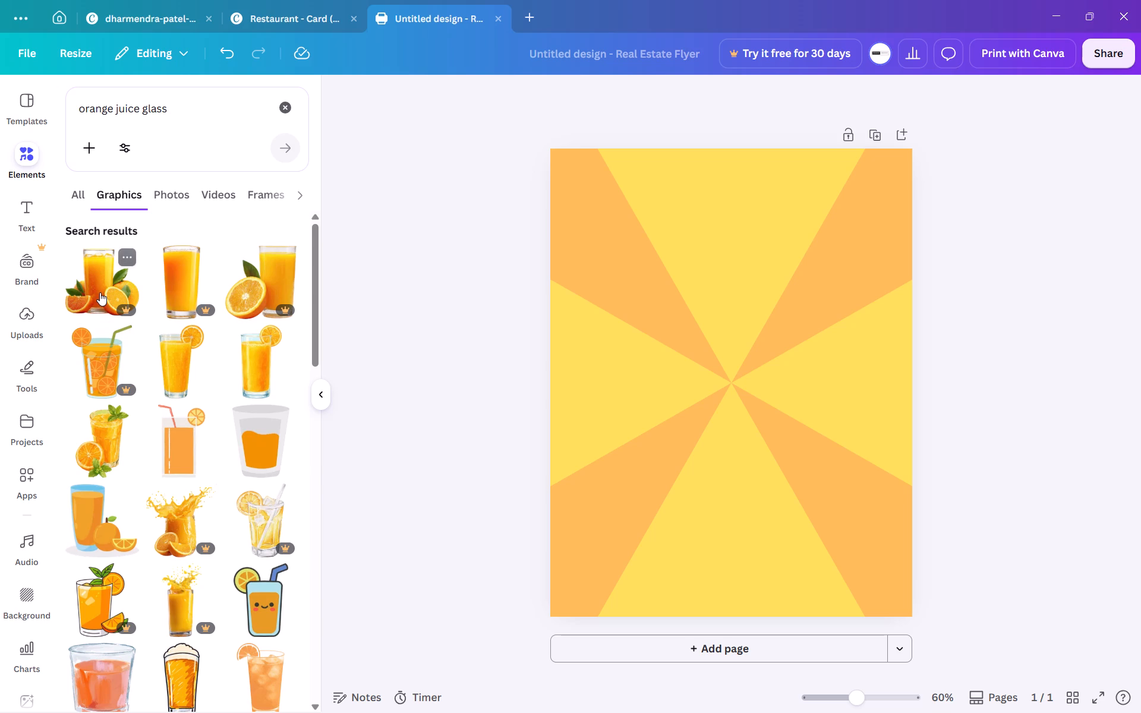
scroll(100, 292, down, 3)
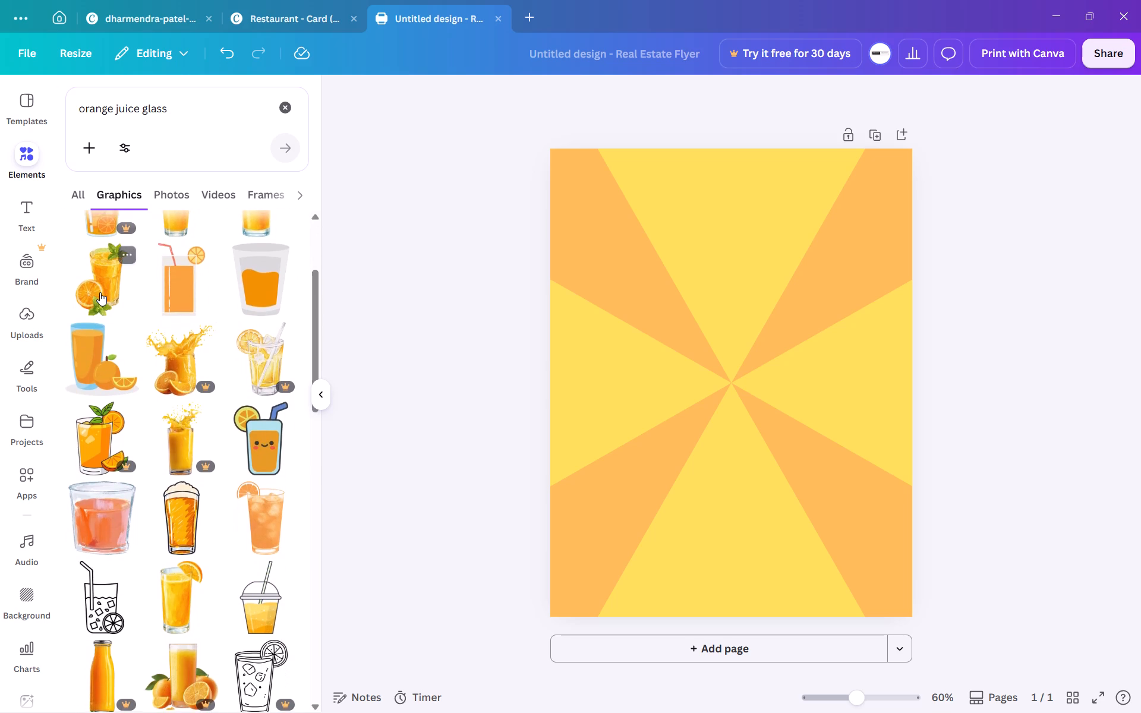
scroll(100, 292, down, 4)
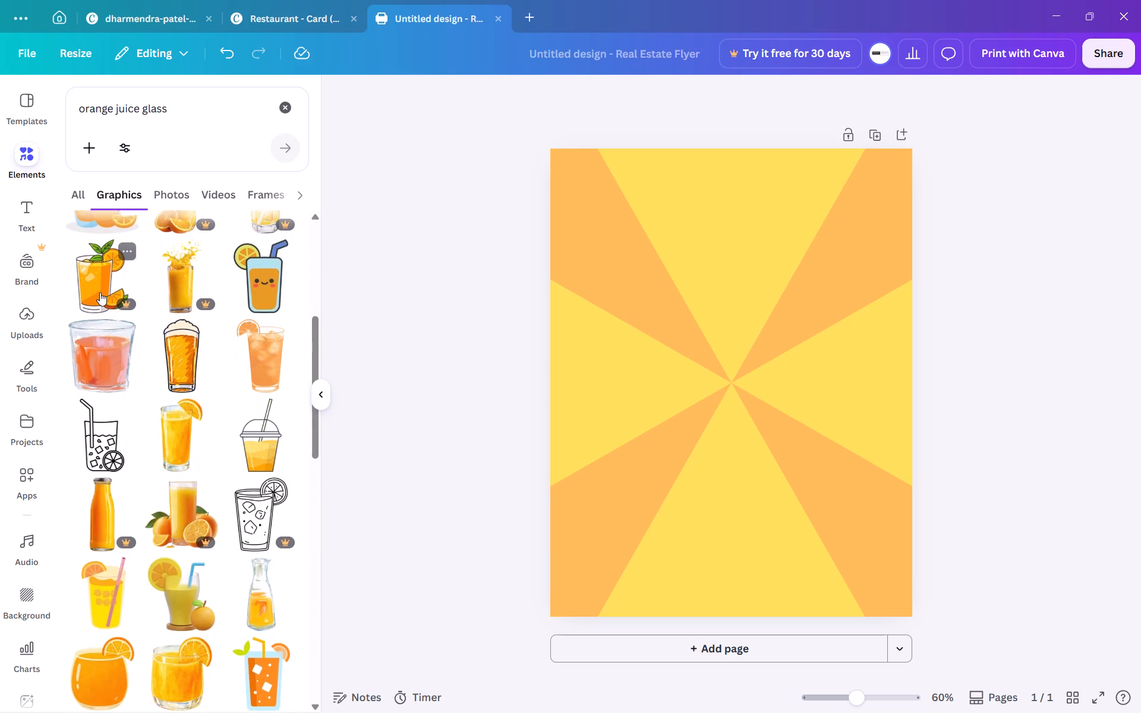
scroll(100, 292, down, 1)
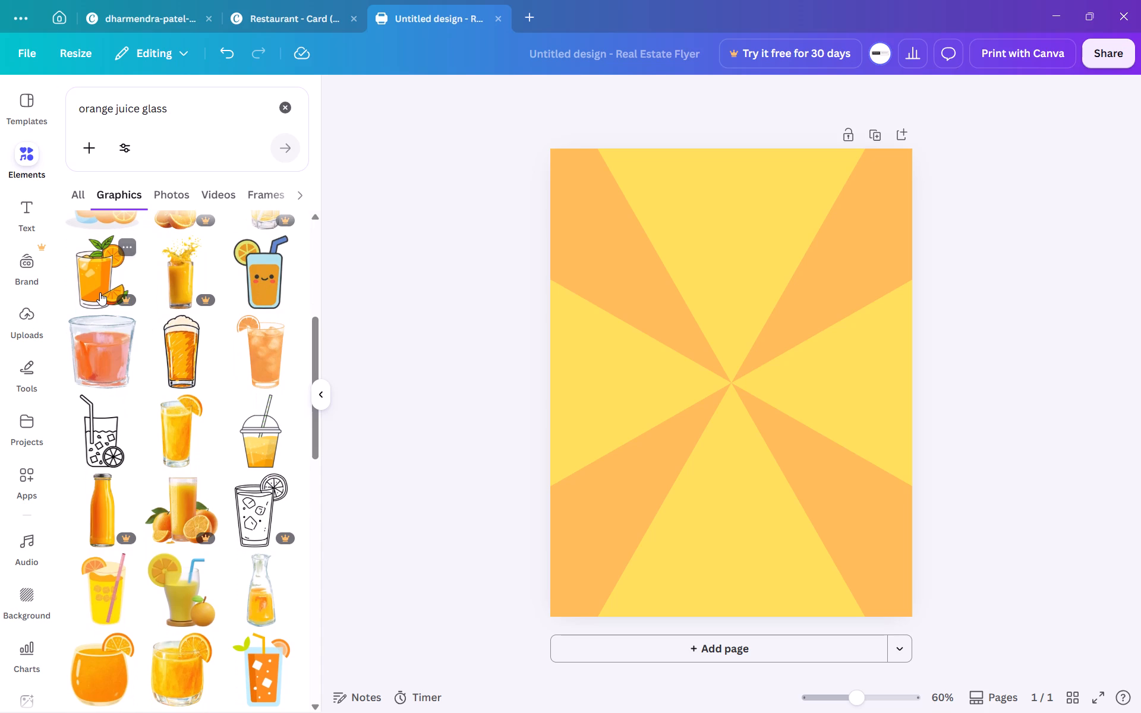
scroll(100, 292, down, 4)
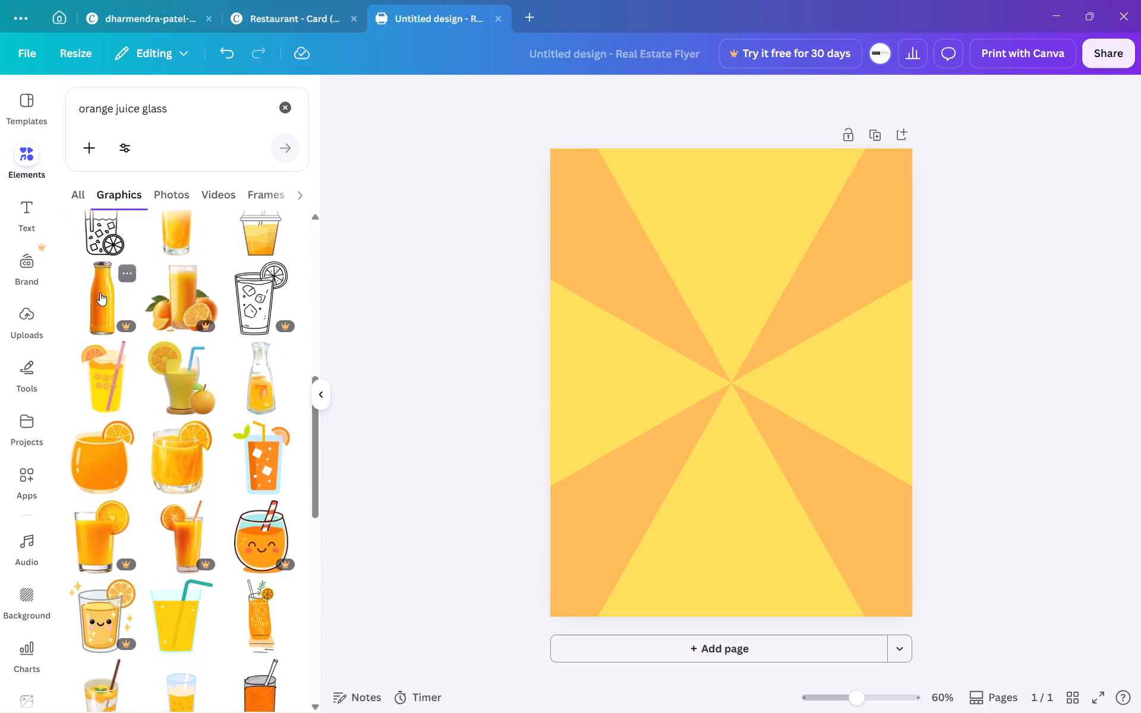
scroll(100, 292, down, 5)
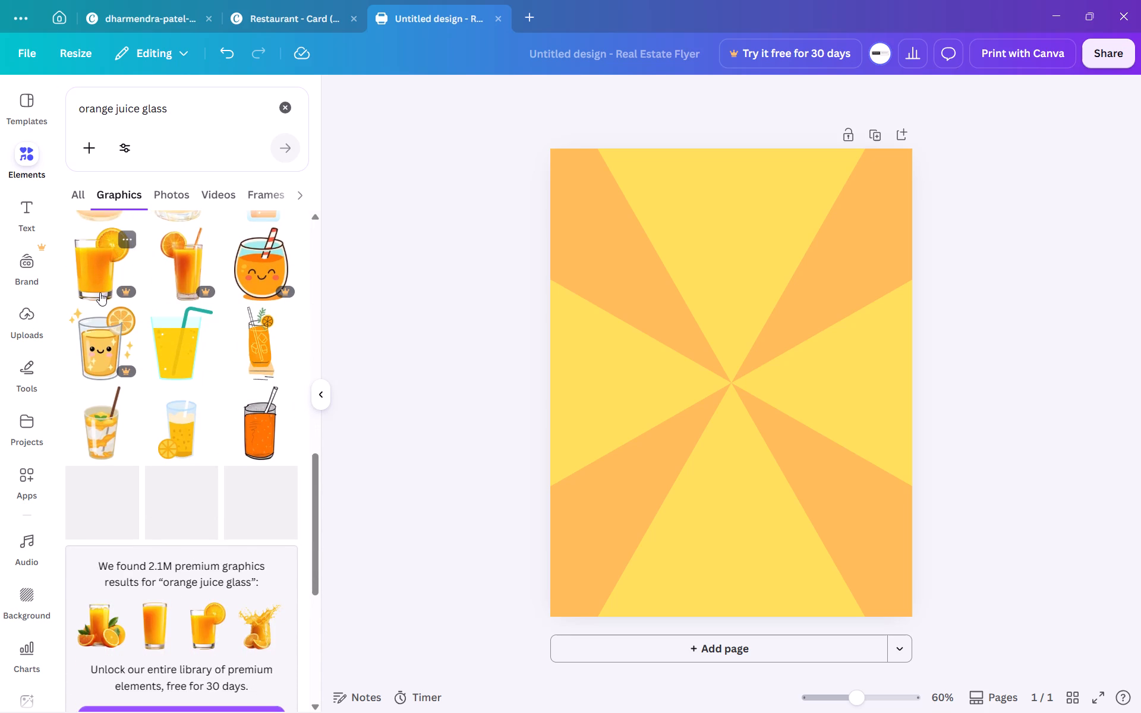
scroll(100, 292, down, 3)
scroll(100, 292, up, 6)
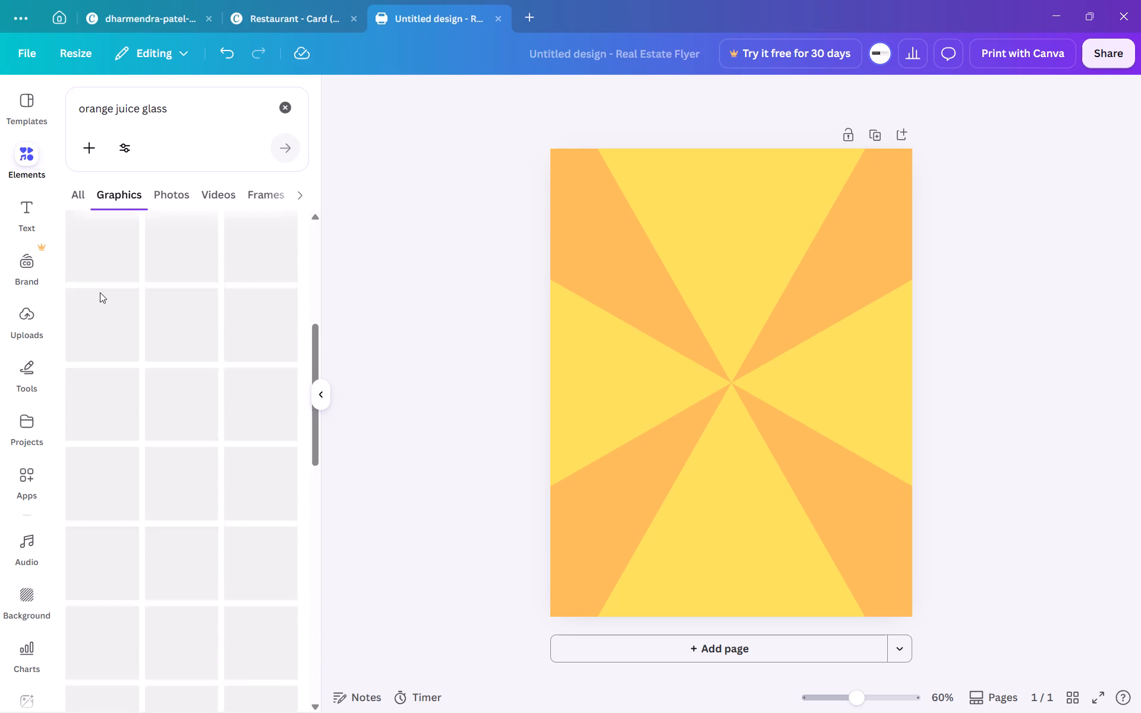
scroll(100, 292, down, 8)
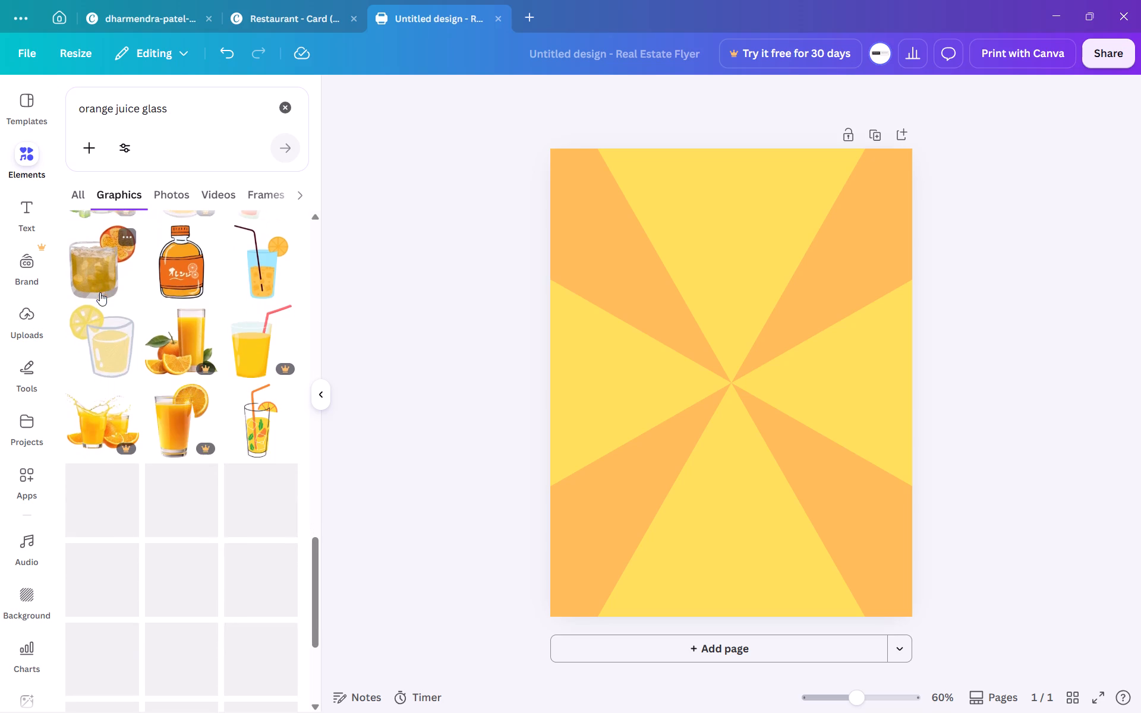
scroll(100, 292, down, 3)
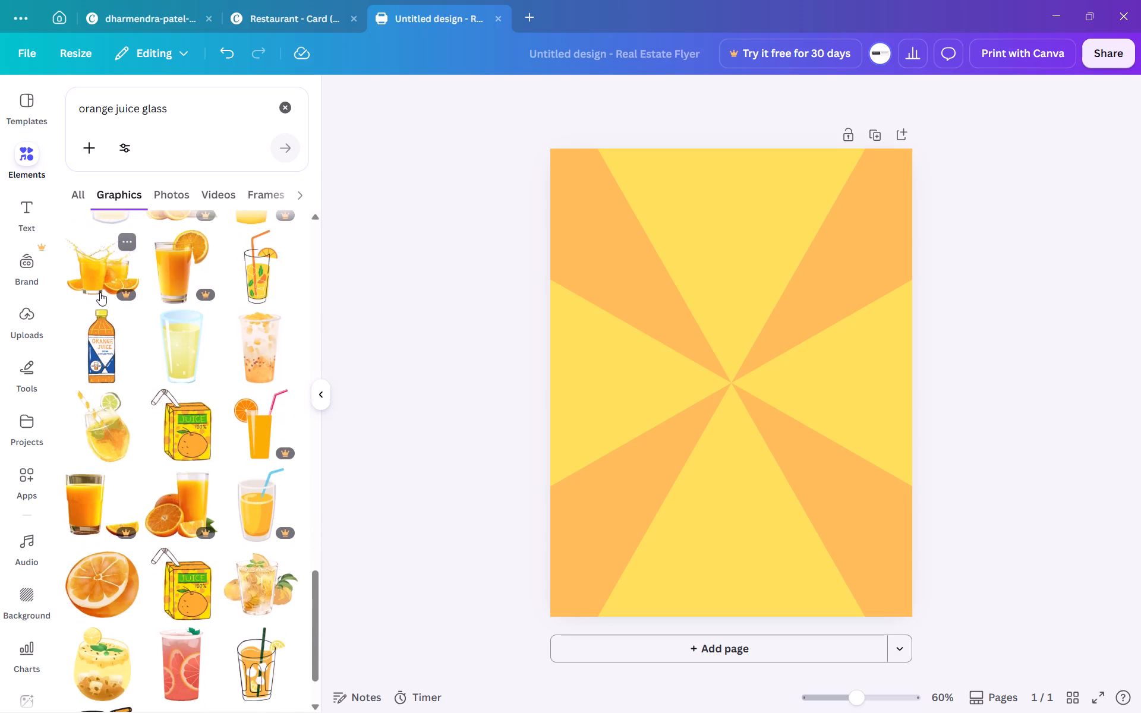
scroll(100, 292, down, 5)
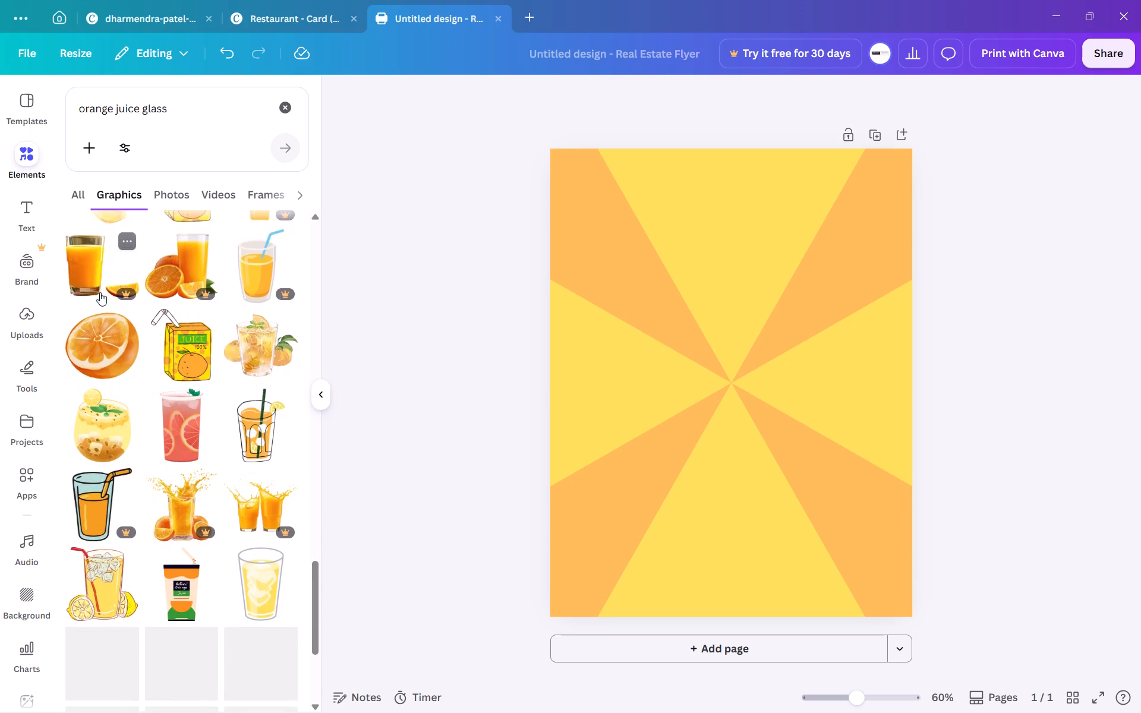
scroll(100, 292, down, 2)
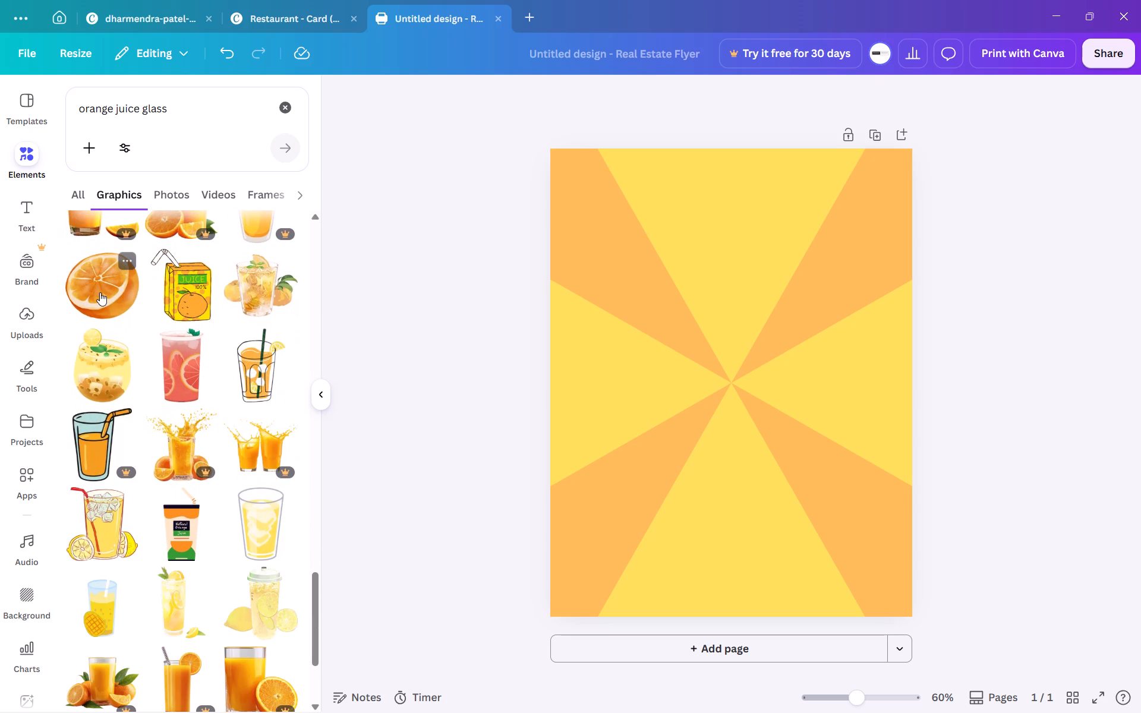
scroll(100, 292, down, 1)
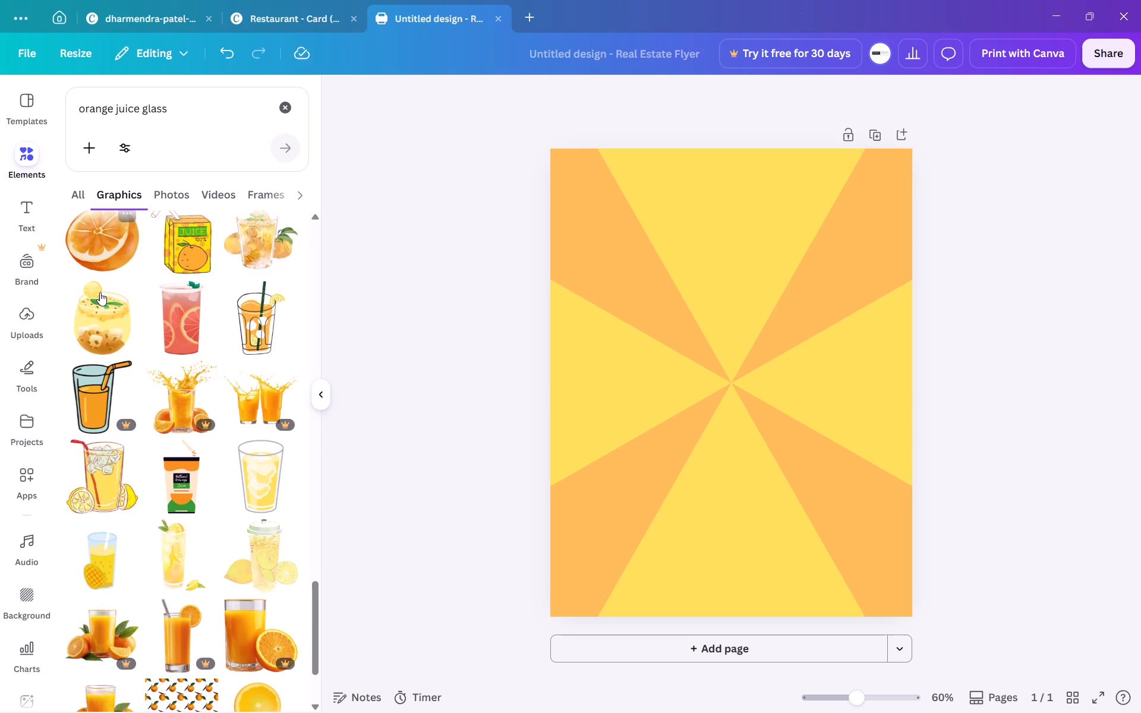
scroll(100, 292, down, 1)
scroll(100, 292, up, 1)
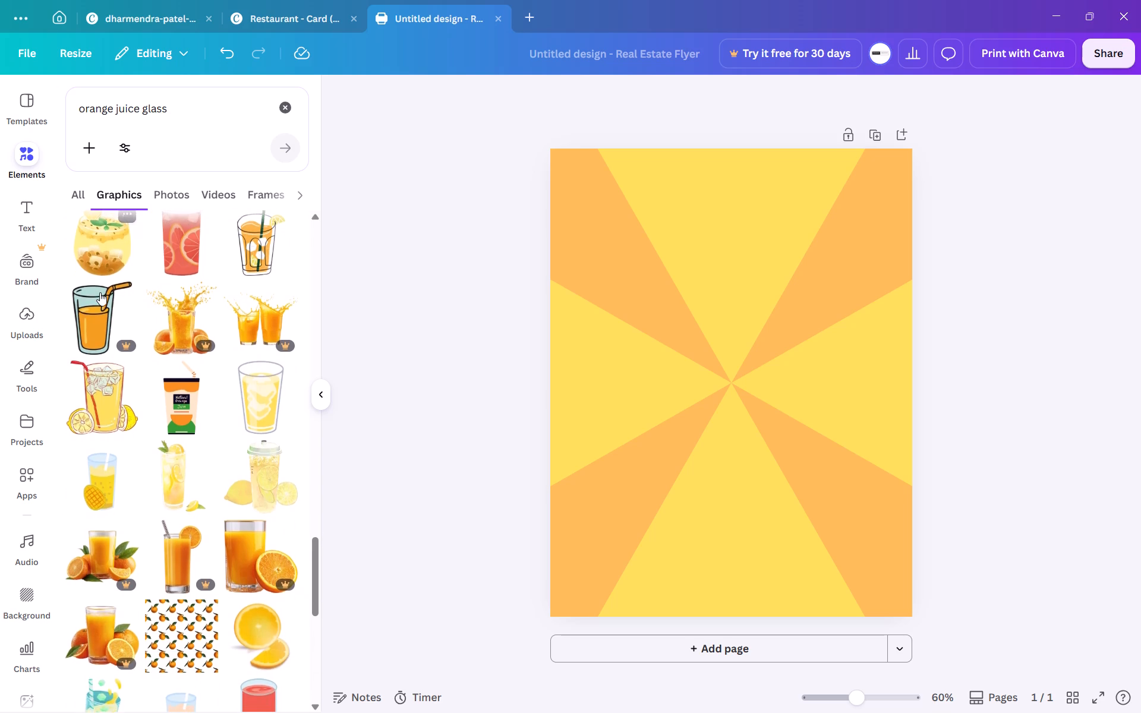
scroll(100, 292, up, 1)
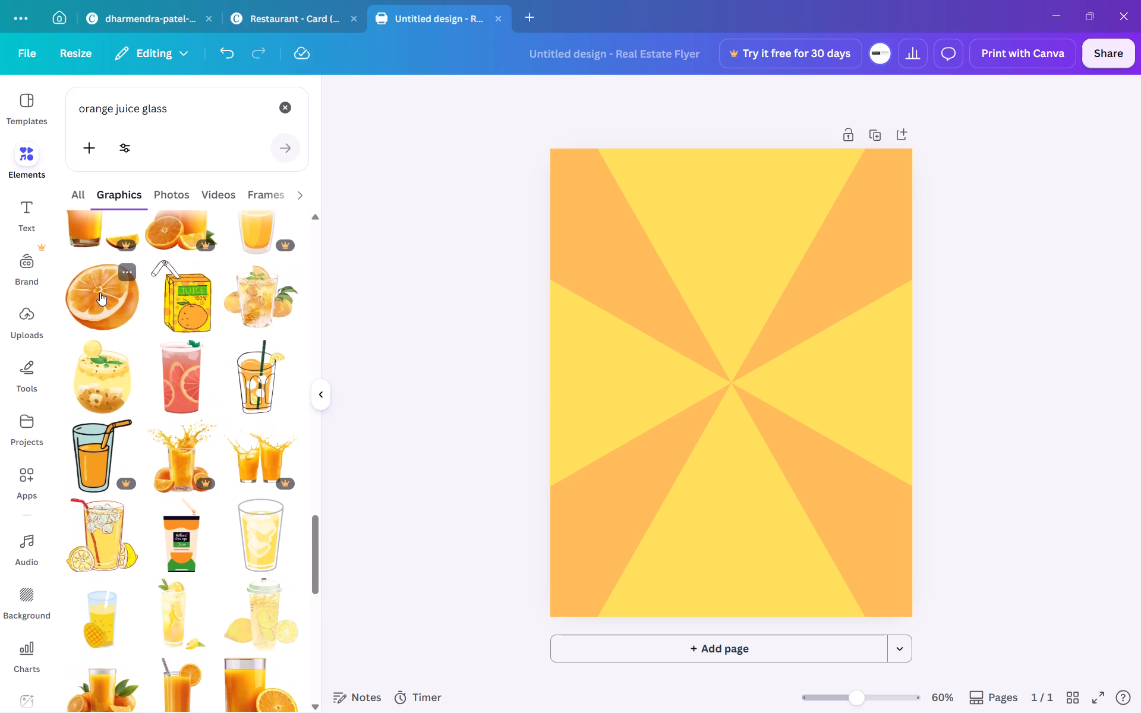
click(179, 434)
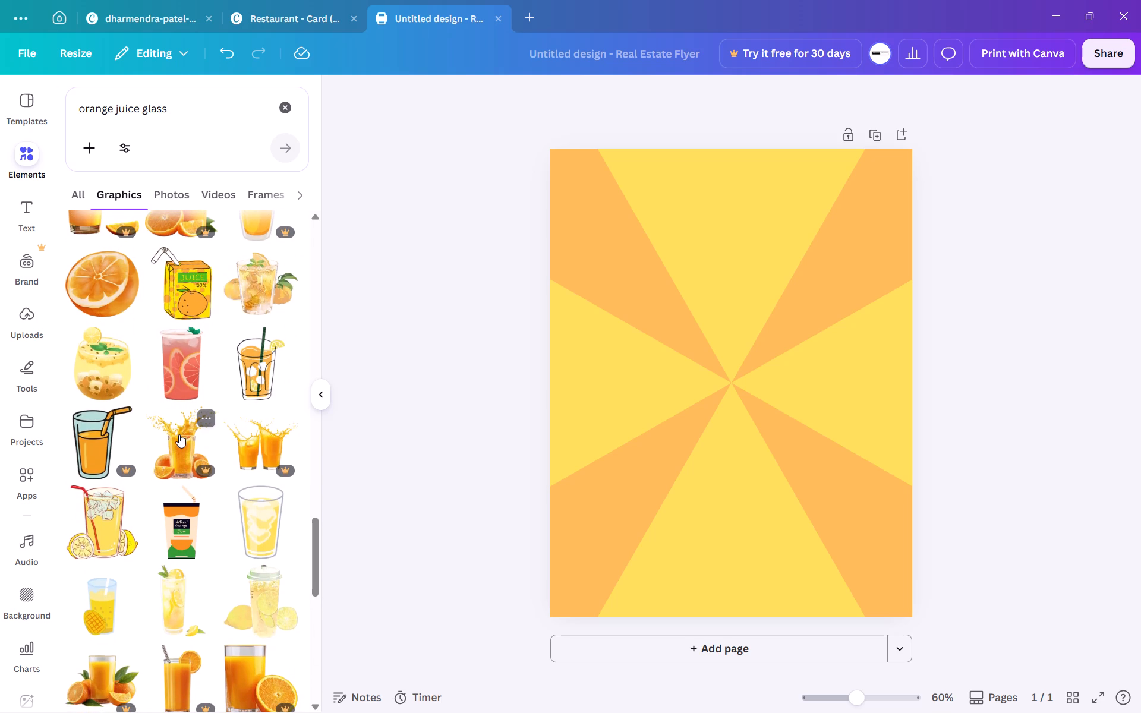
click(489, 416)
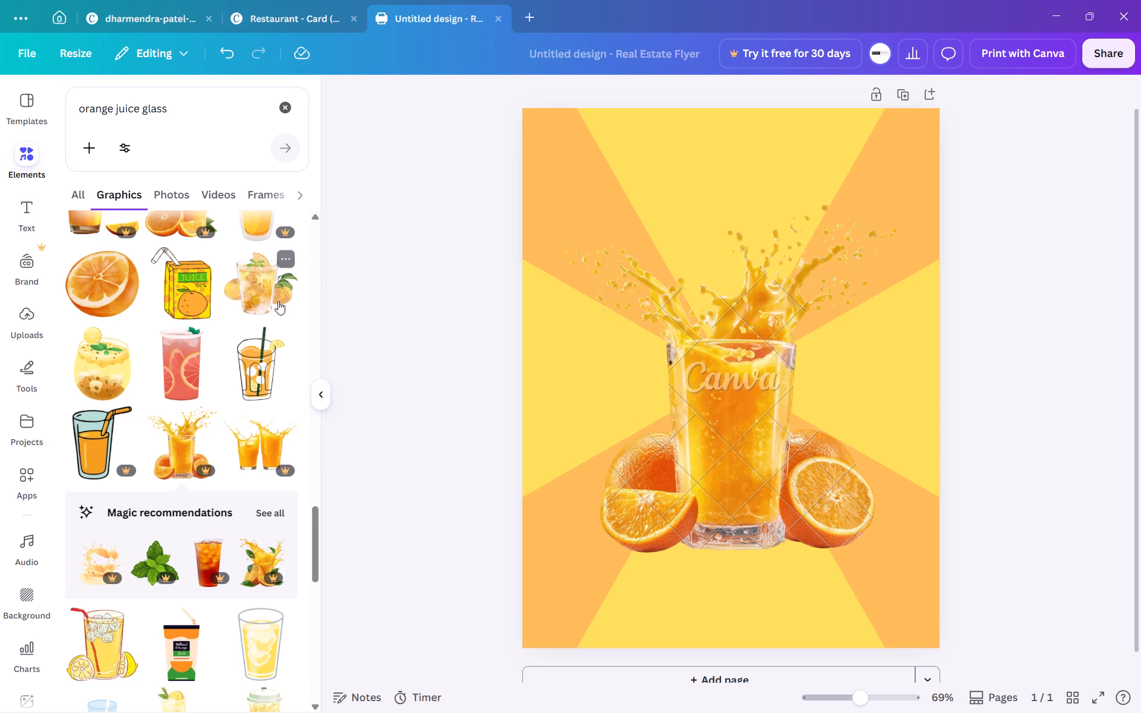
Search the elements library for "cloud", add the soft pinkish-white cloud graphic and place it over the orange wedge left of the glass.
click(288, 108)
text(cloud)
key(Return)
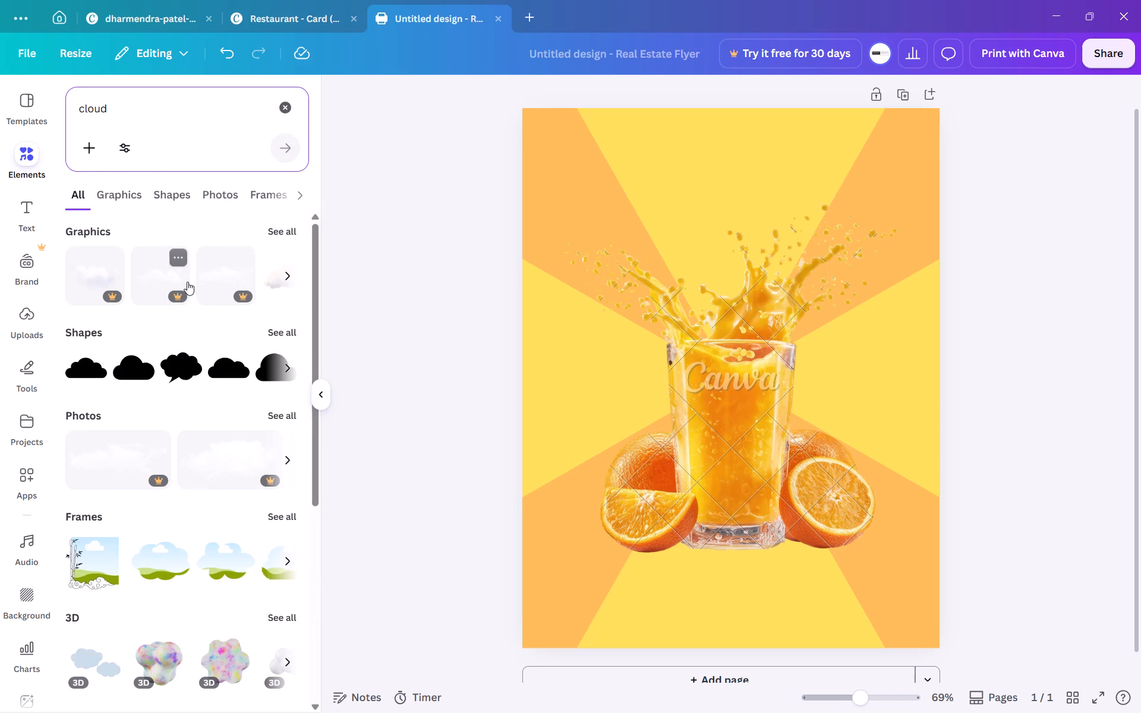
scroll(218, 283, left, 2)
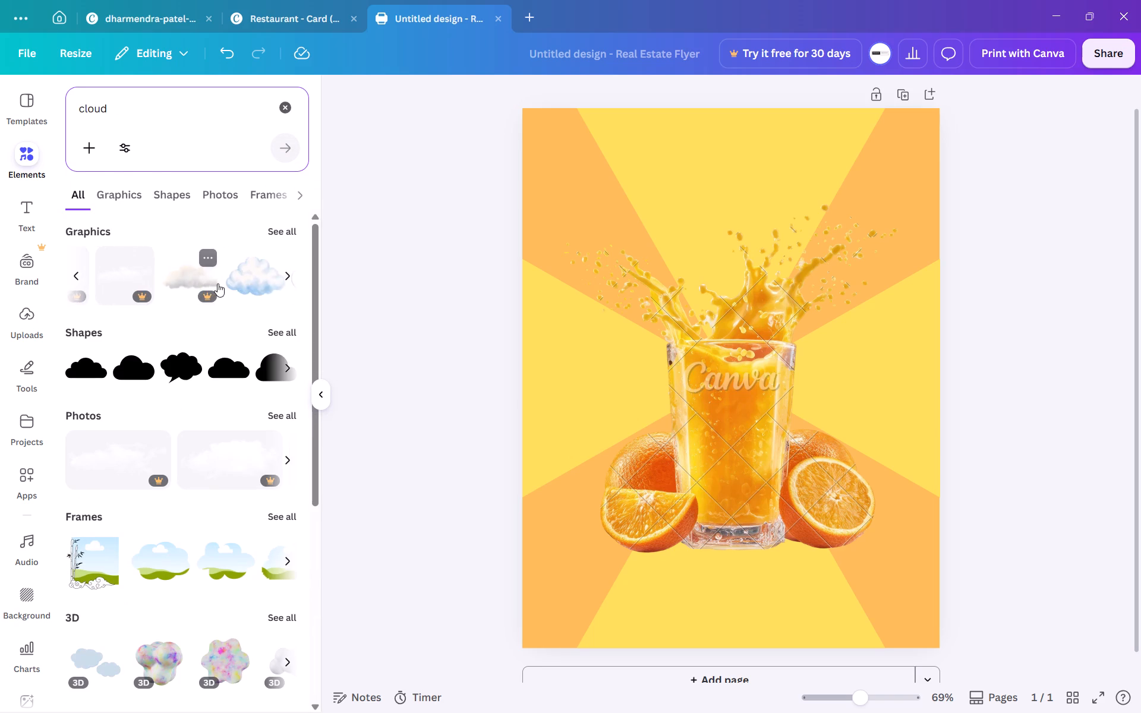
scroll(218, 283, left, 4)
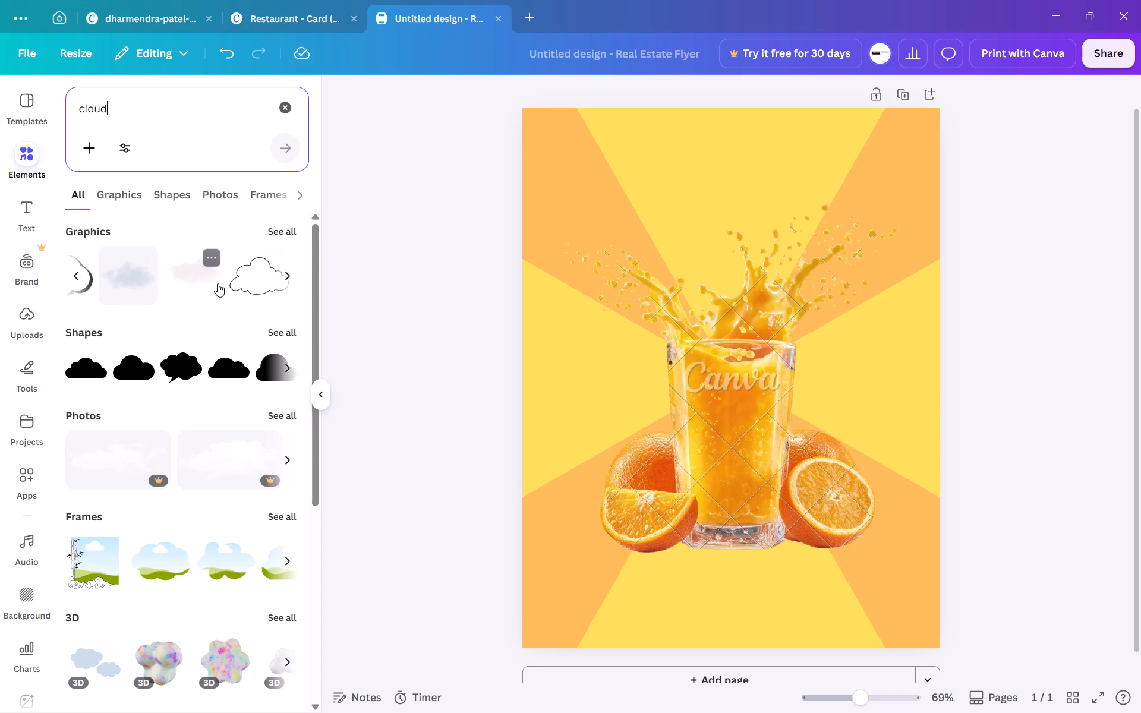
click(206, 277)
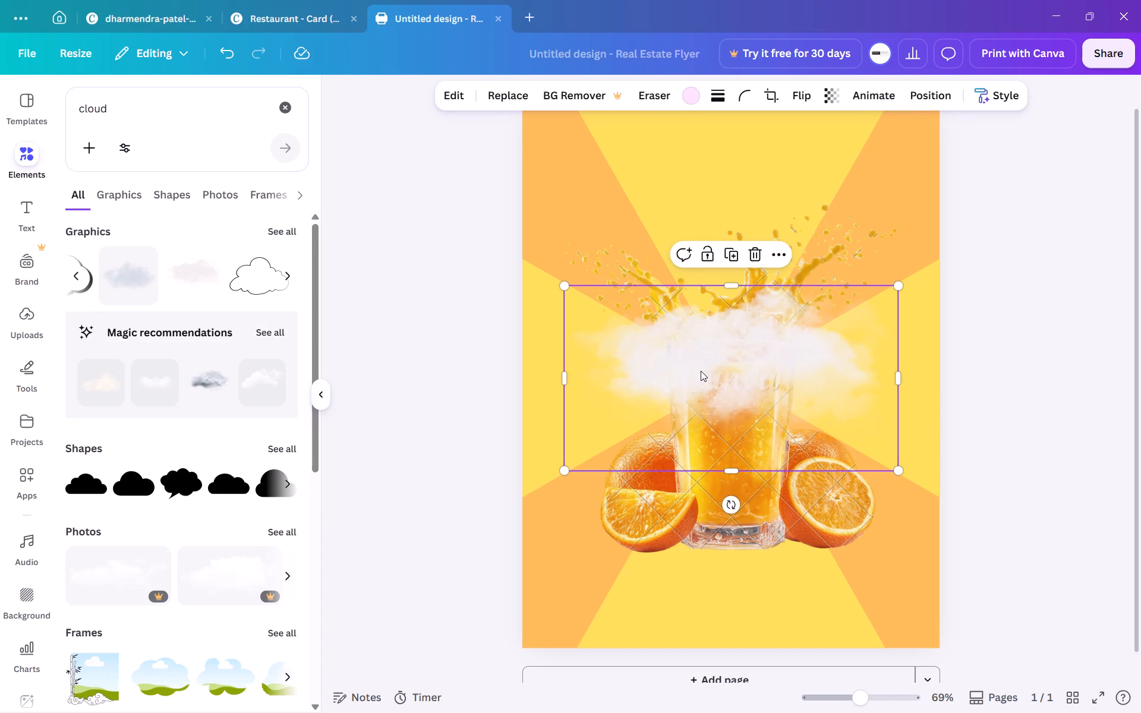
drag(701, 368, 611, 475)
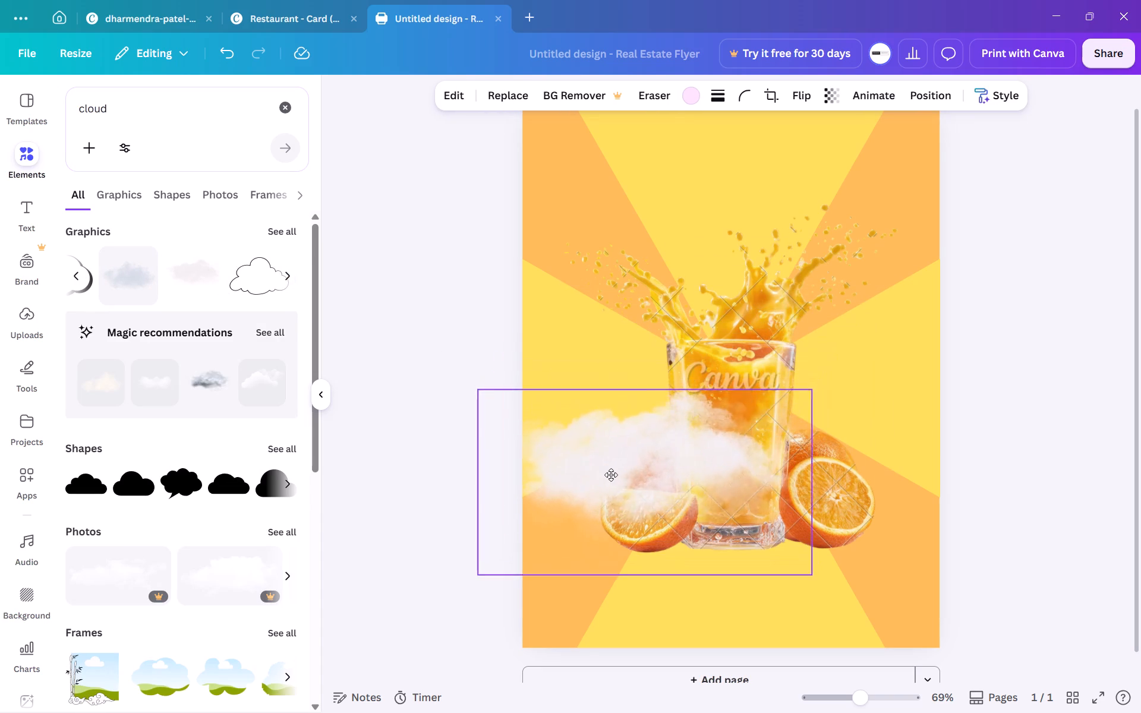
drag(611, 475, 605, 487)
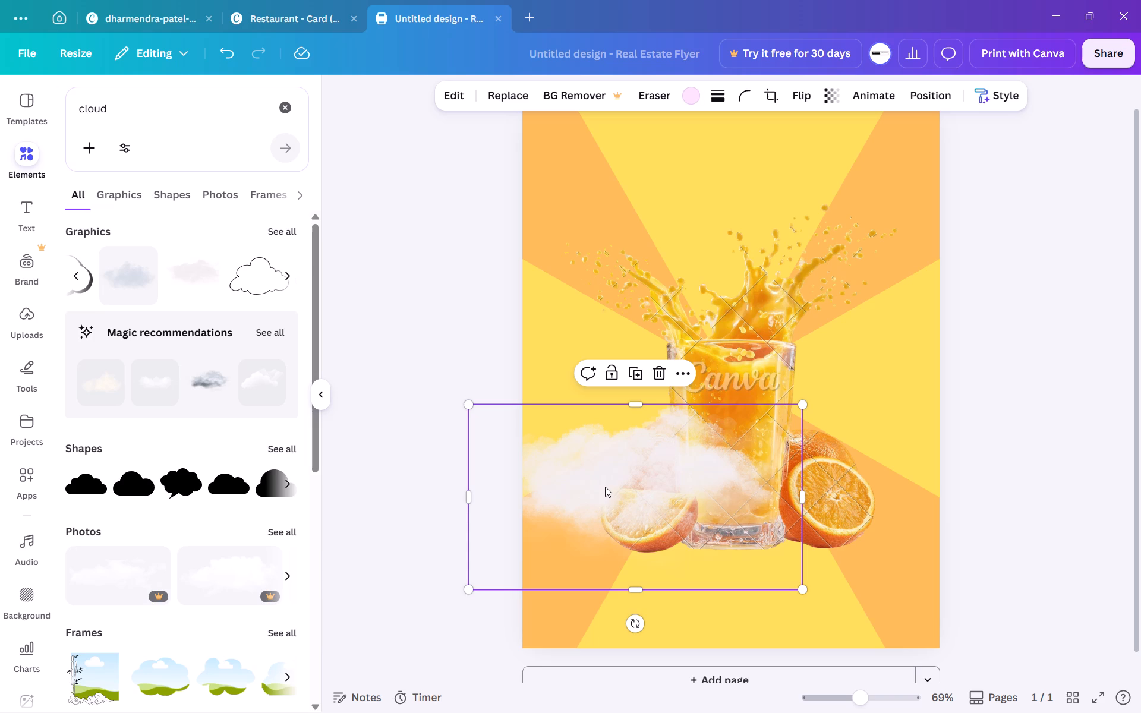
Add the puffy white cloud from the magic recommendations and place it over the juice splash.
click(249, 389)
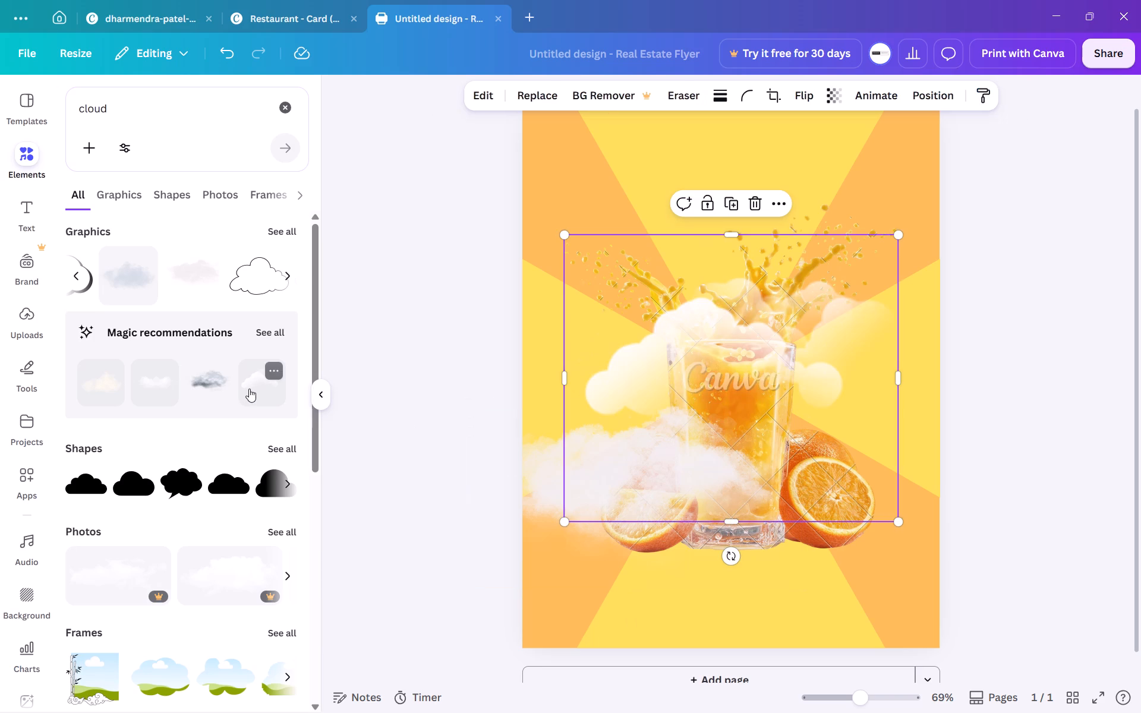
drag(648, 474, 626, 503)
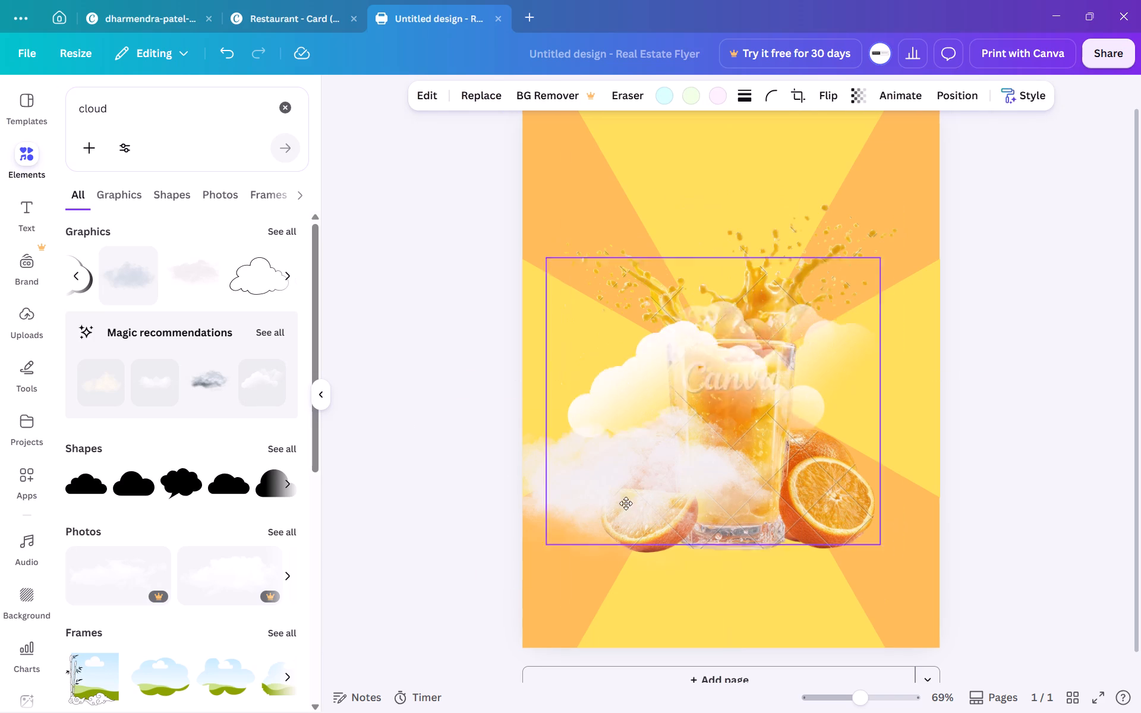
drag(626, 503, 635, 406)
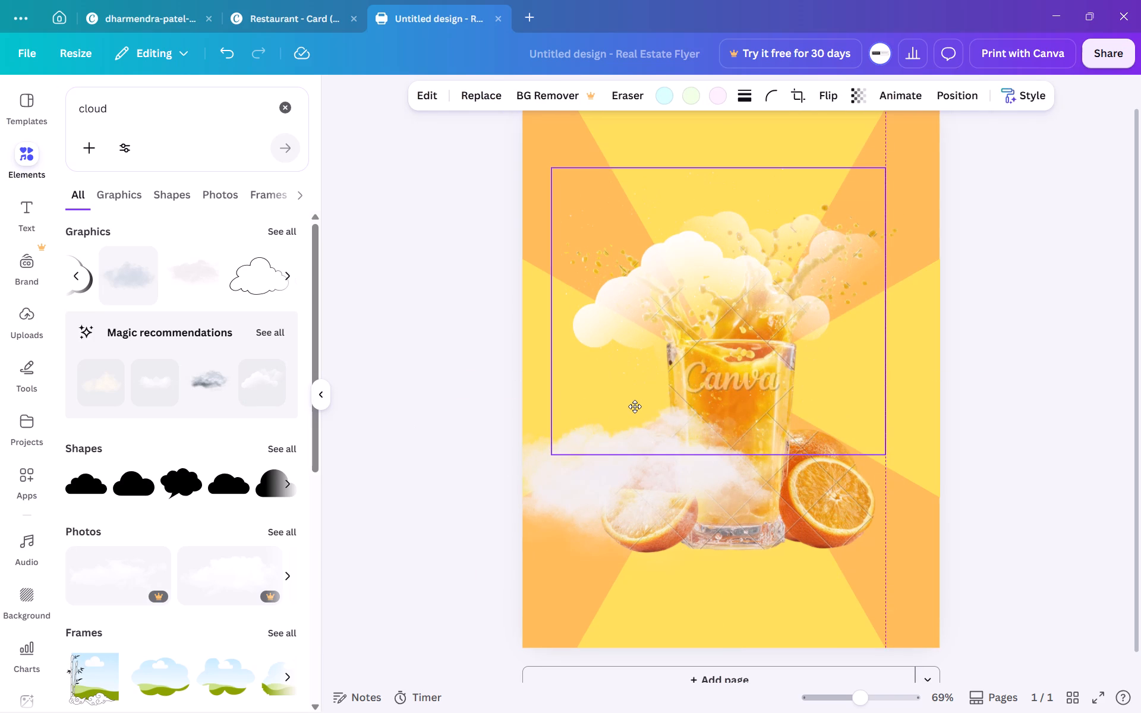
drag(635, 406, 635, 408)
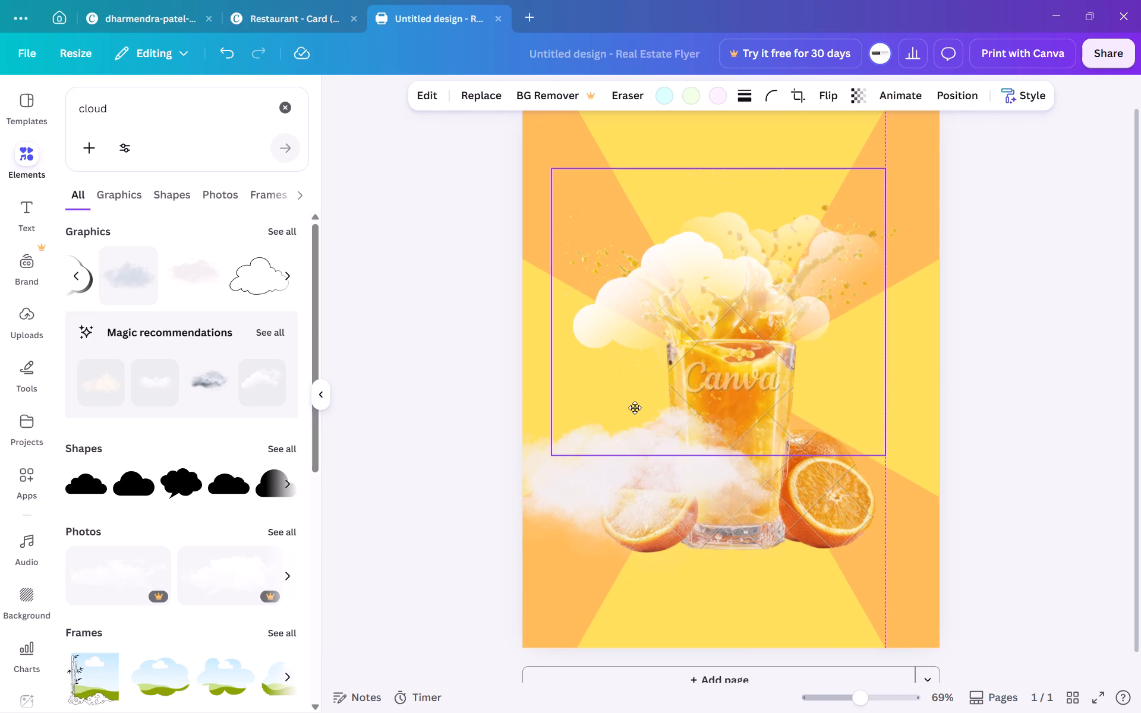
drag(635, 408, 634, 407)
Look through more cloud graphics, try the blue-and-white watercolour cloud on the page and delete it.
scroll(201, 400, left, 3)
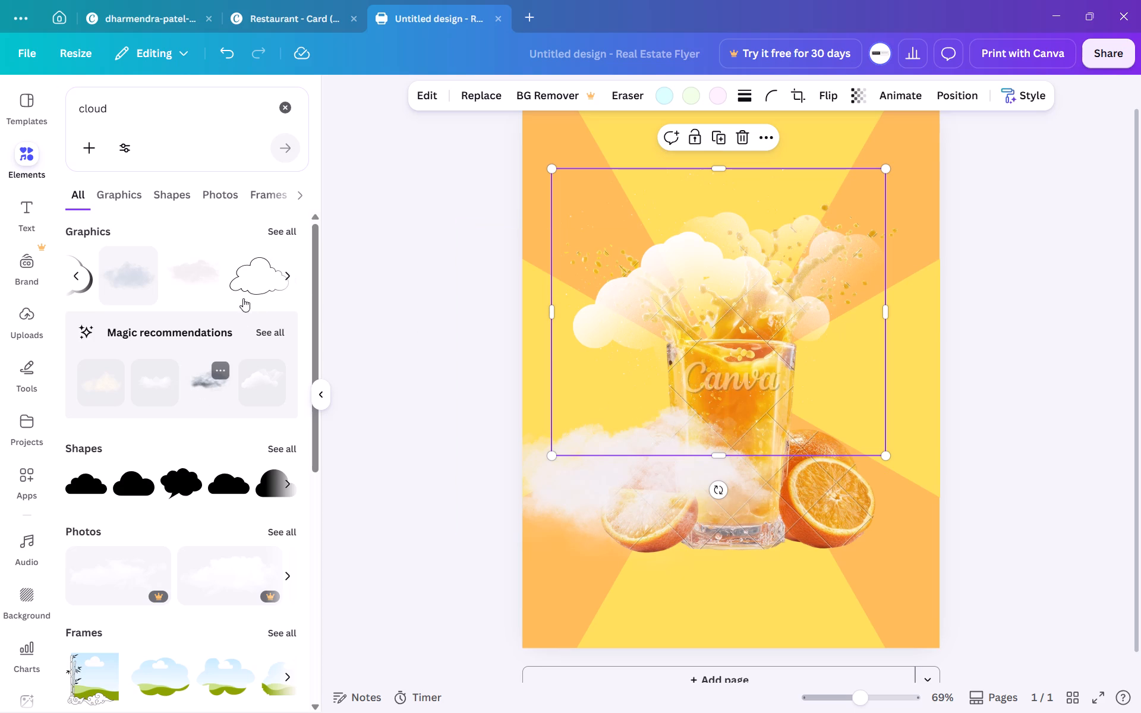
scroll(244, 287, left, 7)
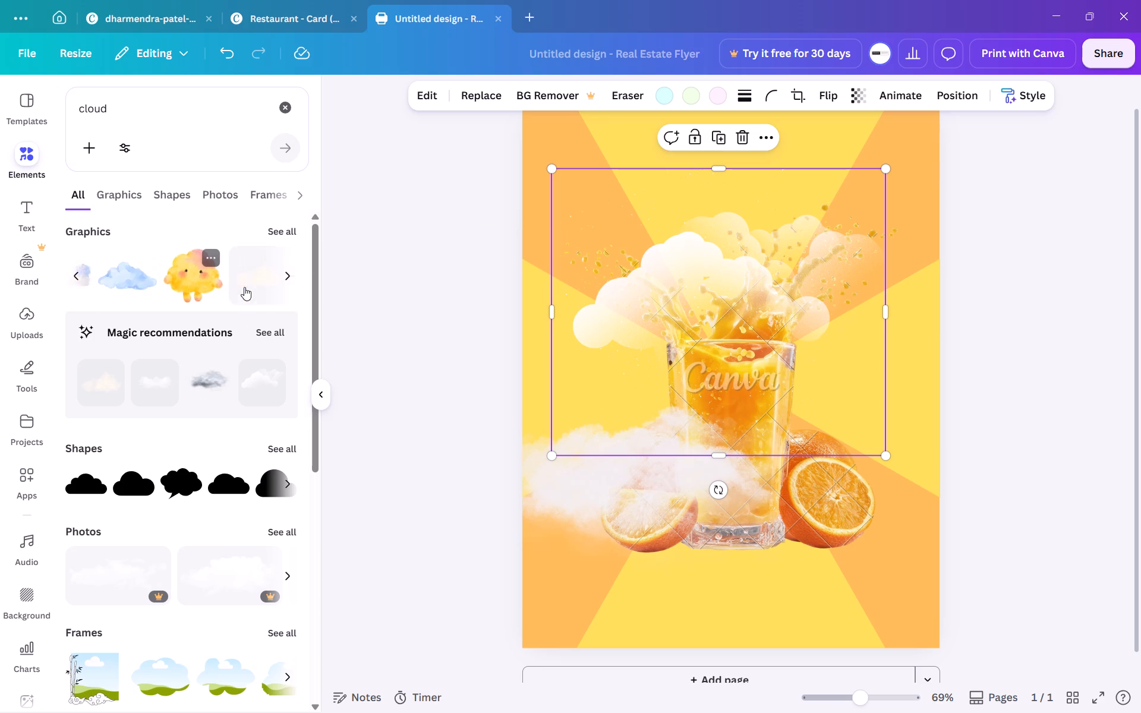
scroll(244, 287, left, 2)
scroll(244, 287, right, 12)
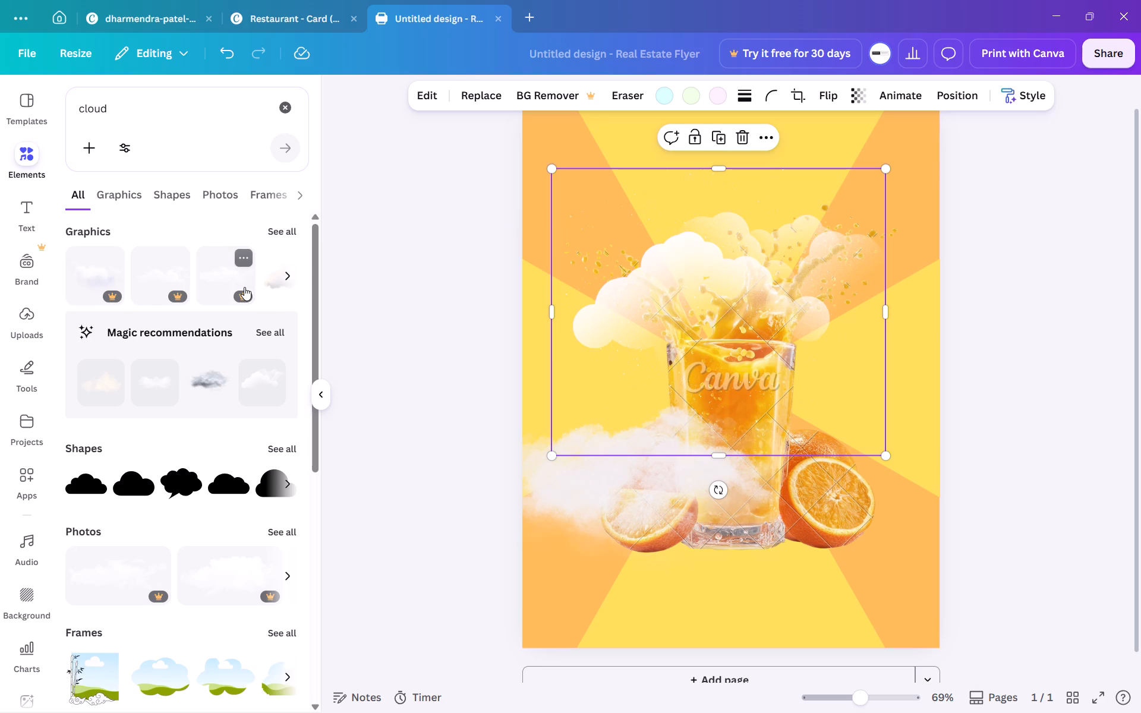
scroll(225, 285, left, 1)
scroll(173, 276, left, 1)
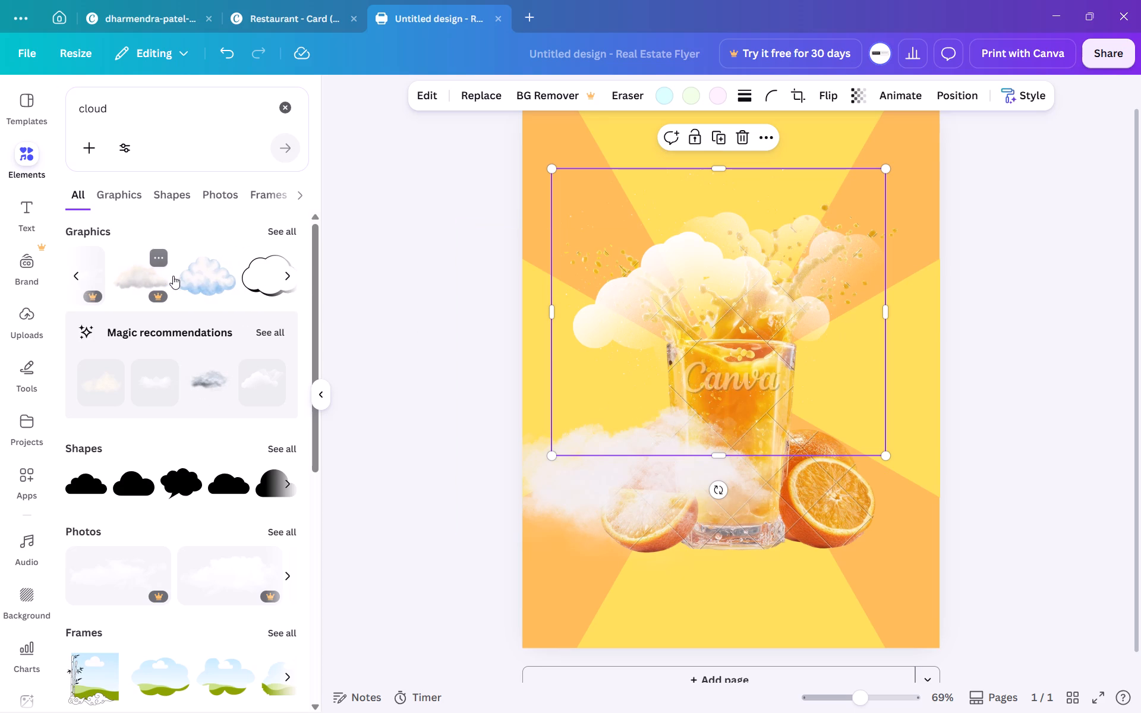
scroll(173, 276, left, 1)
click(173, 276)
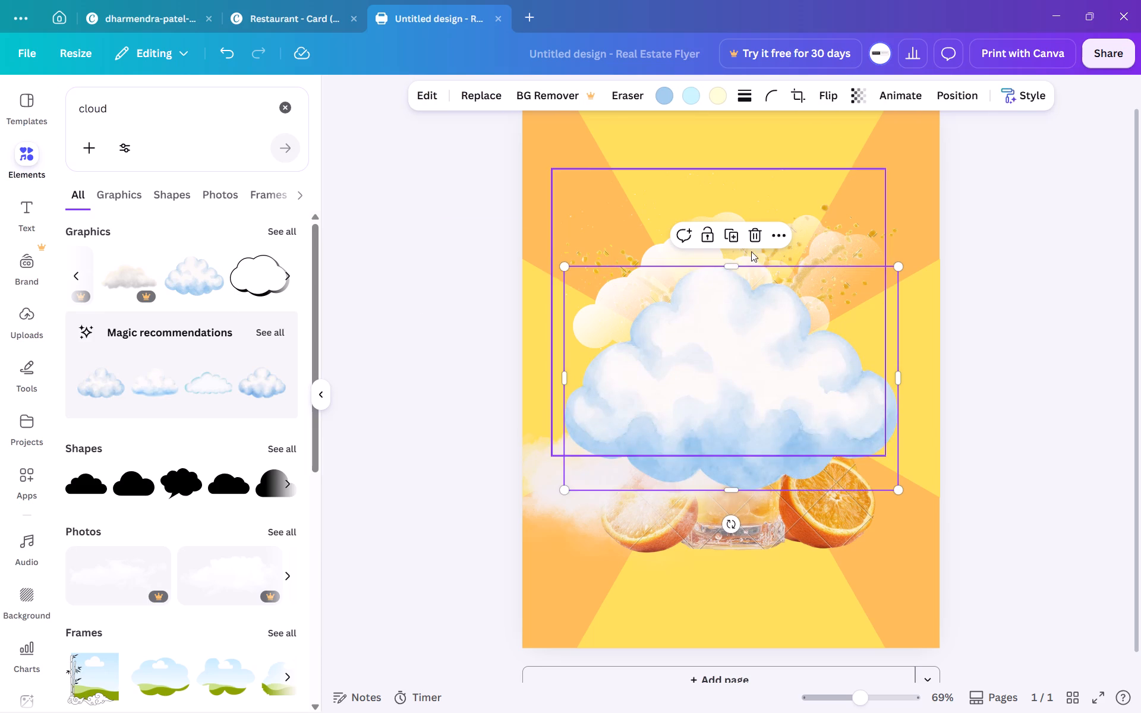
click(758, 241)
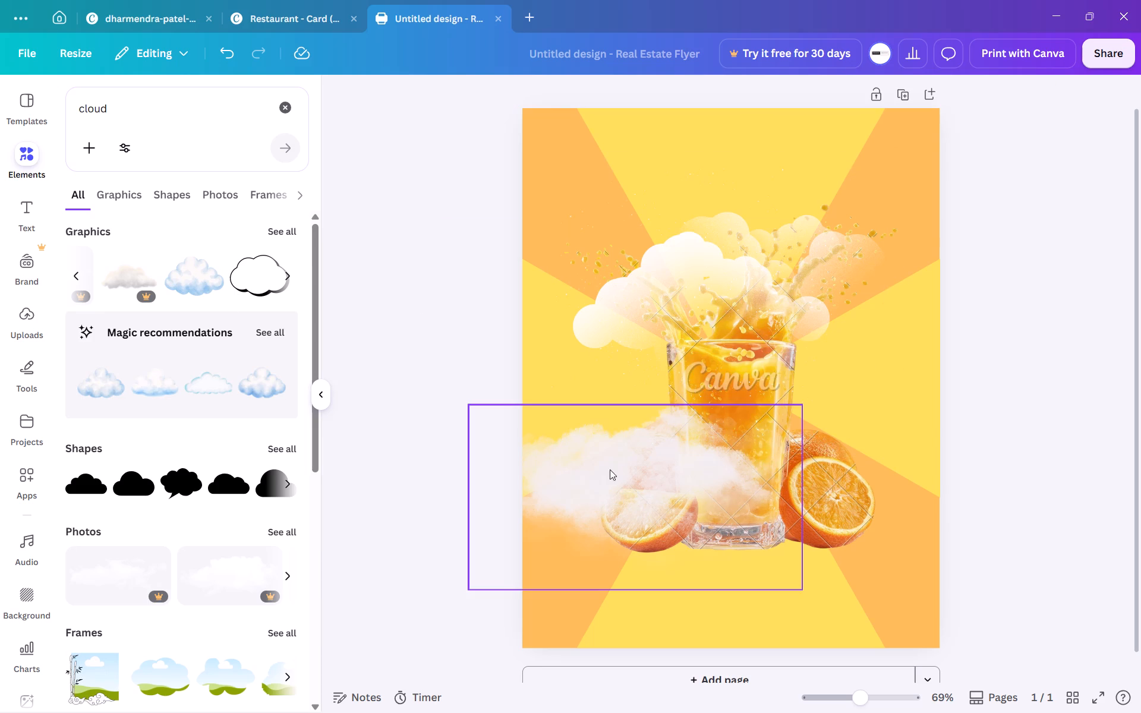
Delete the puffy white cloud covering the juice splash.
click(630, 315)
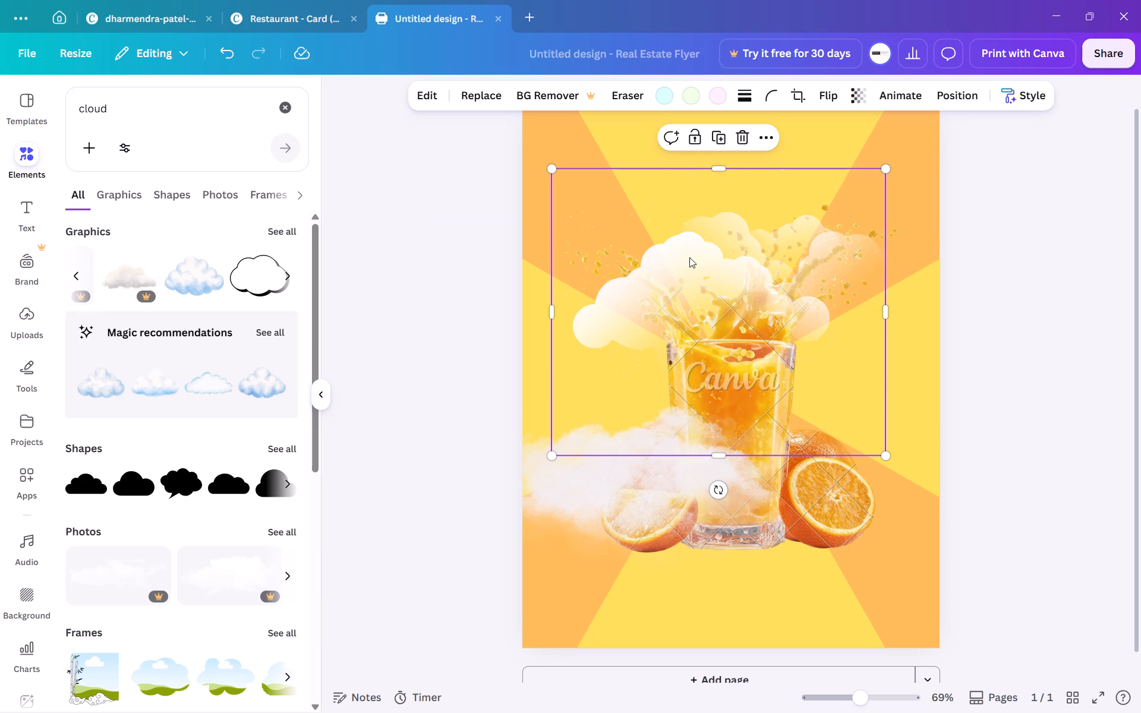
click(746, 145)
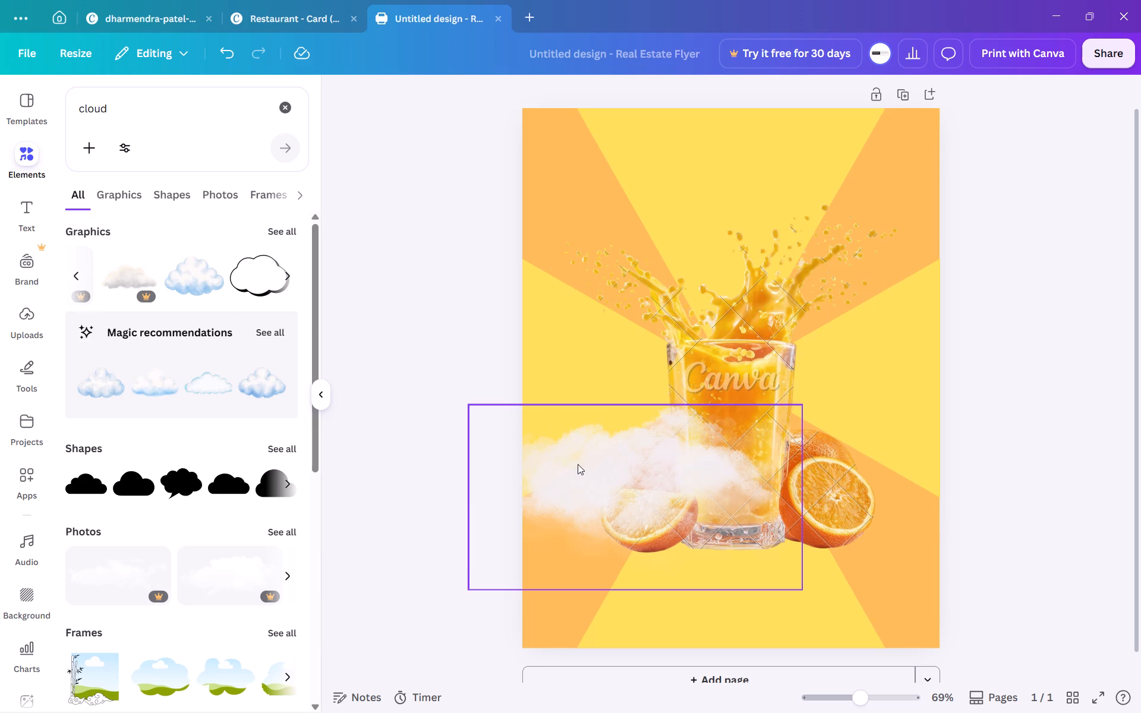
Move the cloud from the left of the glass to over the glass and the orange half on its right.
drag(578, 464, 751, 423)
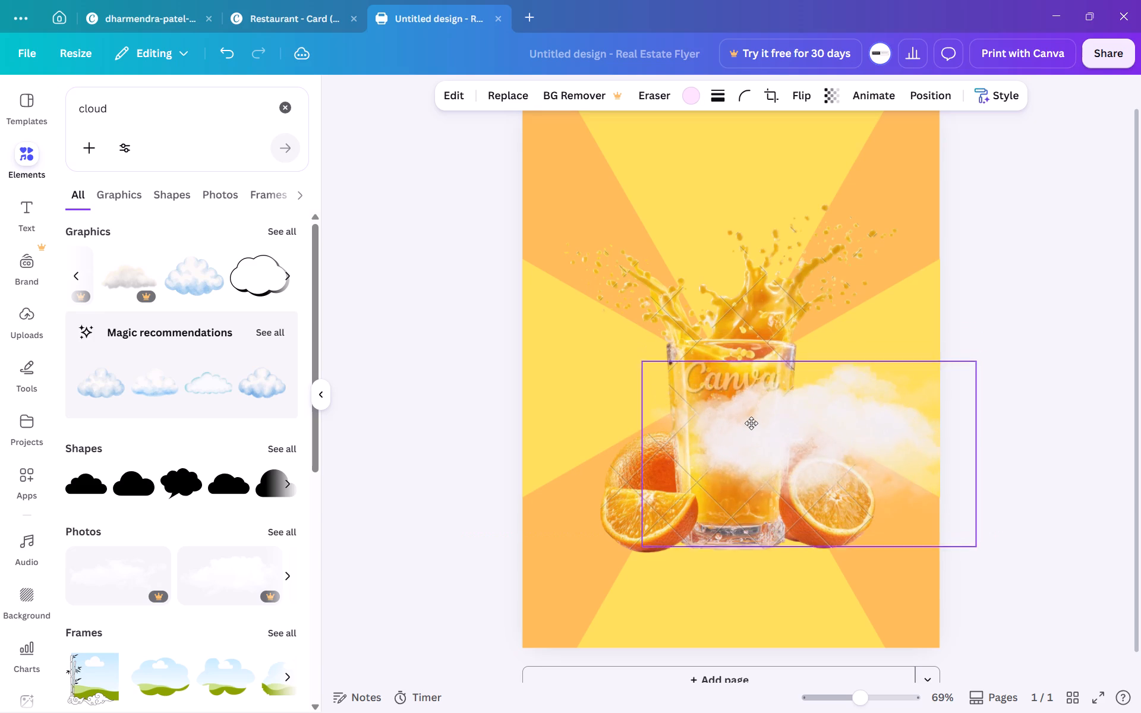
drag(751, 423, 751, 424)
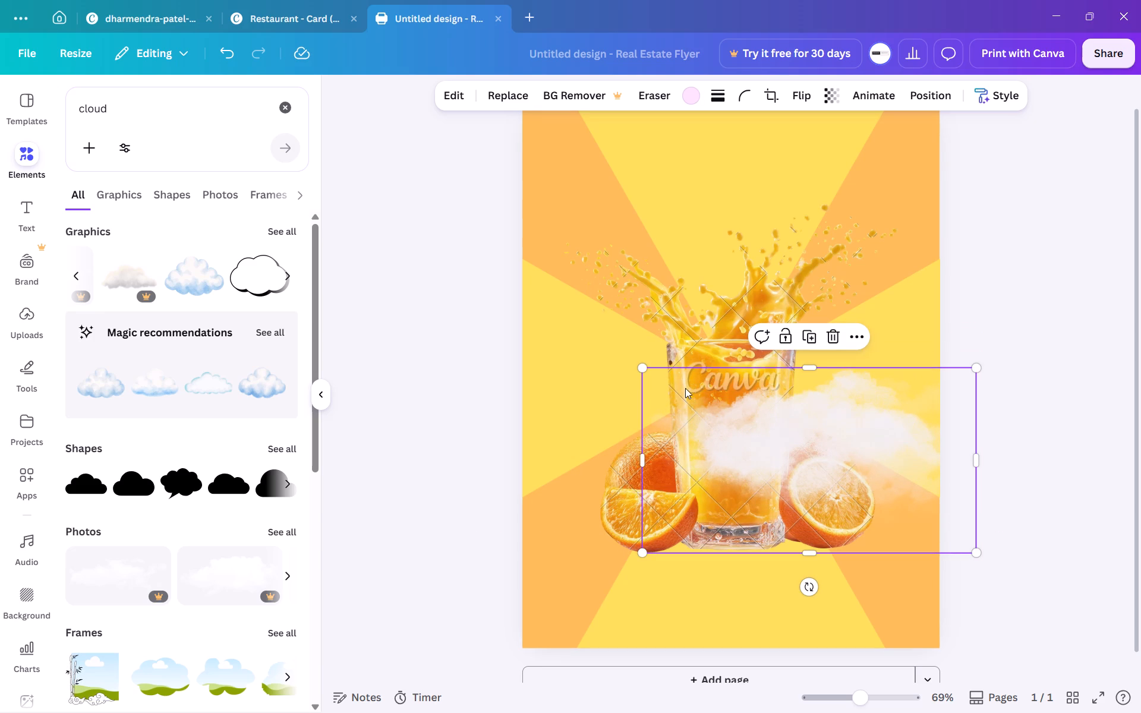
Recolour the cloud white using the default solid colours.
click(692, 103)
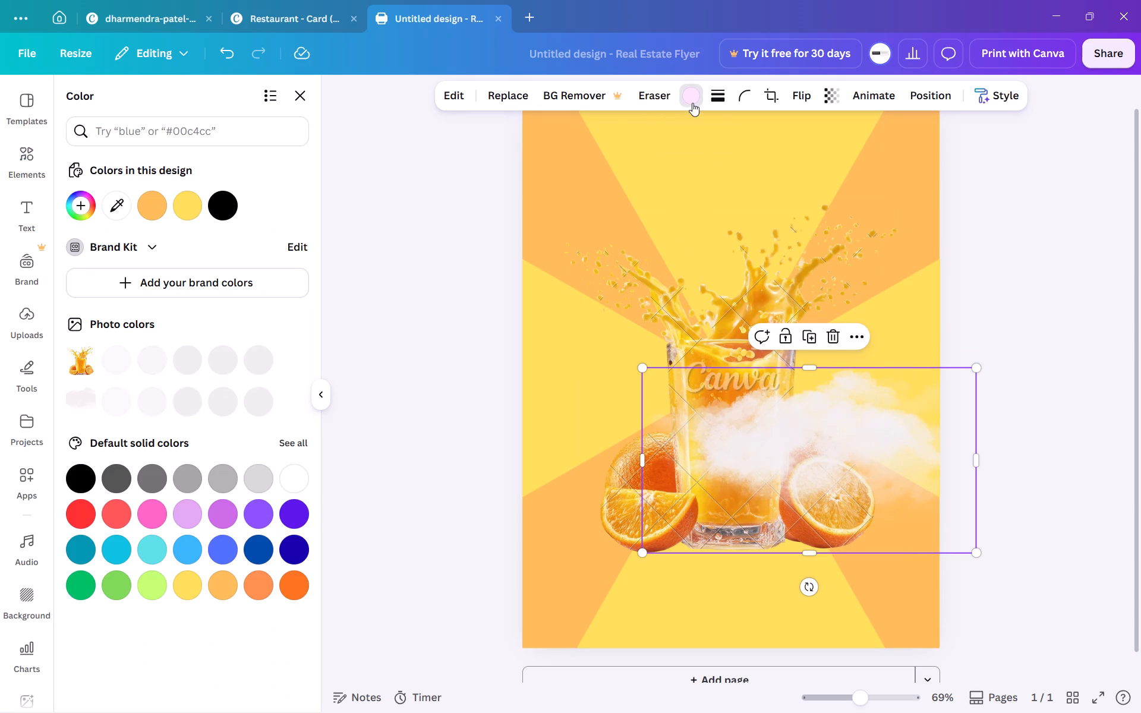
click(110, 407)
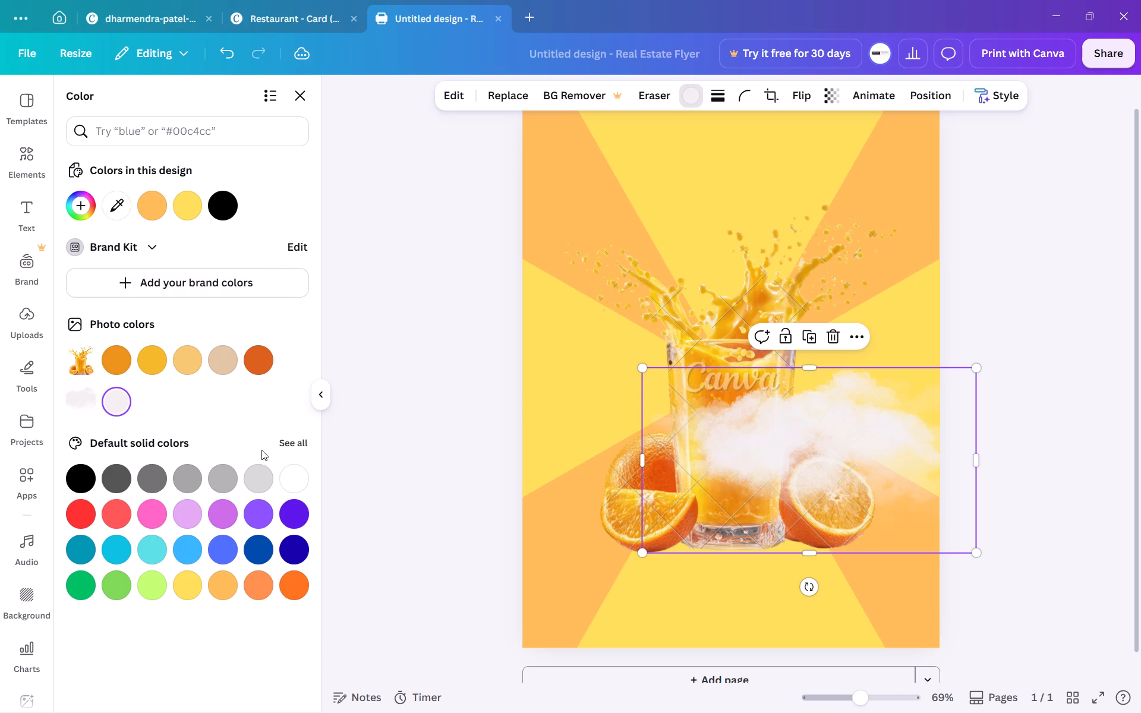
click(292, 478)
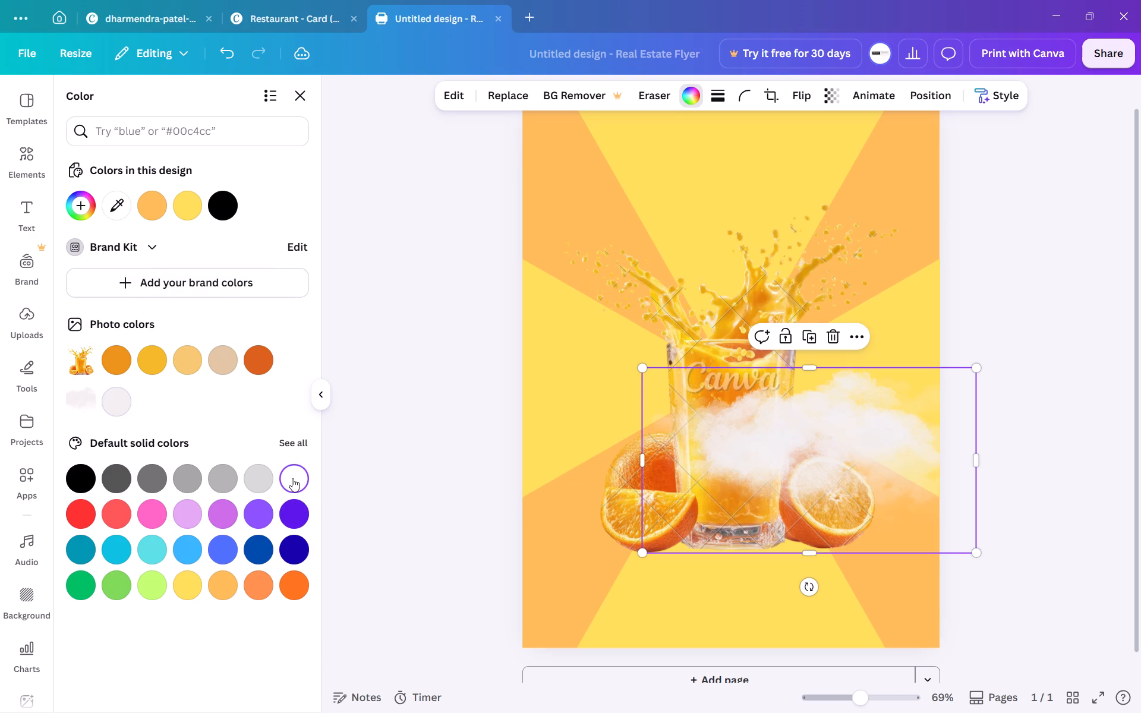
click(377, 466)
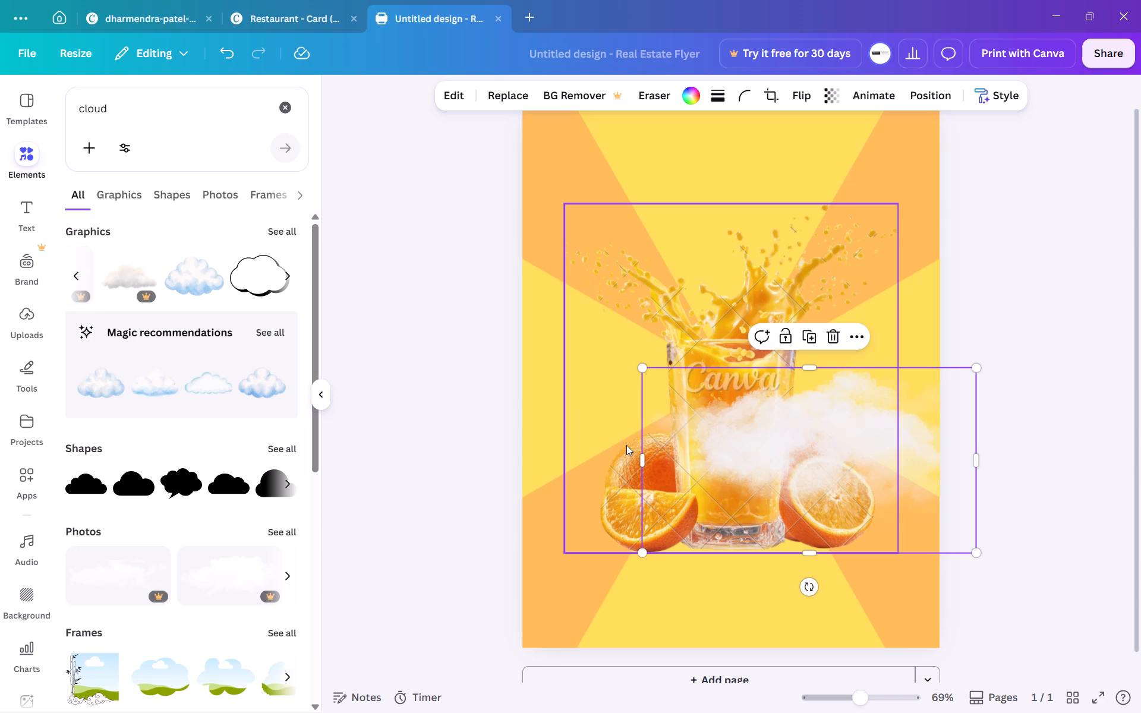
Shift the cloud further right so it extends past the page's right edge and overlaps the right orange half.
click(799, 464)
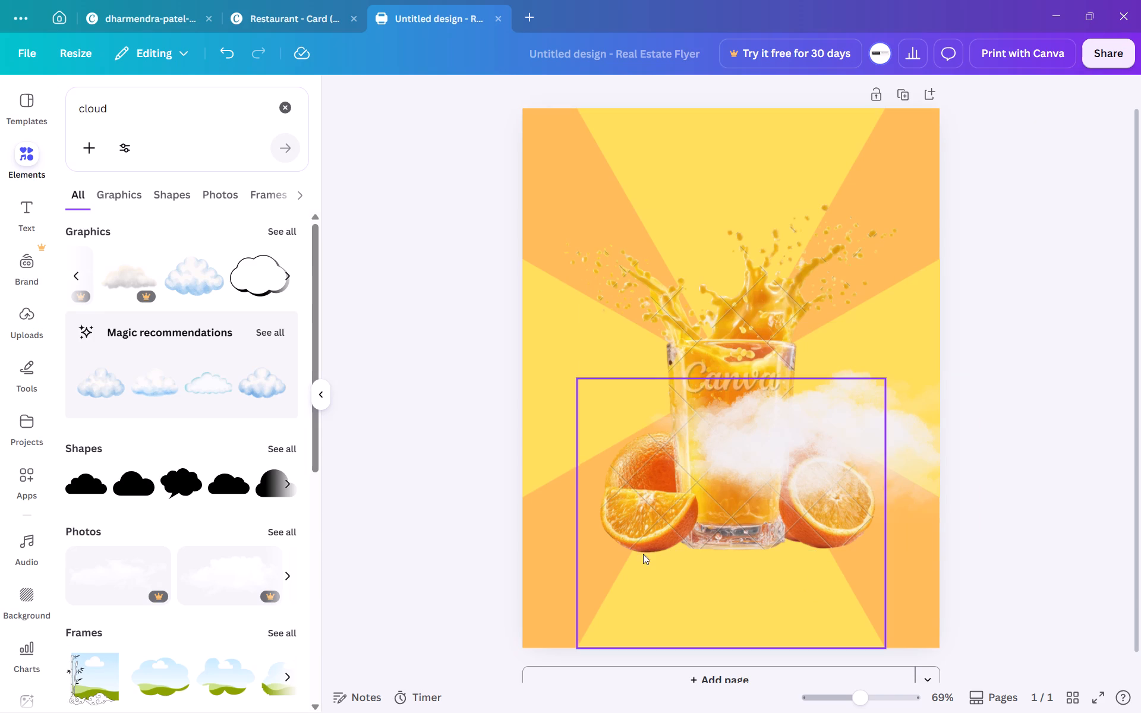
click(740, 474)
drag(781, 455, 808, 427)
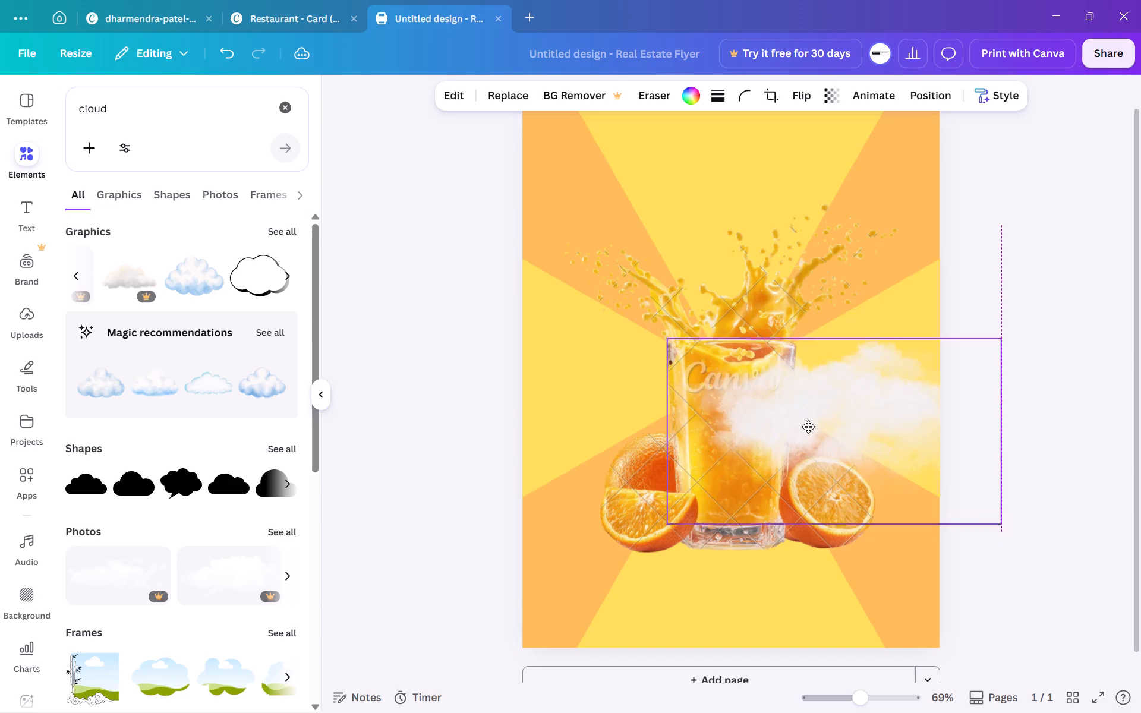
drag(808, 427, 806, 463)
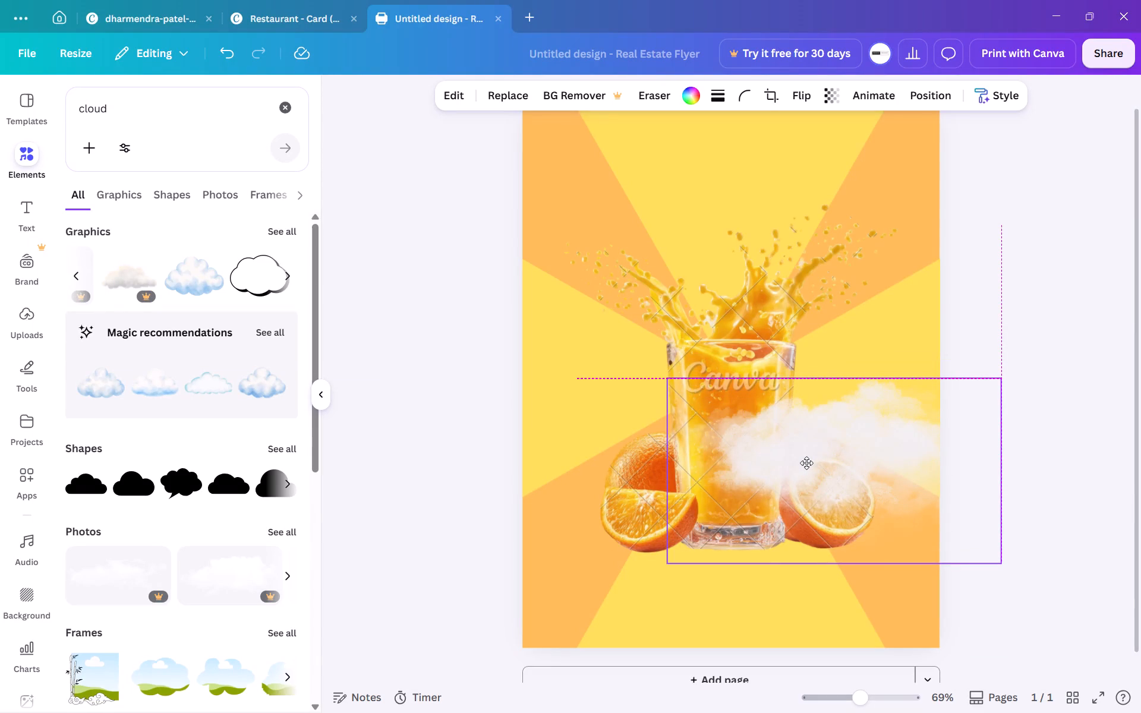
drag(806, 463, 806, 461)
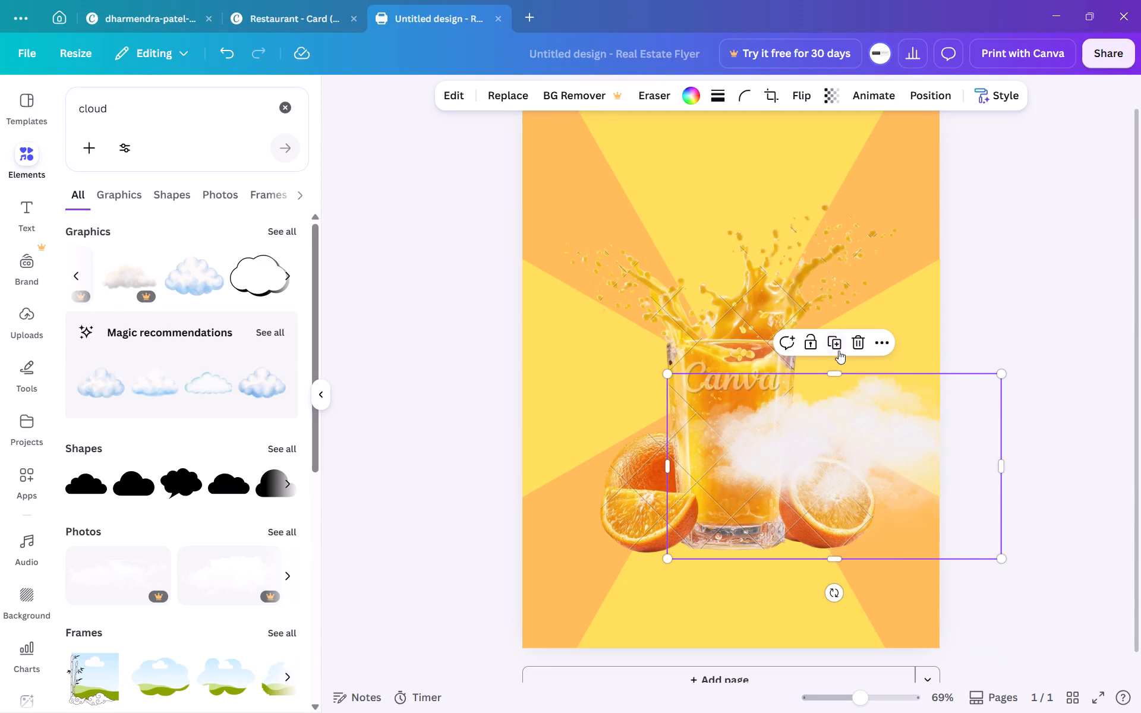
Duplicate the cloud twice, placing one copy across the middle of the glass and another over the page's left edge.
click(839, 351)
drag(812, 456, 740, 471)
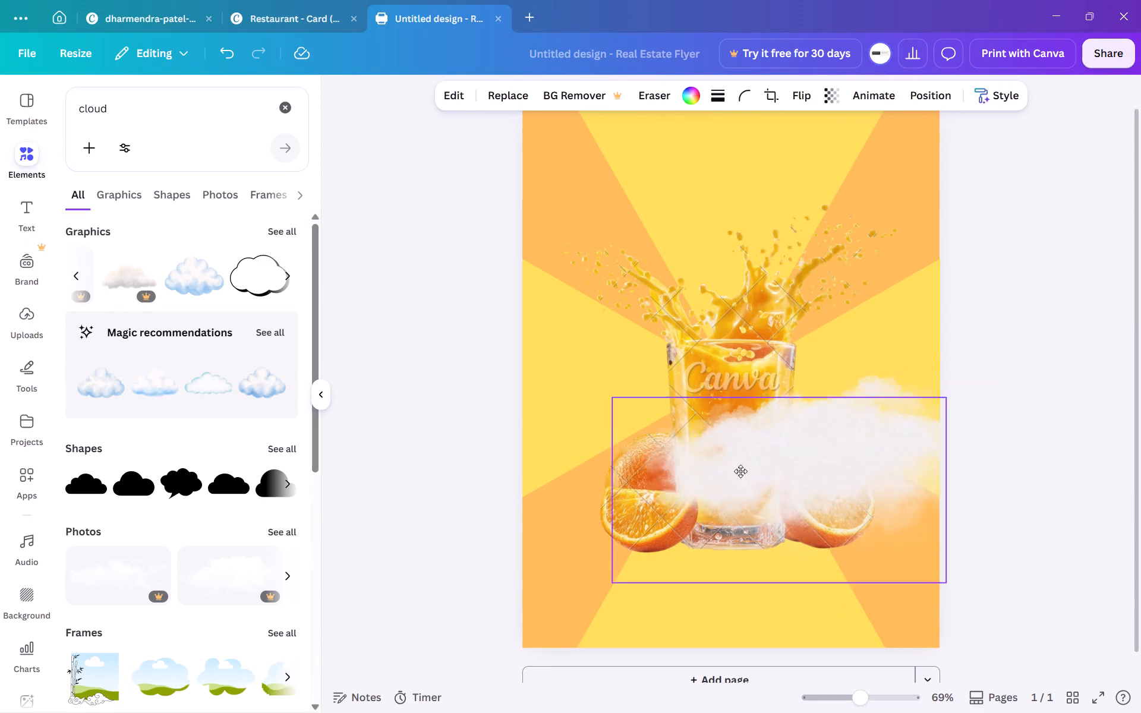
drag(740, 471, 570, 462)
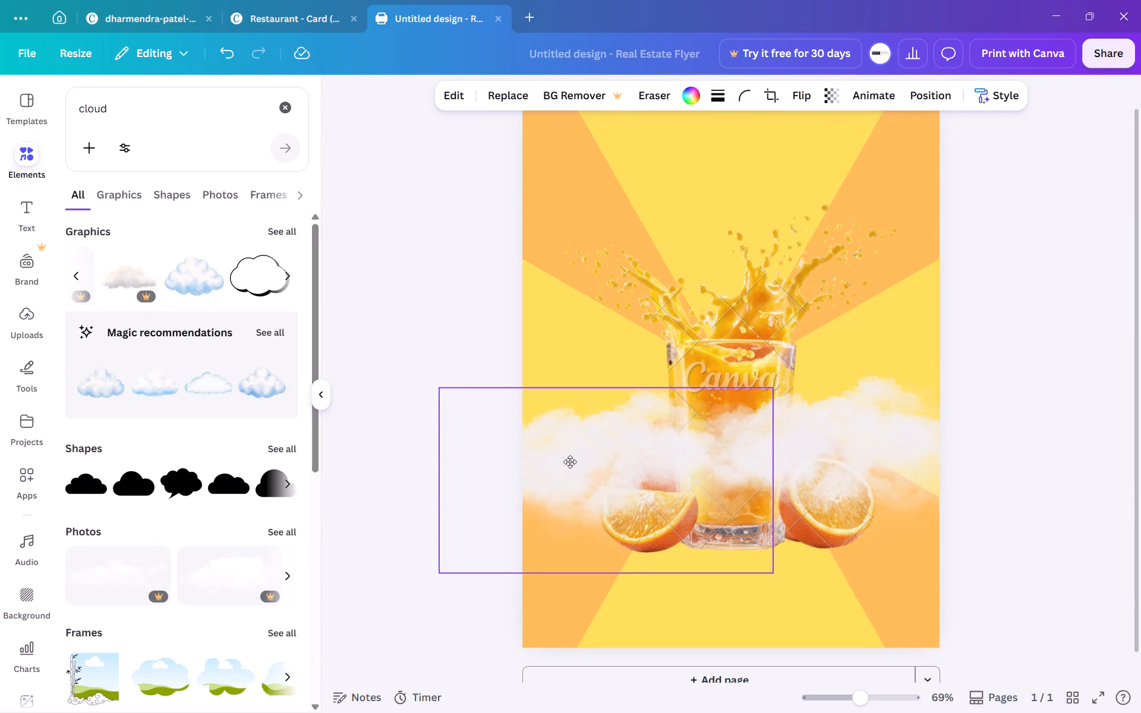
drag(570, 462, 658, 455)
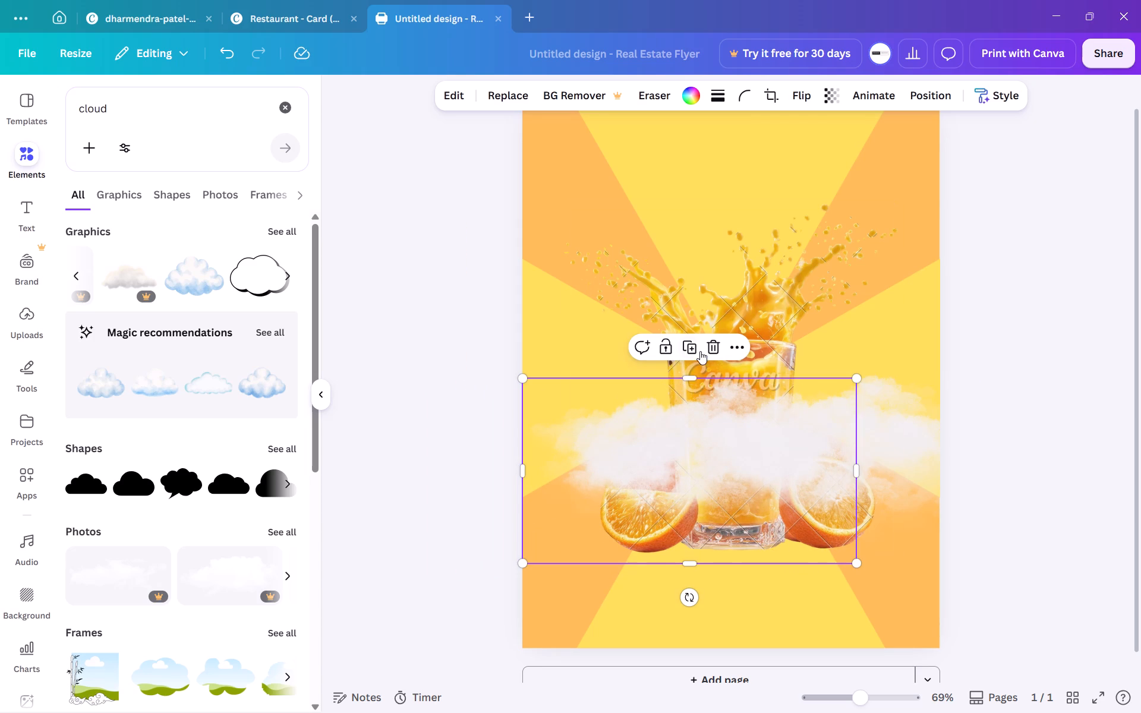
click(692, 347)
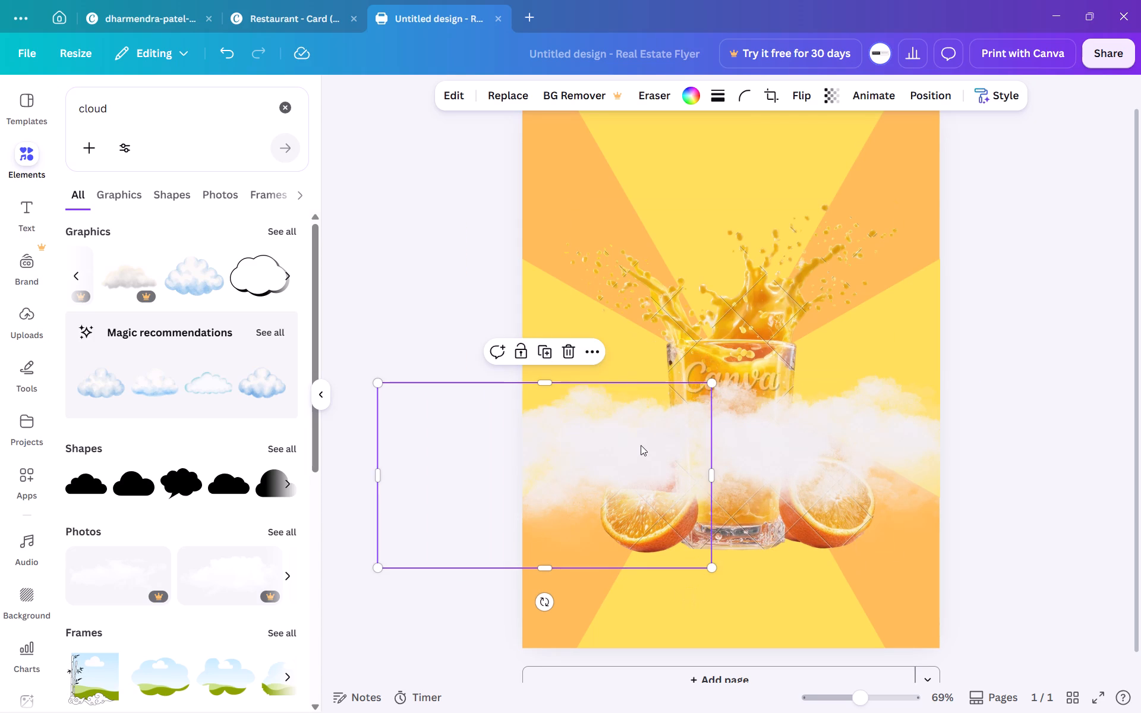
click(641, 445)
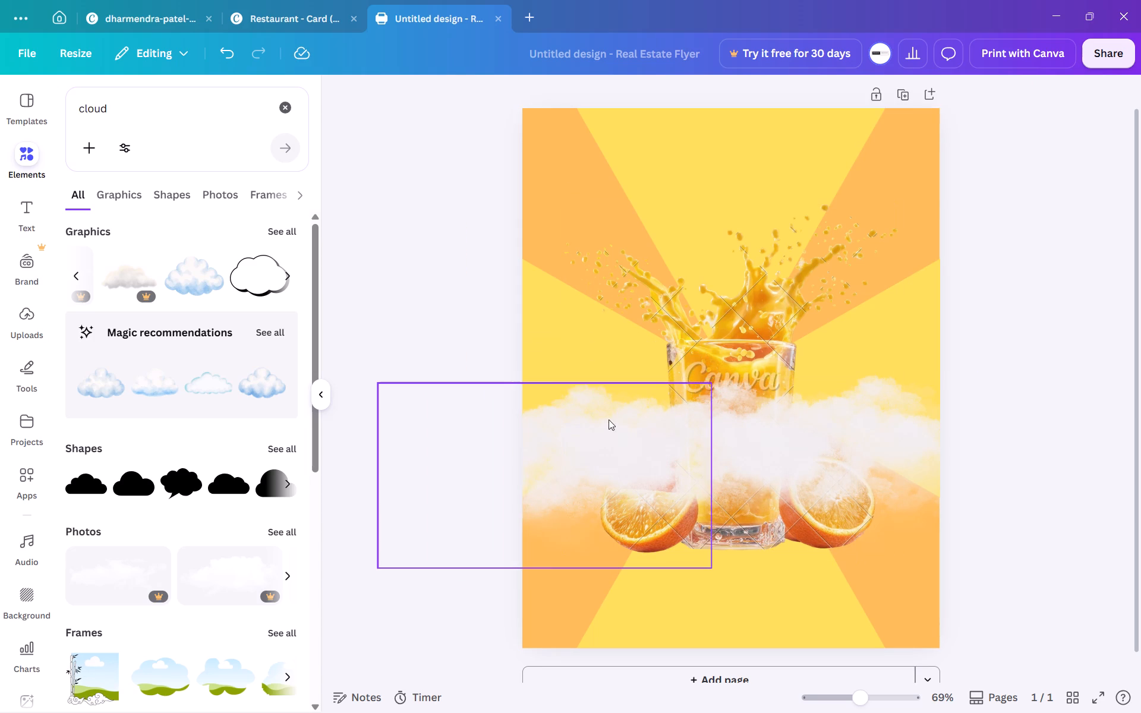
Duplicate the left-edge cloud and place the copy lower, over the orange slice and the page's left edge.
click(613, 431)
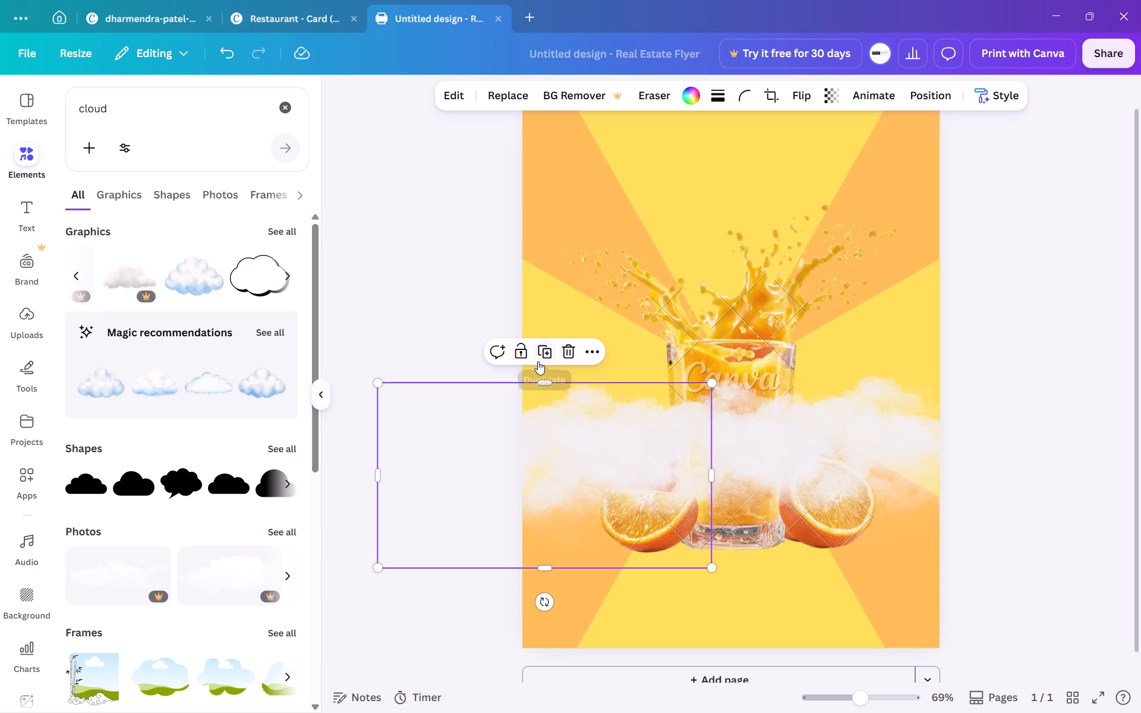
click(541, 357)
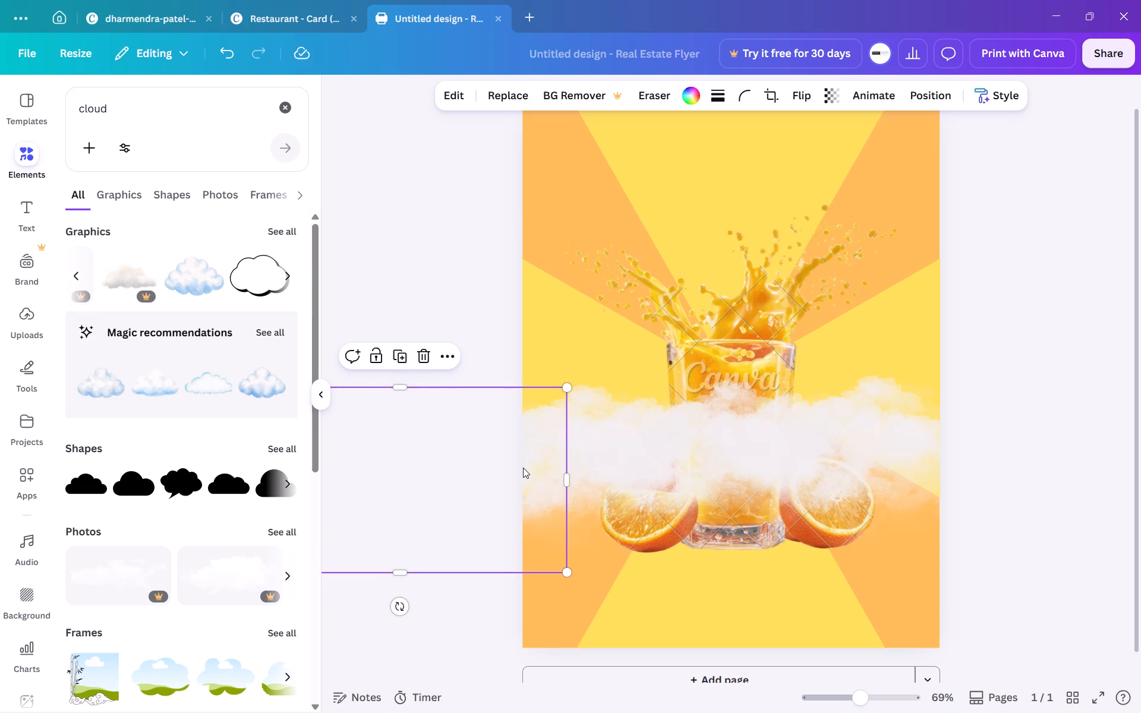
drag(523, 468, 623, 534)
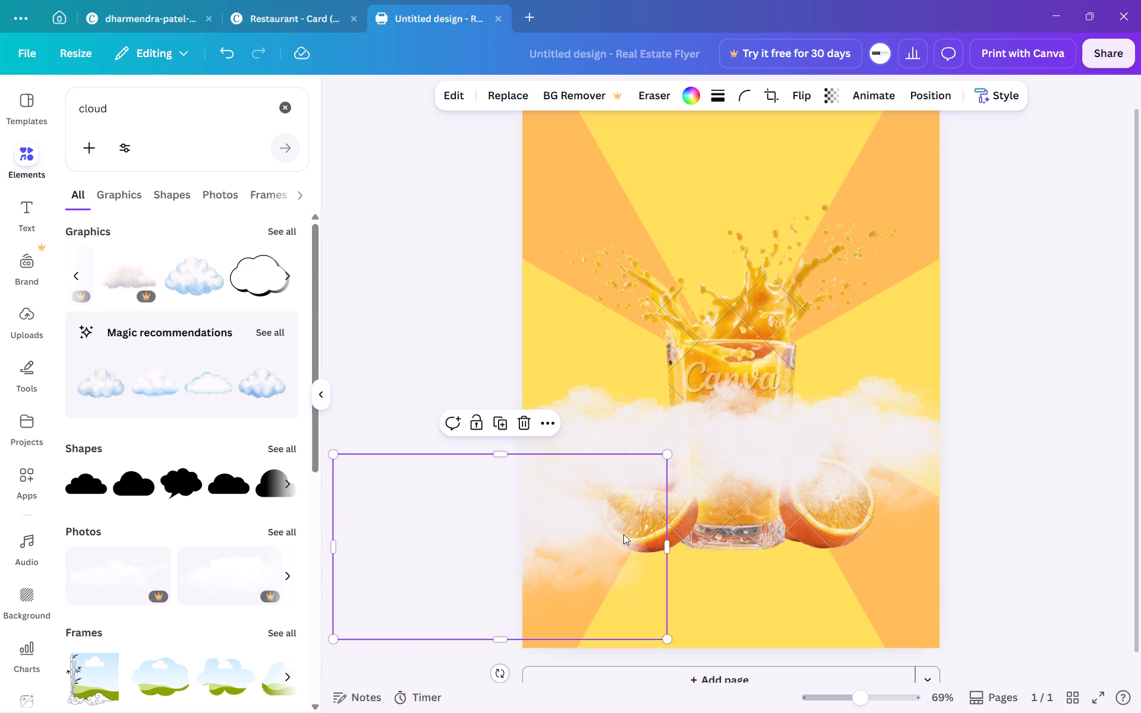
drag(623, 534, 623, 547)
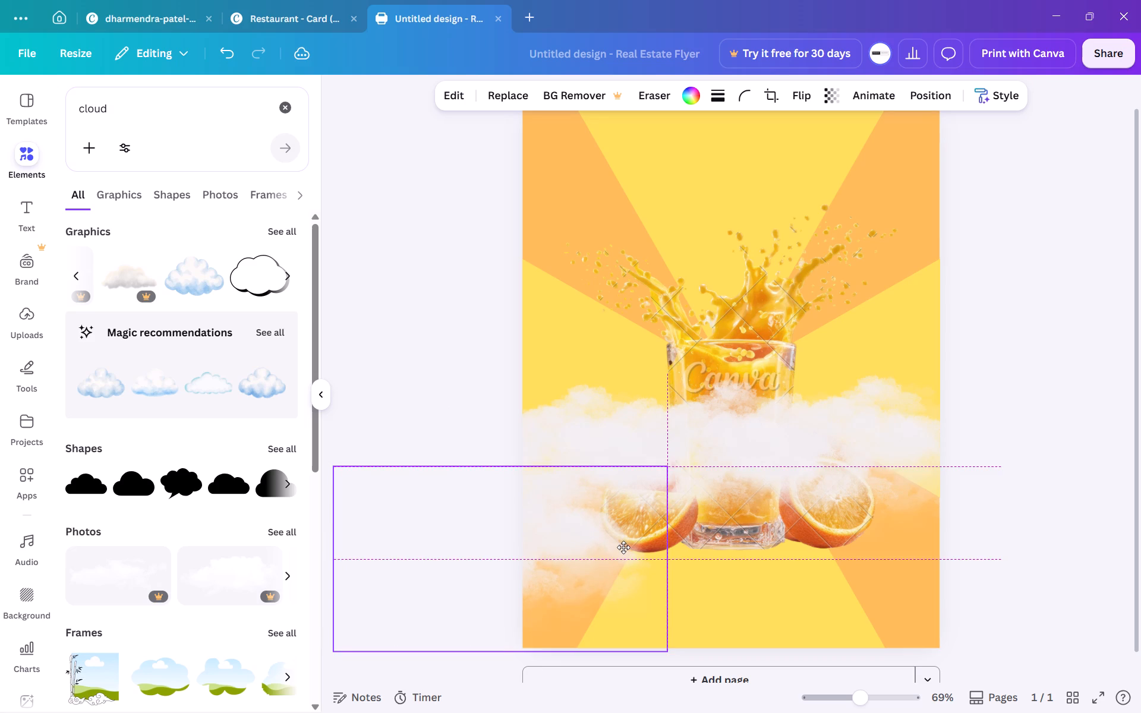
drag(623, 547, 623, 546)
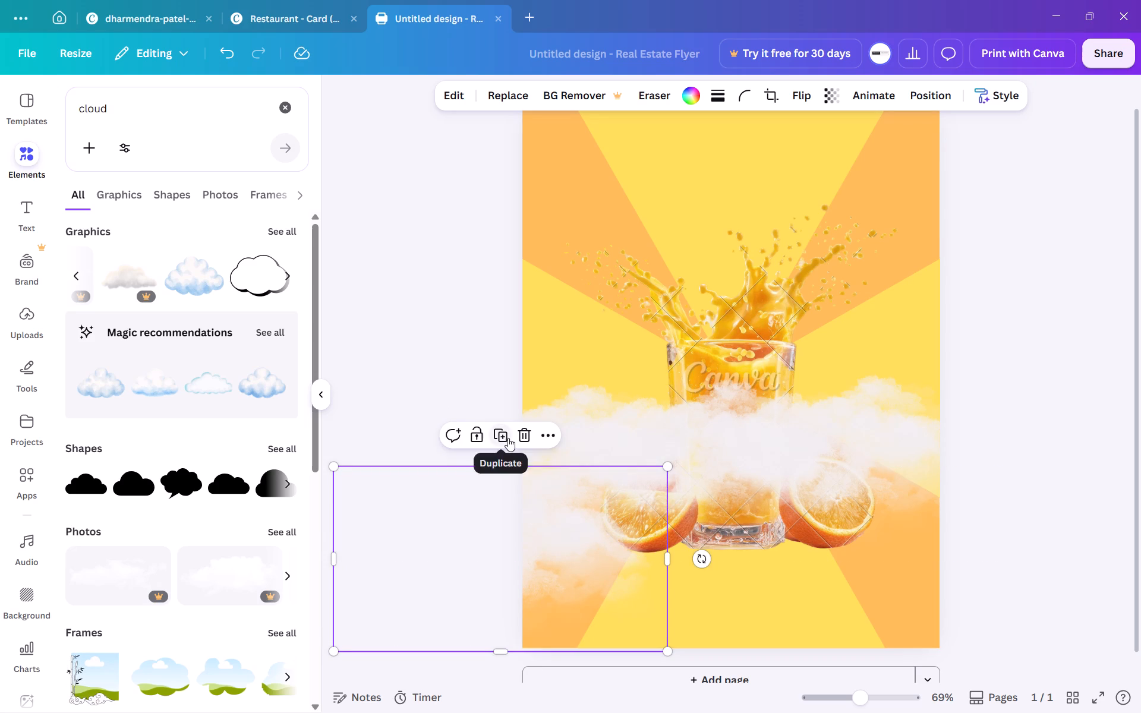
Duplicate the cloud twice more, placing one copy centred over the glass base and one over the right orange half.
click(508, 438)
drag(527, 620, 673, 574)
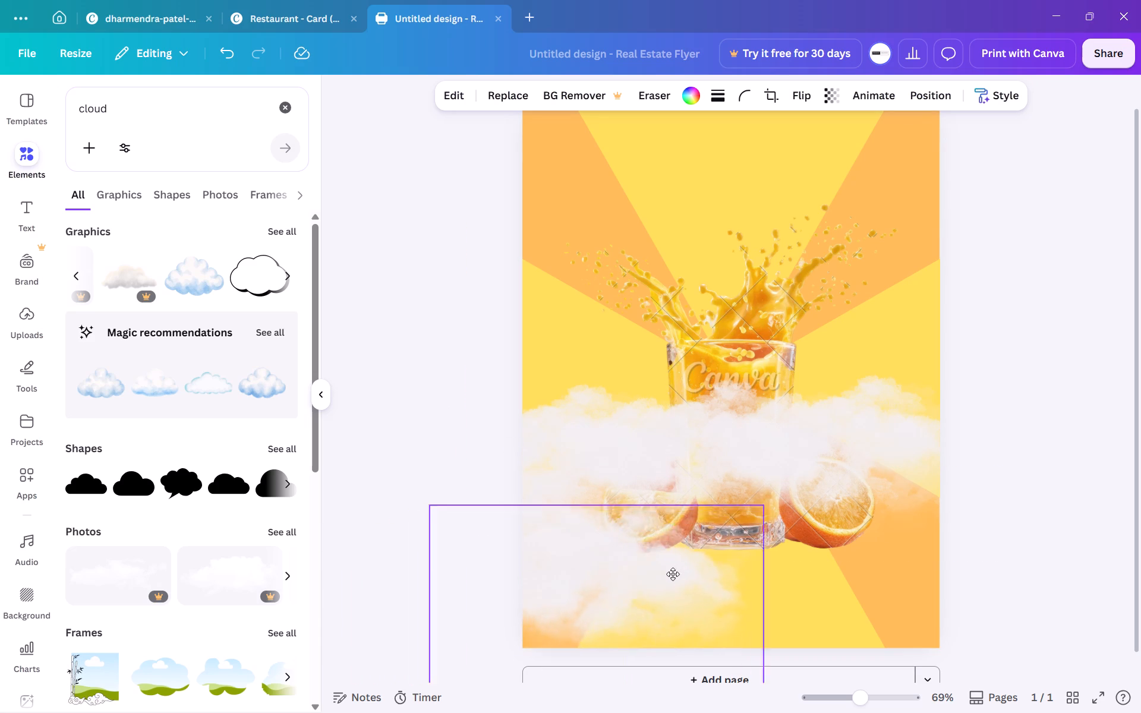
drag(673, 574, 803, 547)
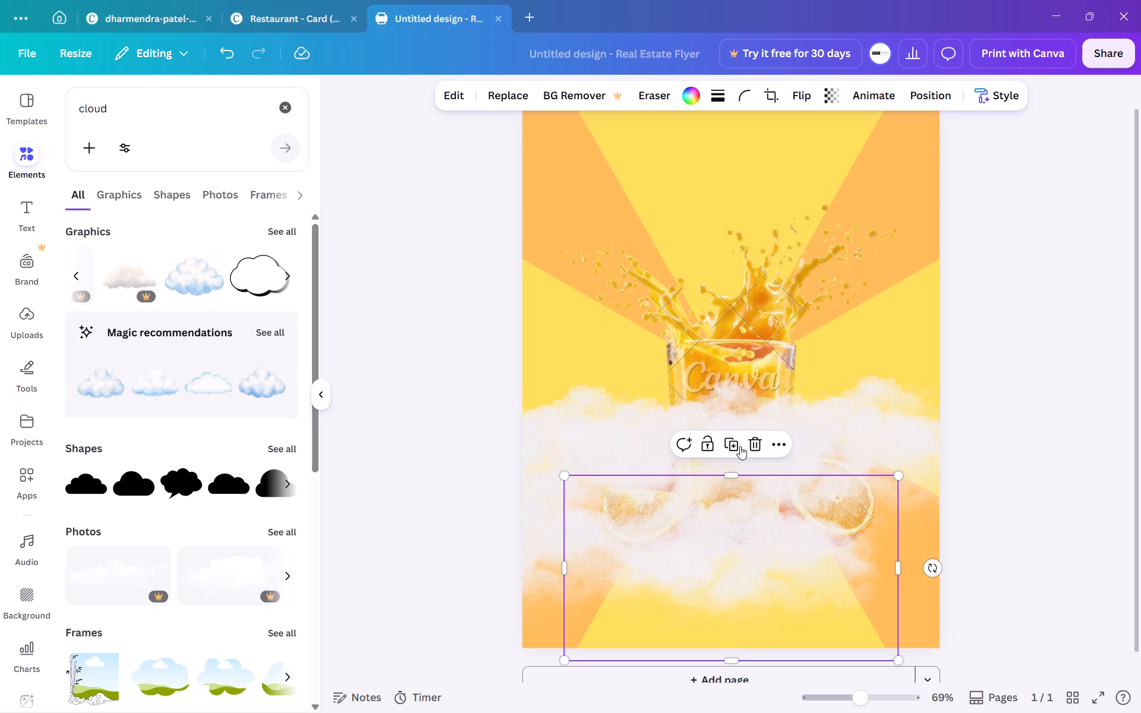
click(736, 443)
drag(873, 544, 861, 484)
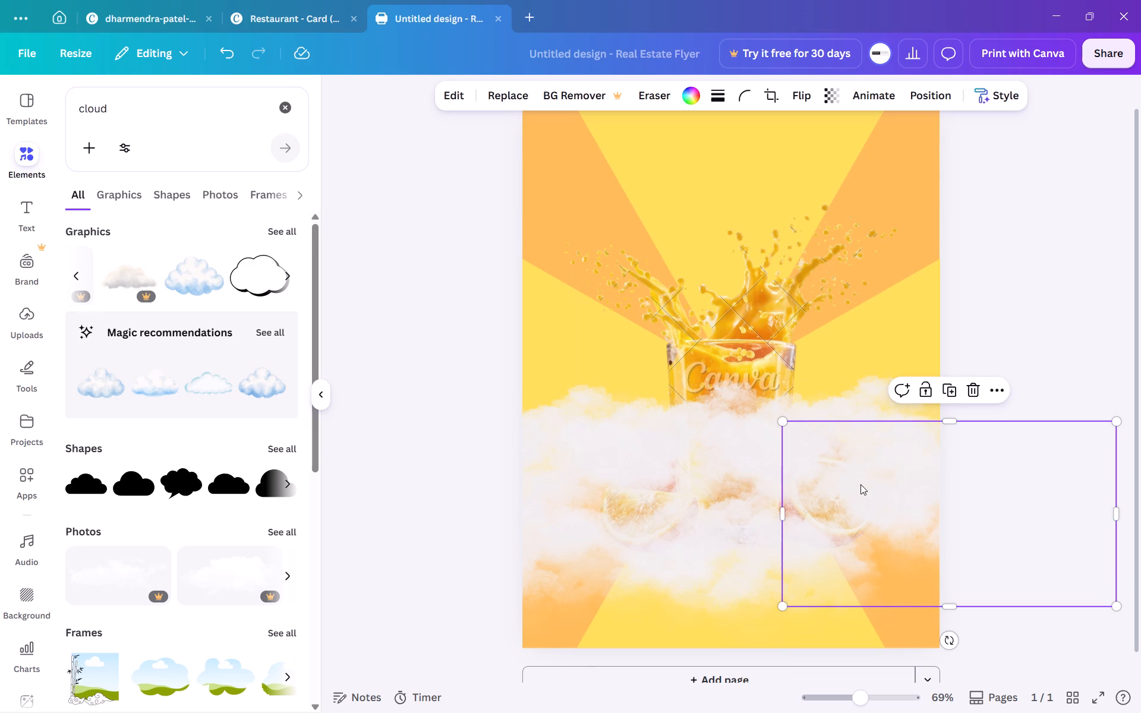
Duplicate the right cloud and place the copy over the page's bottom-left corner.
click(950, 395)
drag(899, 501, 564, 624)
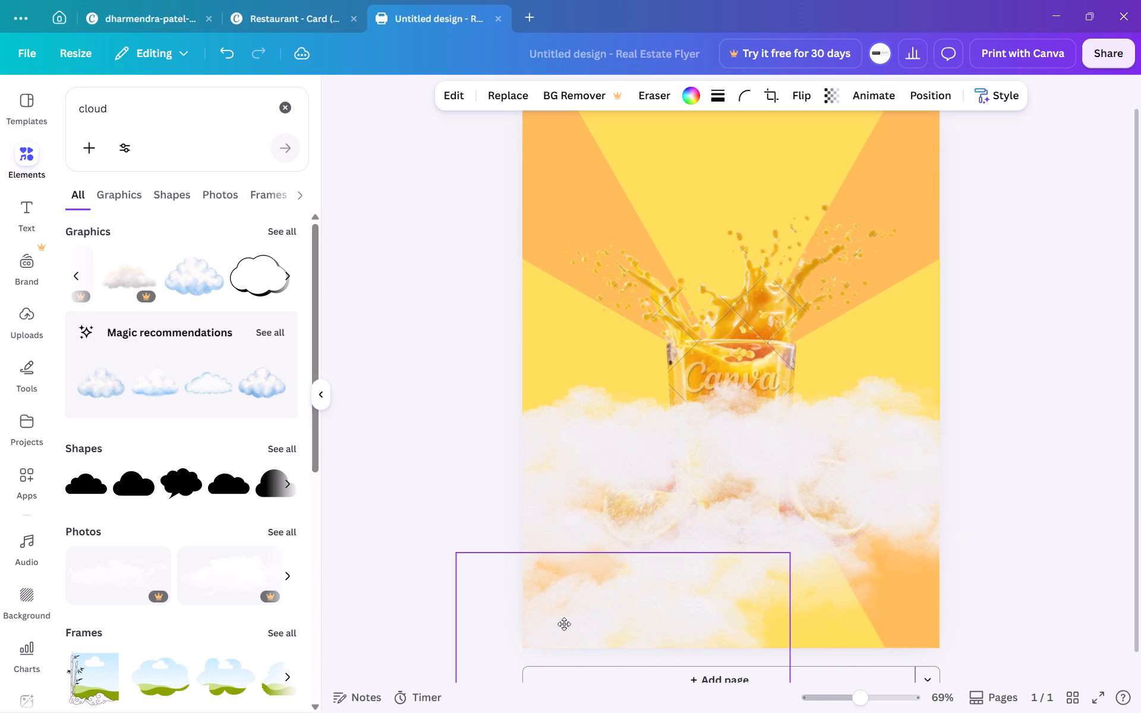
drag(564, 624, 552, 594)
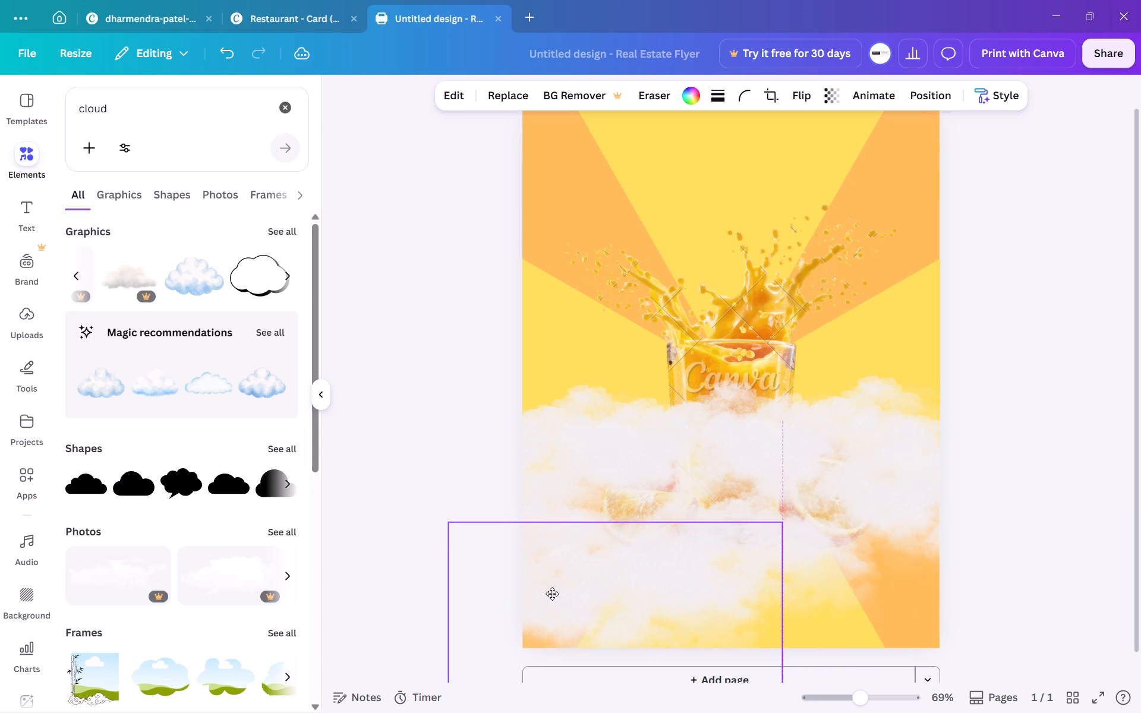
drag(552, 594, 552, 594)
Duplicate the bottom-left cloud and place the copy slightly higher, over the orange slice and the glass base.
click(622, 493)
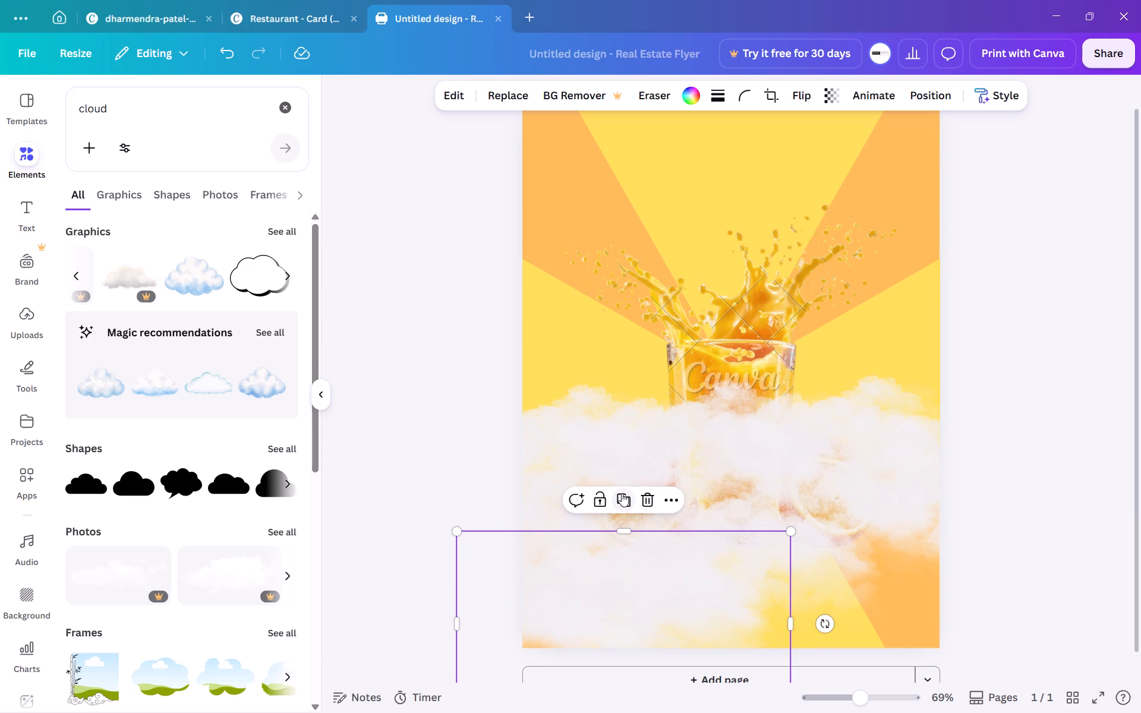
drag(651, 573, 797, 586)
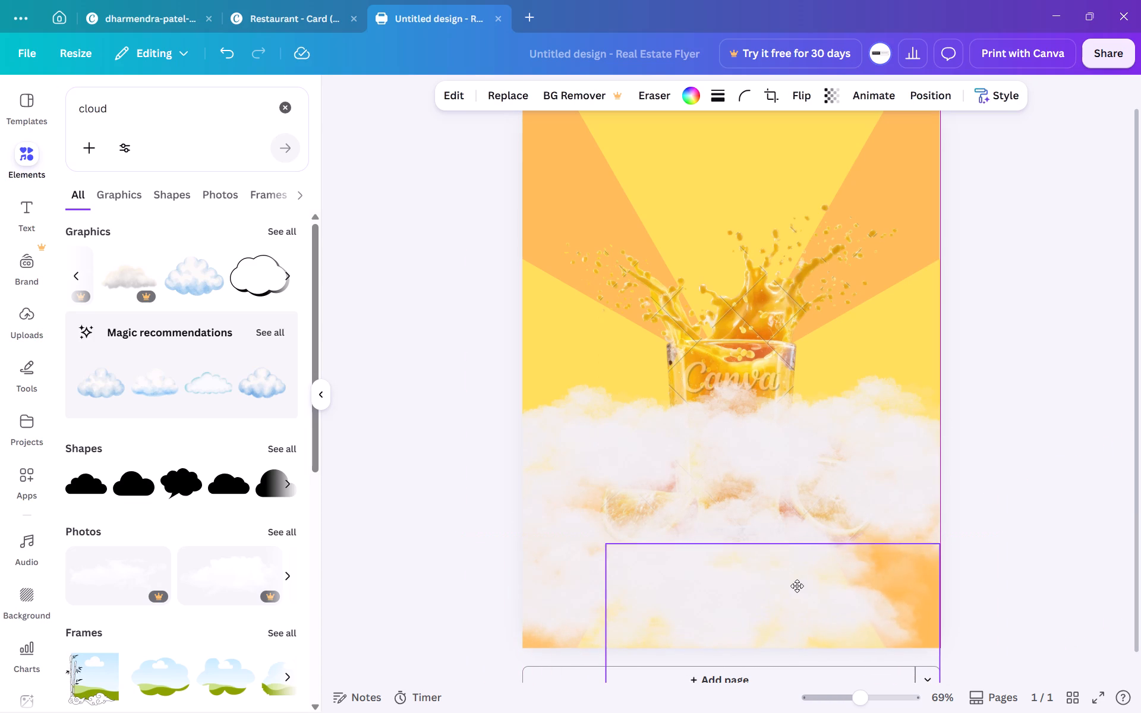
drag(797, 586, 797, 586)
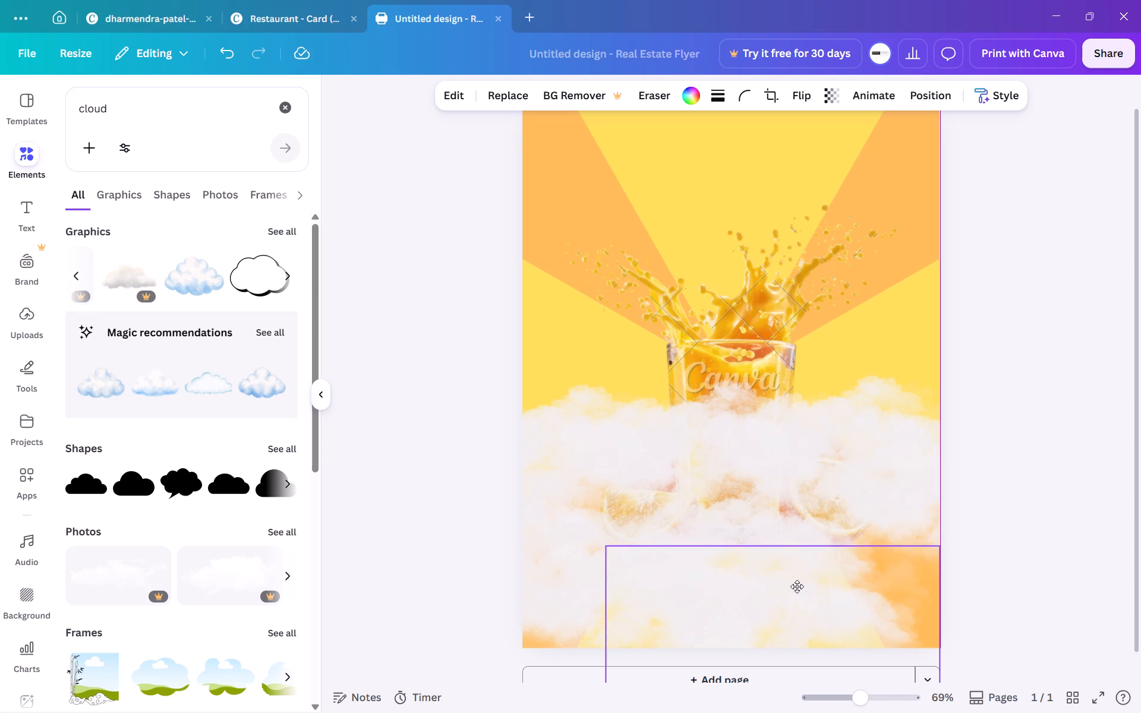
drag(797, 586, 698, 494)
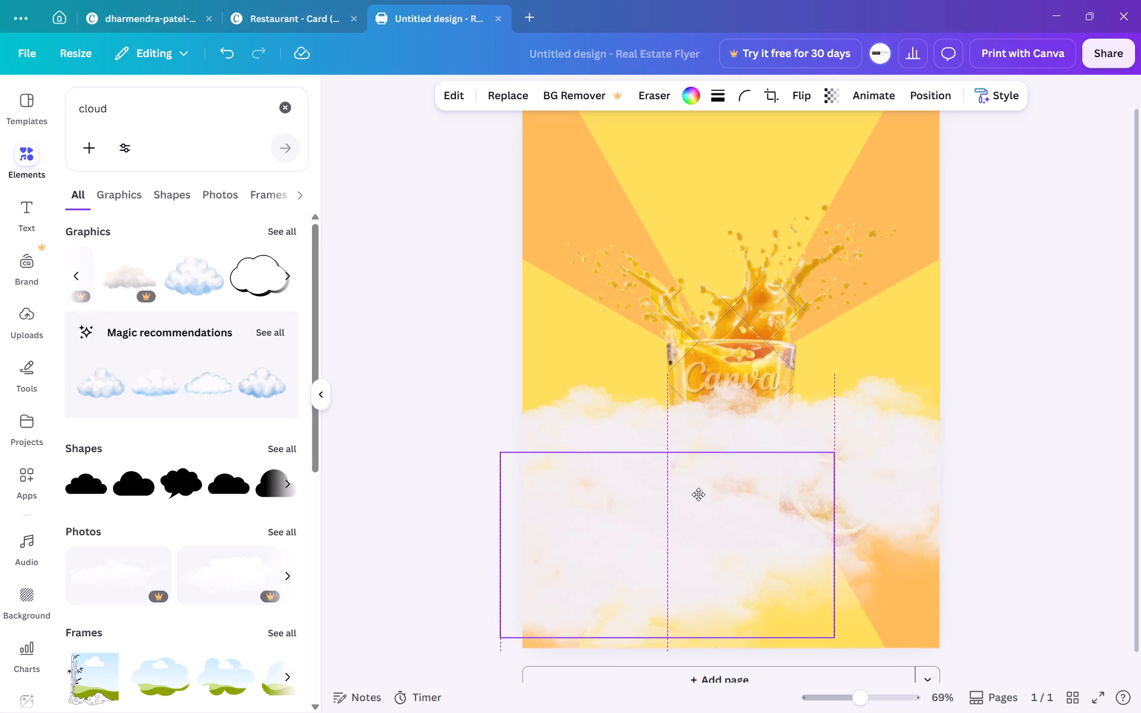
drag(698, 494, 698, 500)
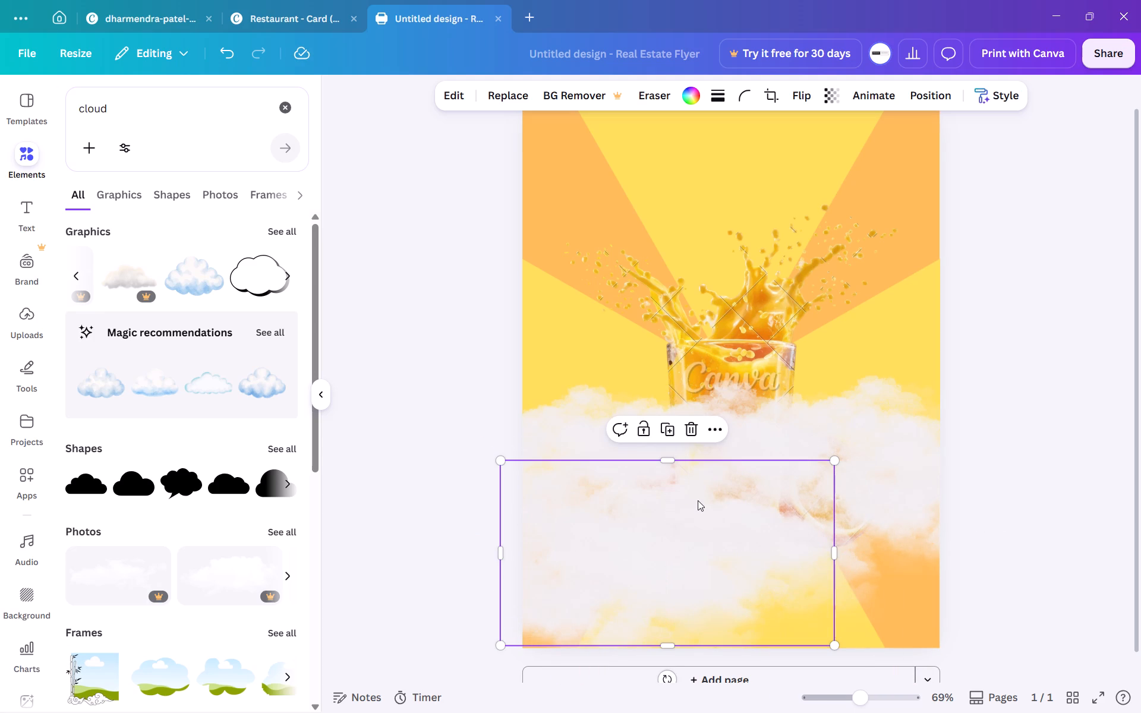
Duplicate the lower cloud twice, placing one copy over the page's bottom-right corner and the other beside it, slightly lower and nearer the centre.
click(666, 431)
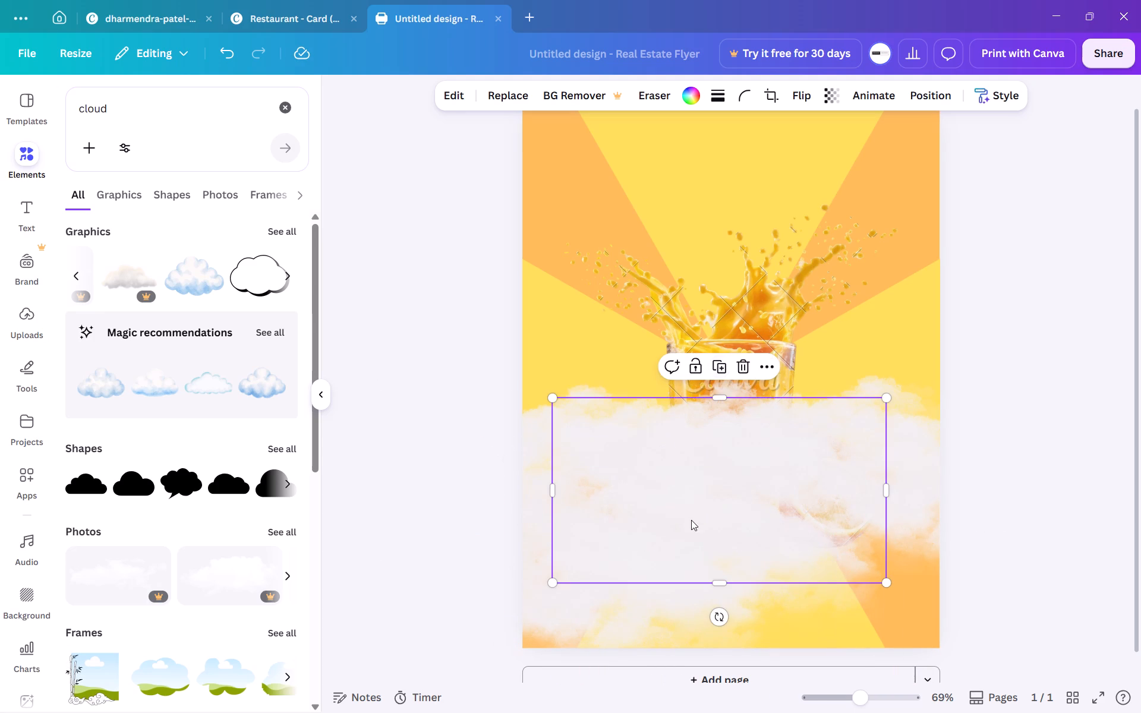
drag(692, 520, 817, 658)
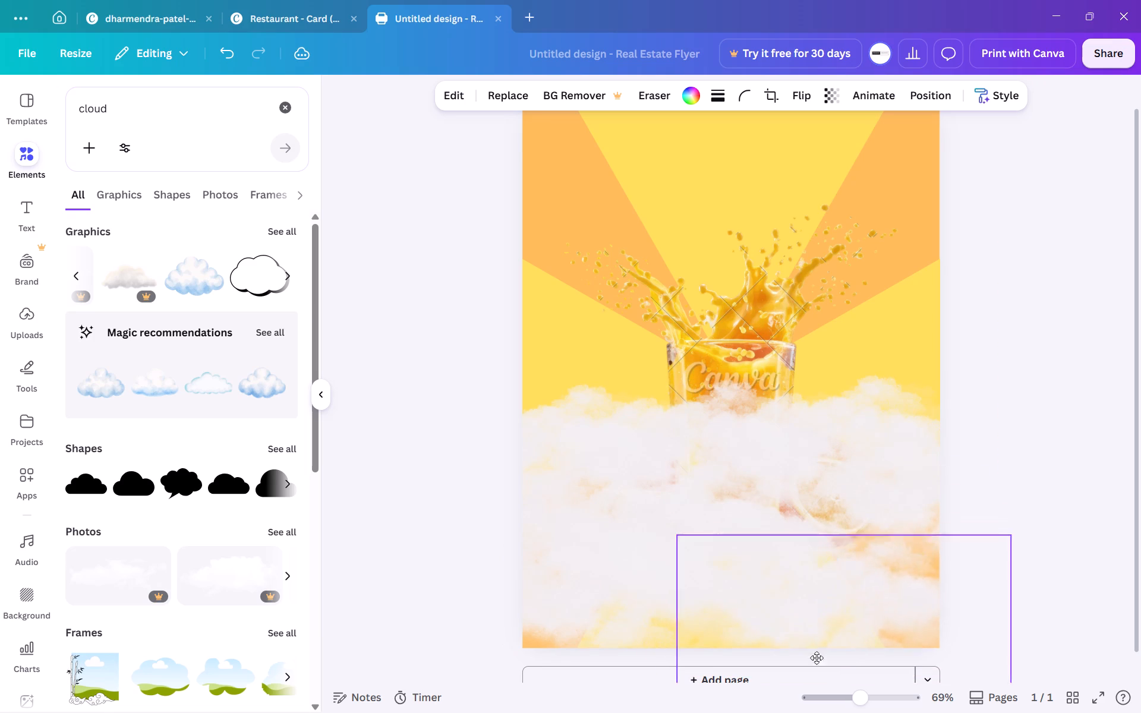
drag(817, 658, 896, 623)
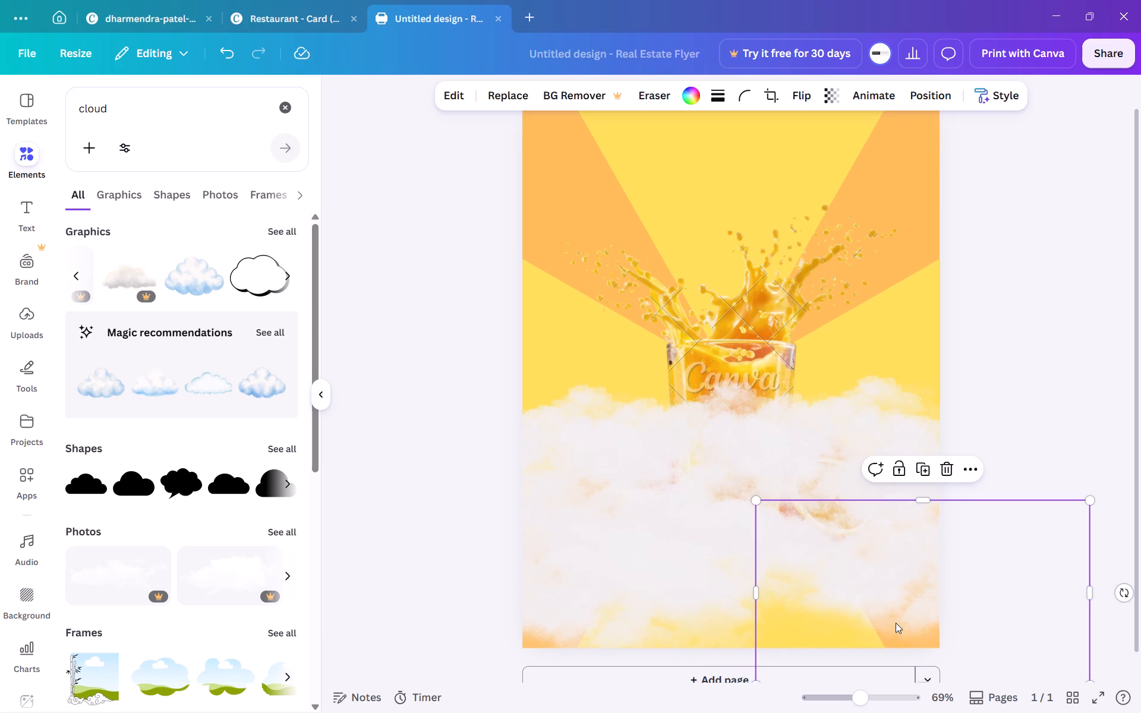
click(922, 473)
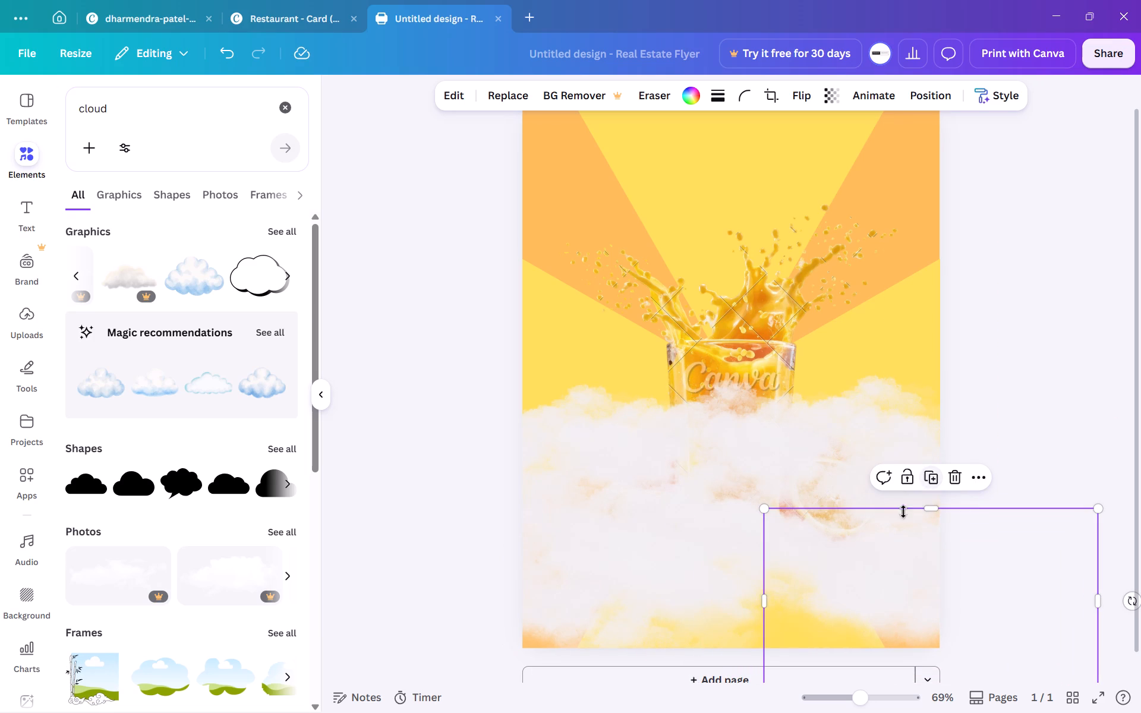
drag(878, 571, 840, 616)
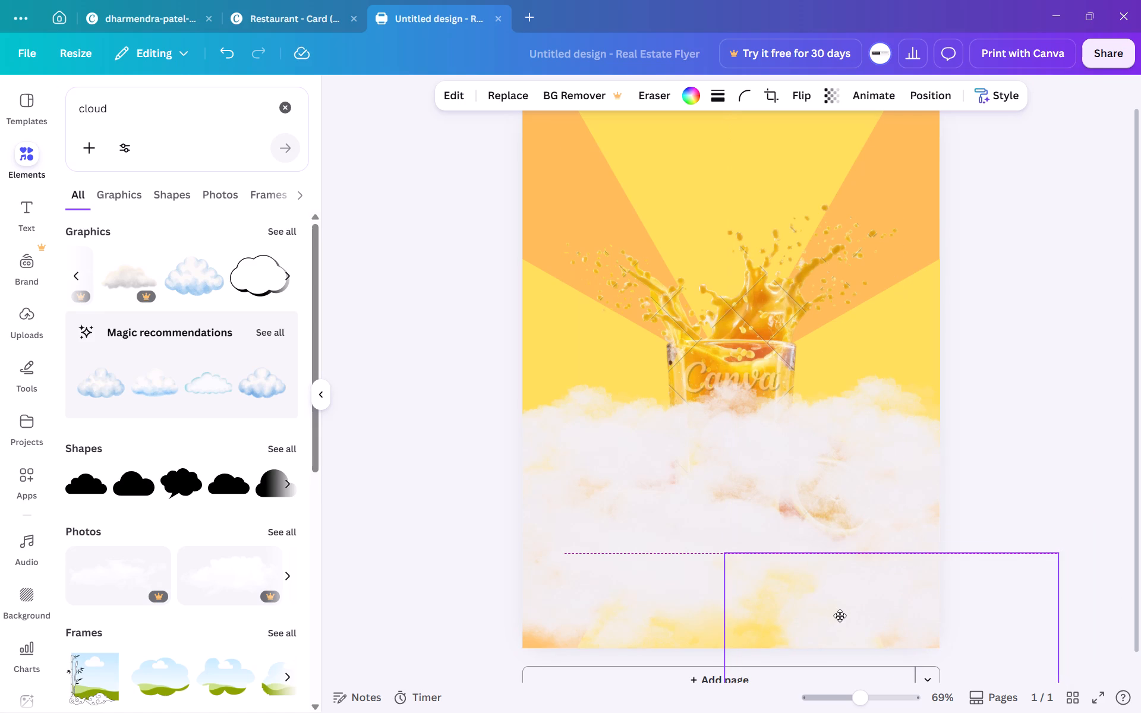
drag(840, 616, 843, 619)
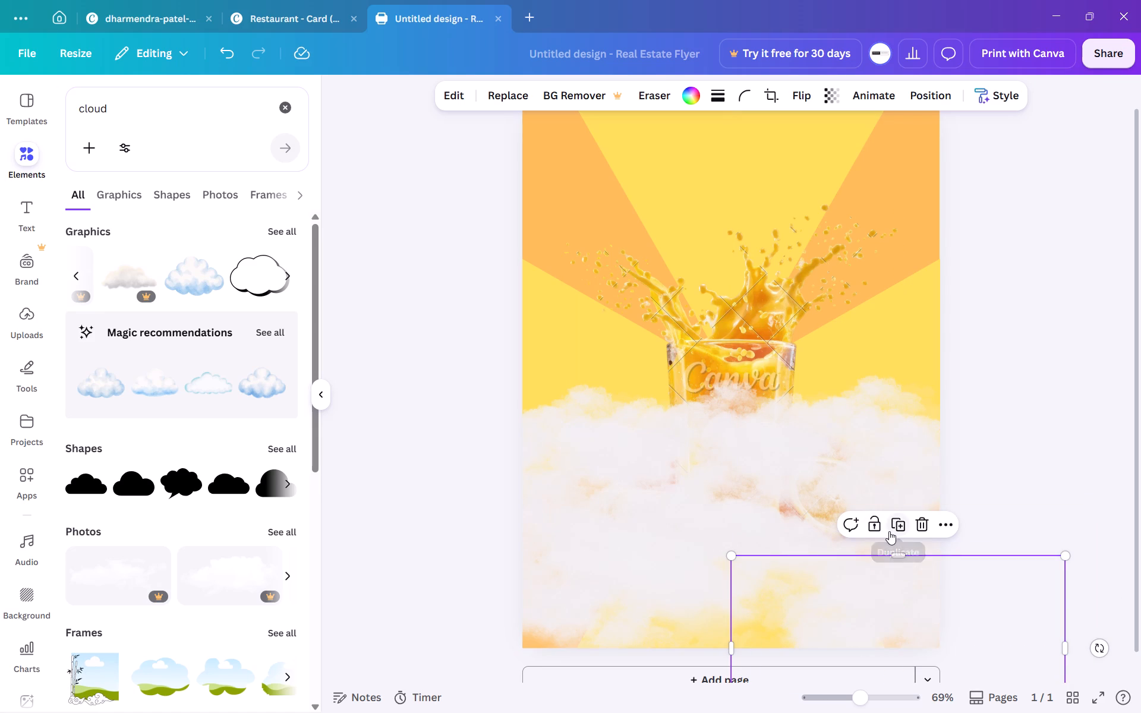
Undo the cloud edits back to one white cloud over the orange slice and the rounded cloud graphic over the splash.
key(ctrl+z)
key(ctrl+z)
key(ctrl+z)
key(ctrl+z)
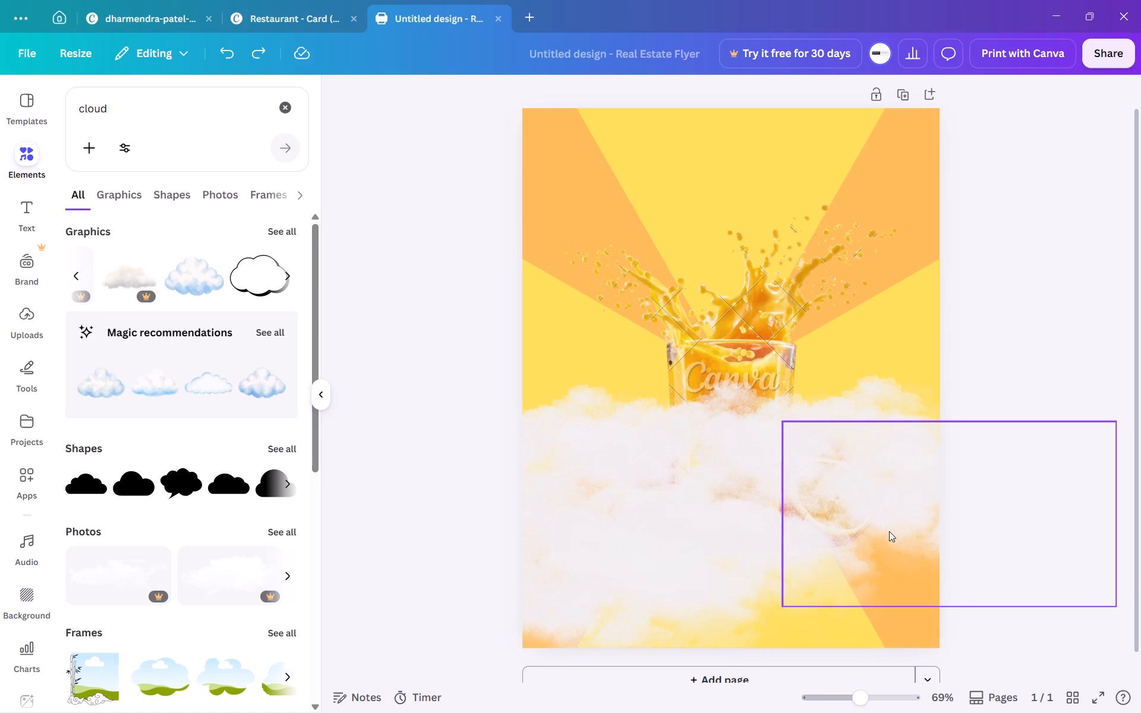
key(ctrl+z)
key(ctrl+z)
key(ctrl+z)
key(ctrl+z)
key(ctrl+z)
key(ctrl+z)
key(ctrl+z)
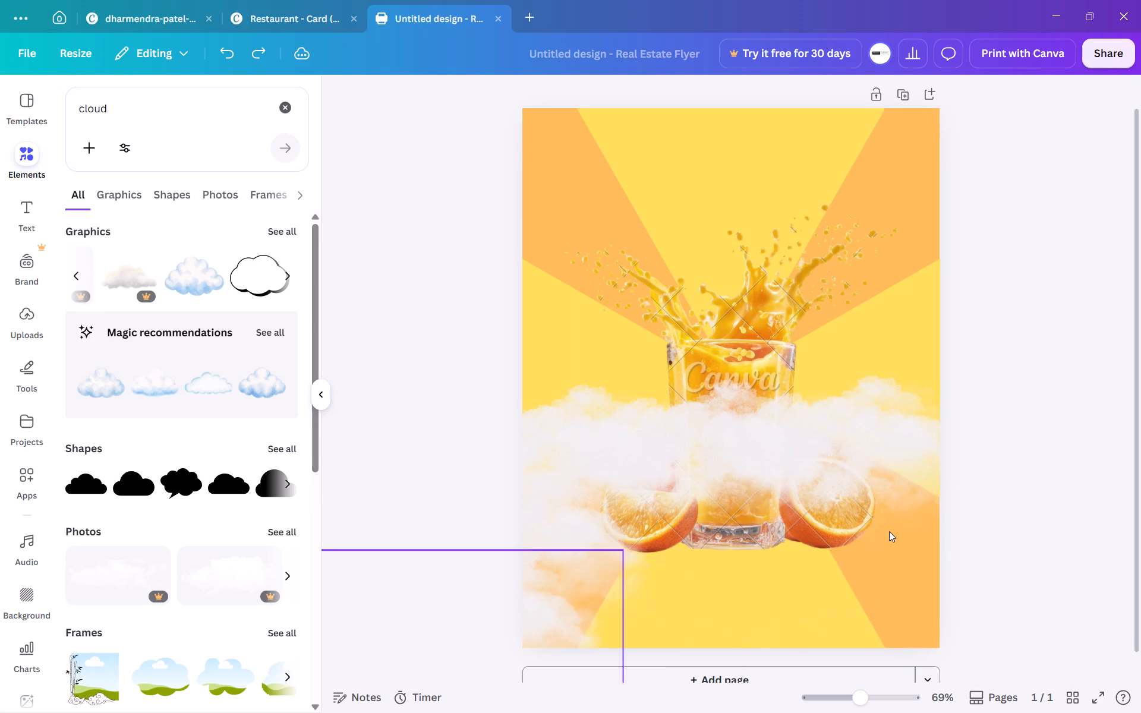
key(ctrl+z)
key(ctrl+z)
key(ctrl+z)
key(ctrl+z)
key(ctrl+z)
key(ctrl+z)
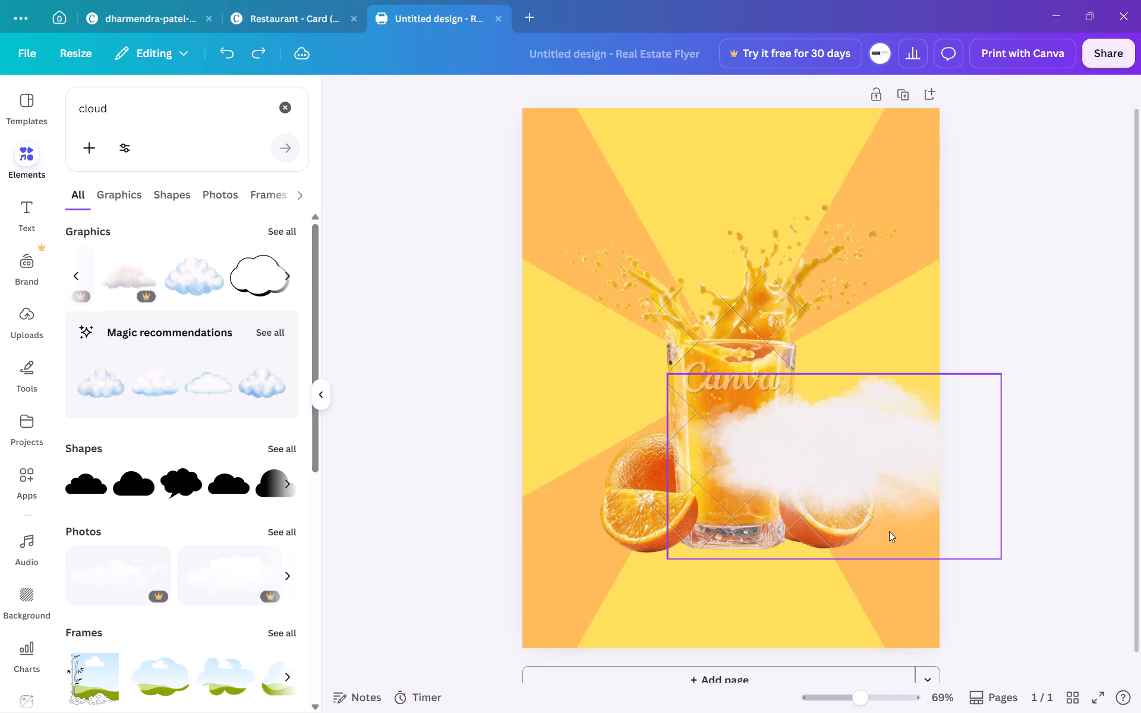
key(ctrl+z)
key(ctrl+z)
key(ctrl+z)
key(ctrl+z)
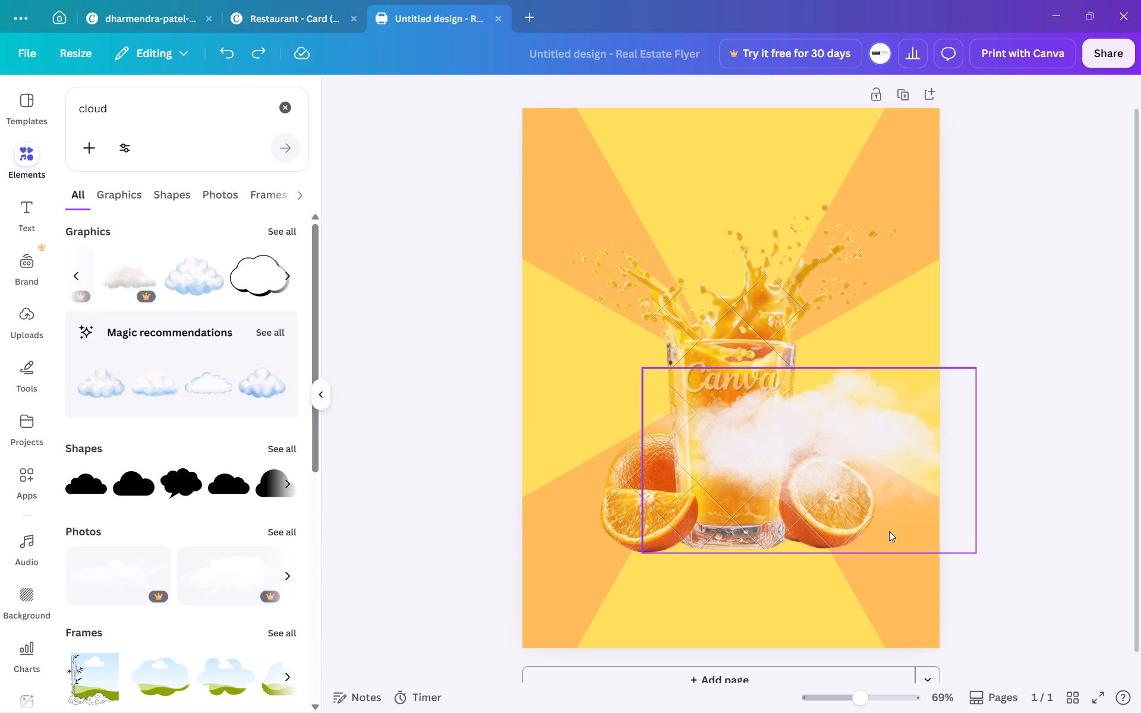
key(ctrl+z)
key(ctrl+z)
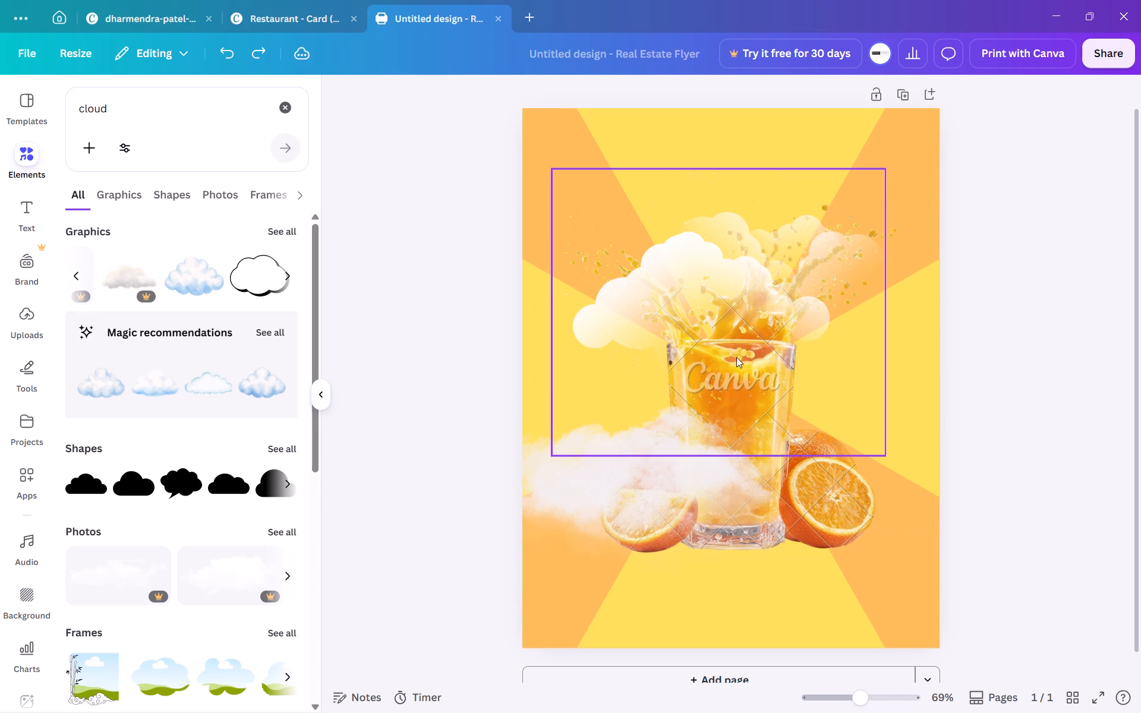
Delete the rounded cloud graphic covering the juice splash.
click(706, 334)
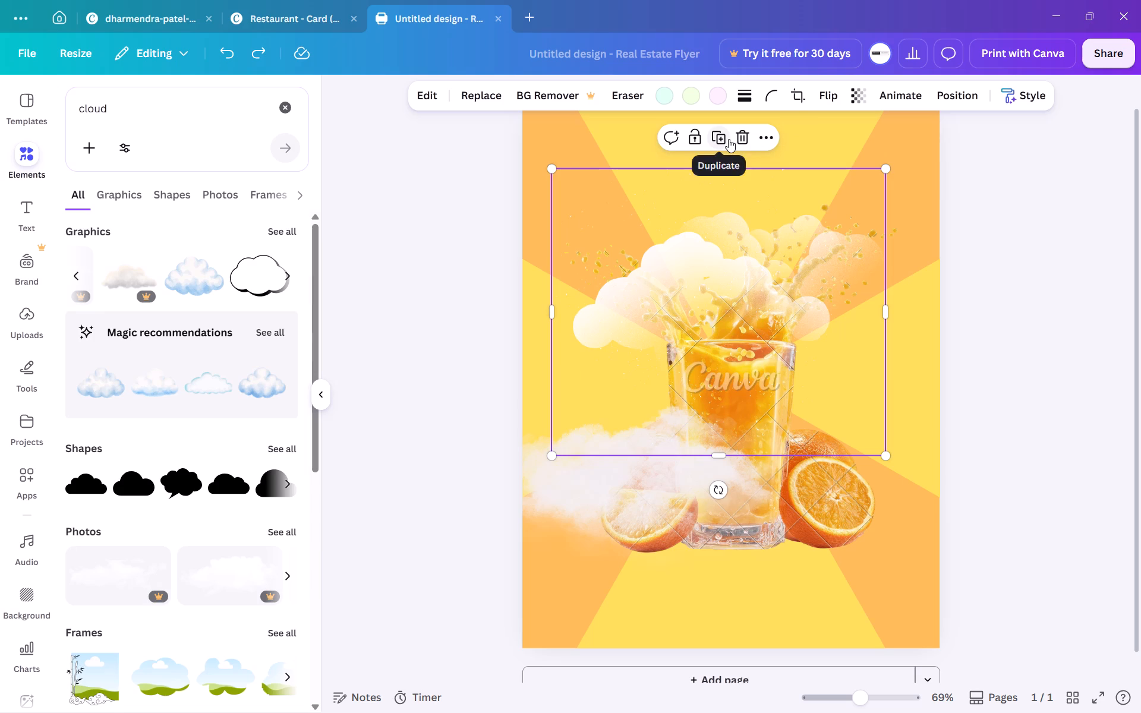
click(729, 139)
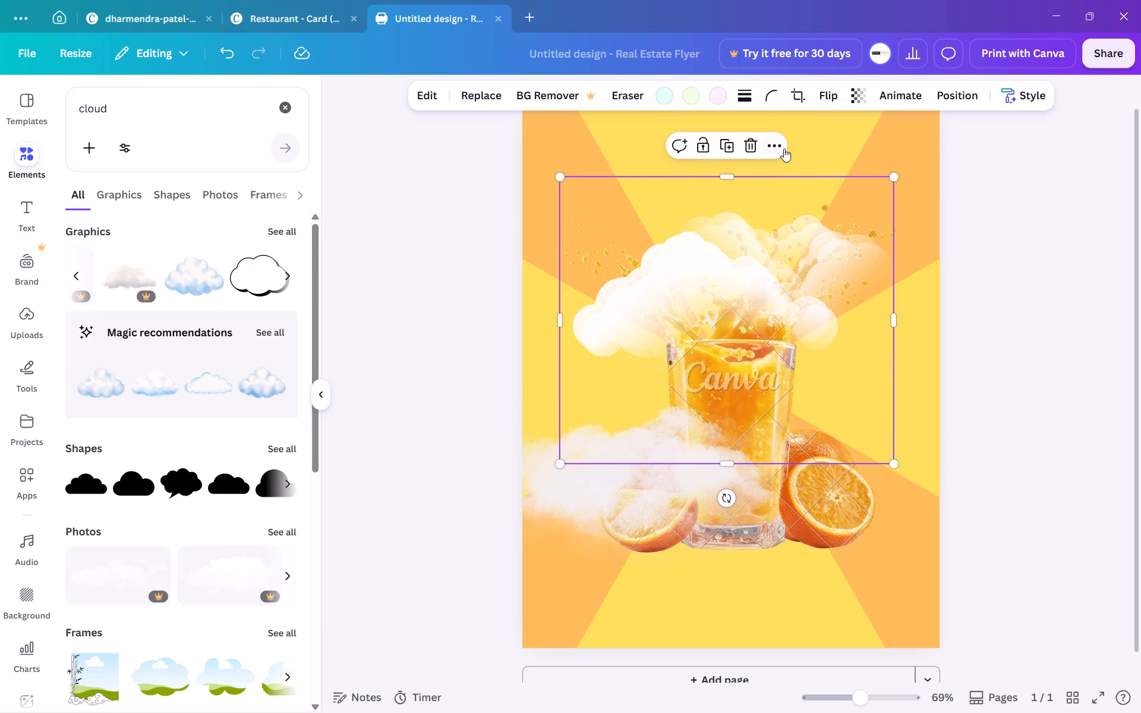
click(752, 147)
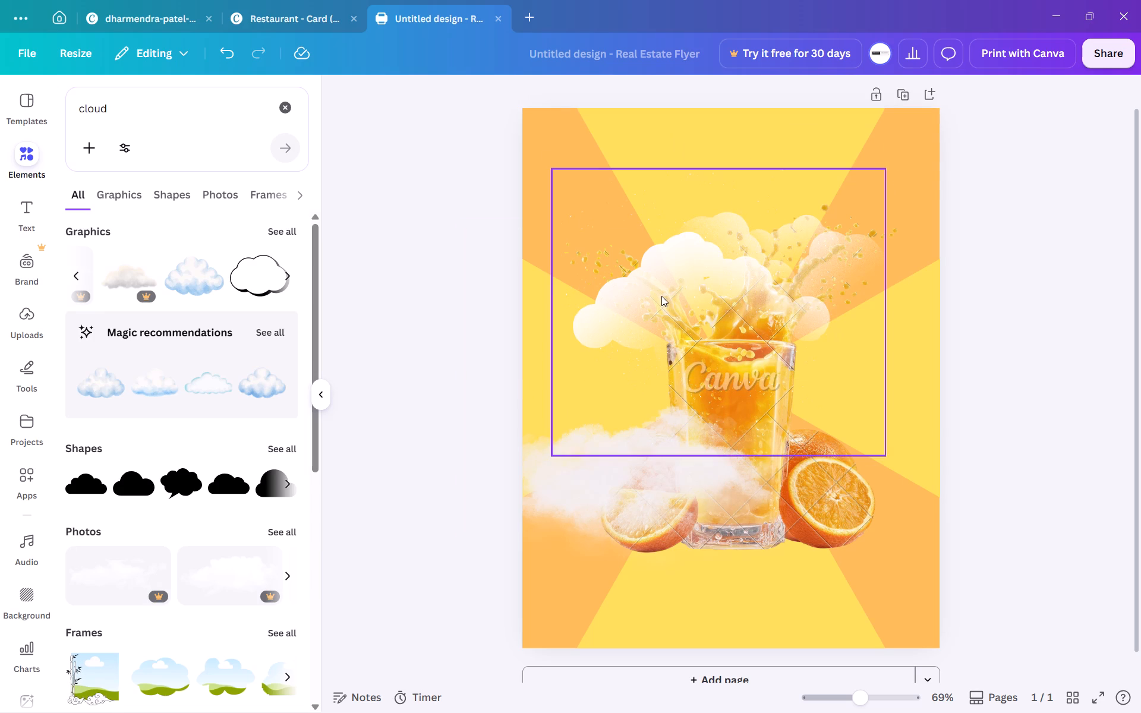
click(711, 258)
click(744, 133)
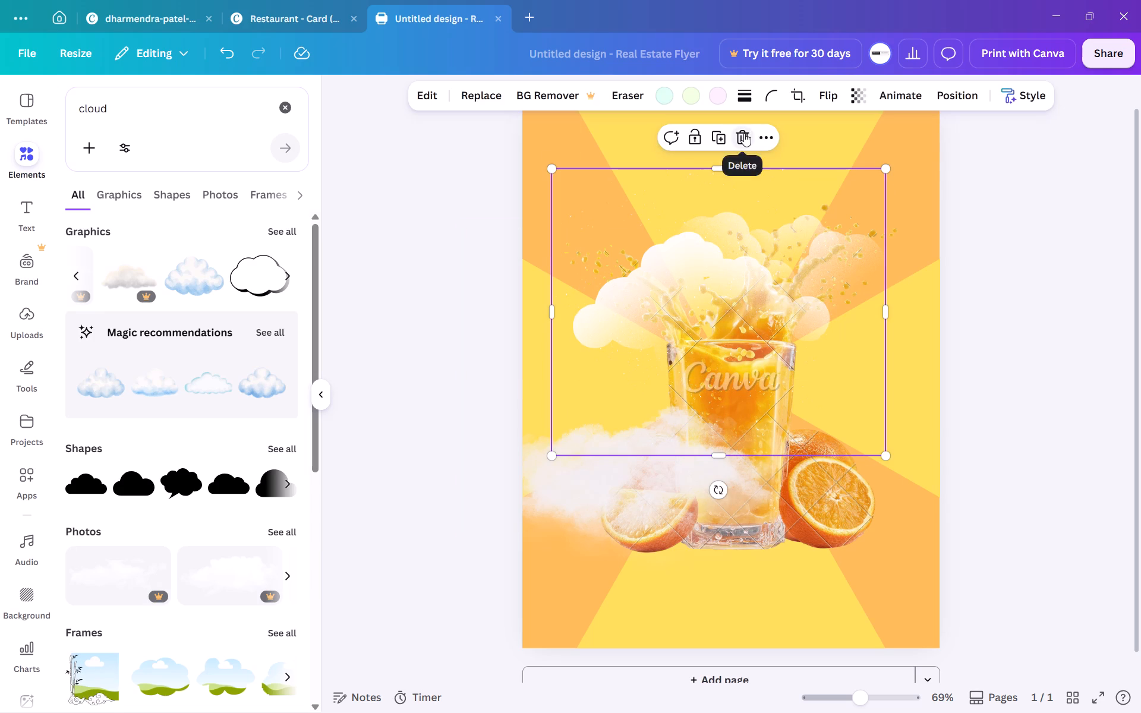
Move the remaining white cloud slightly outward and down, over the page's left edge and the orange slice.
click(605, 456)
drag(605, 456, 562, 464)
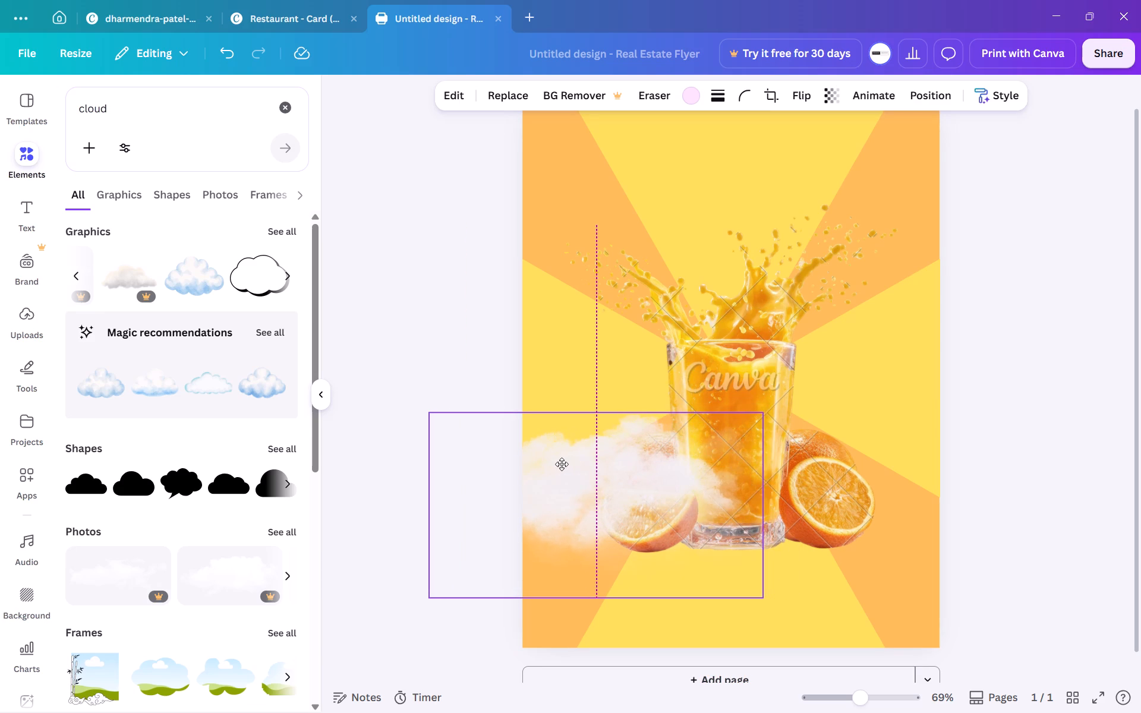
drag(562, 464, 559, 464)
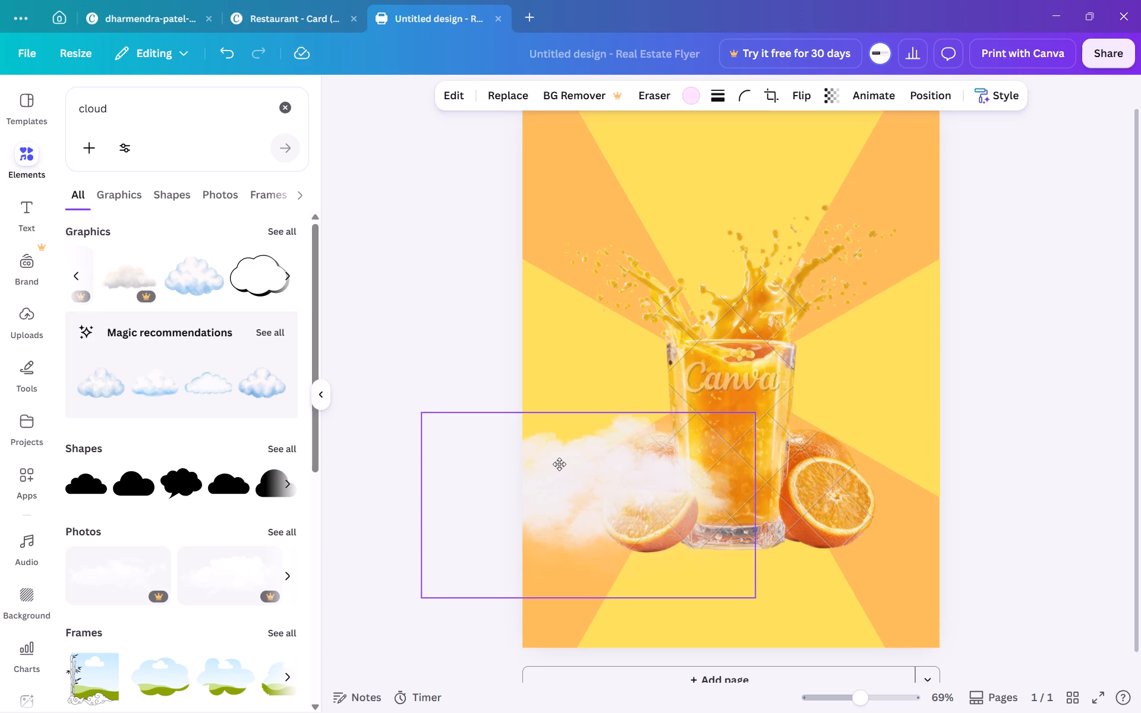
drag(559, 464, 563, 465)
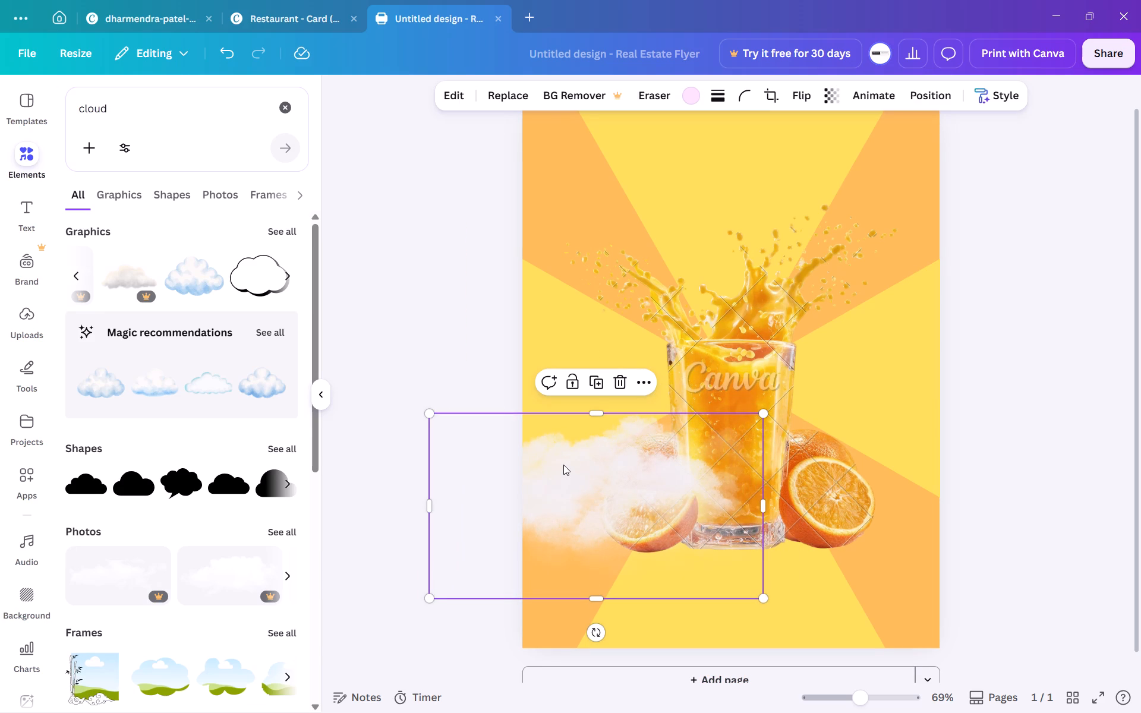
Duplicate the left cloud and place the copy level with it, over the right orange half and the page's right edge.
click(598, 376)
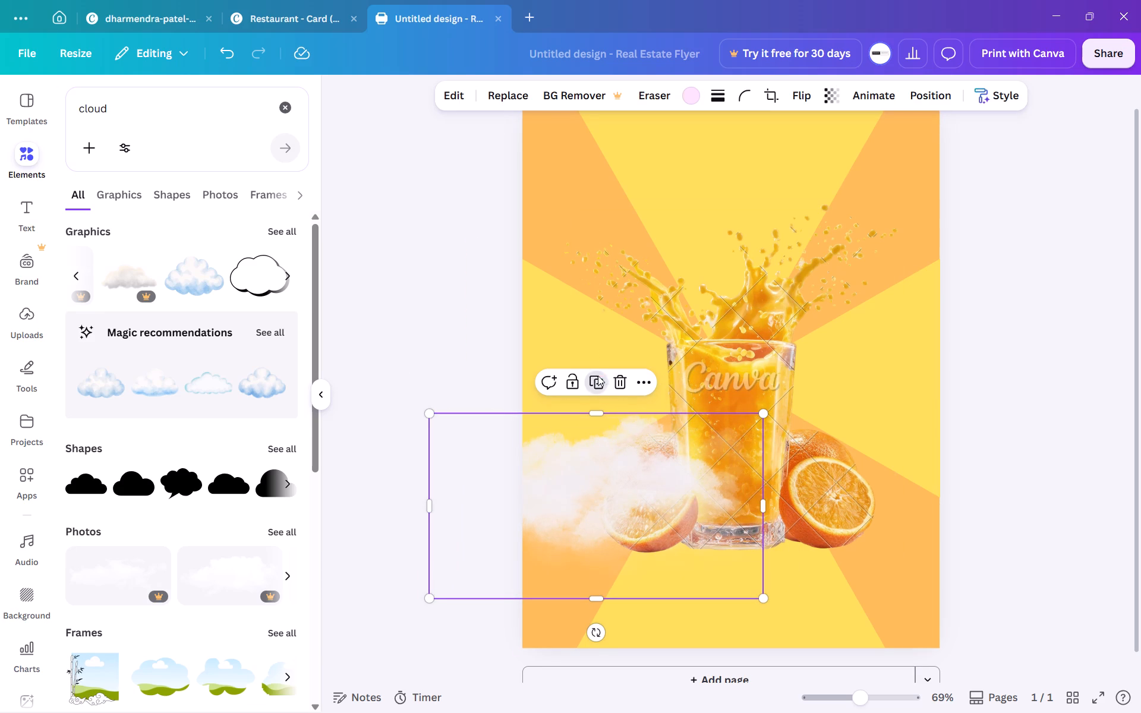
drag(597, 475, 638, 474)
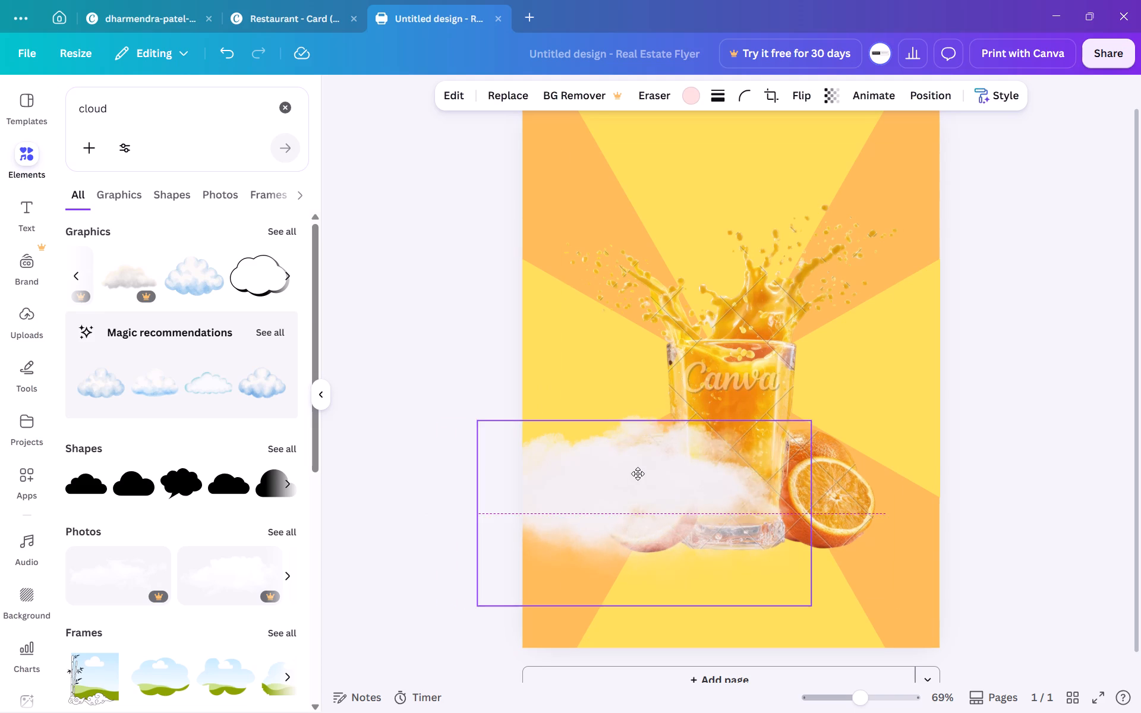
drag(638, 474, 815, 469)
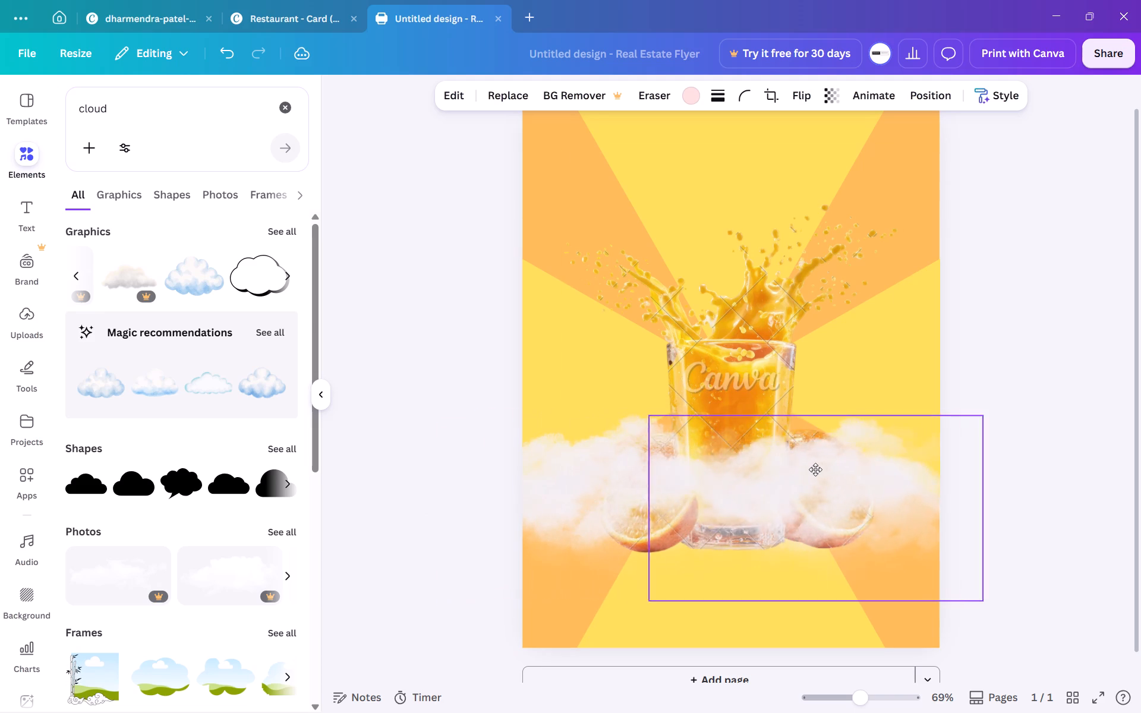
drag(815, 469, 809, 466)
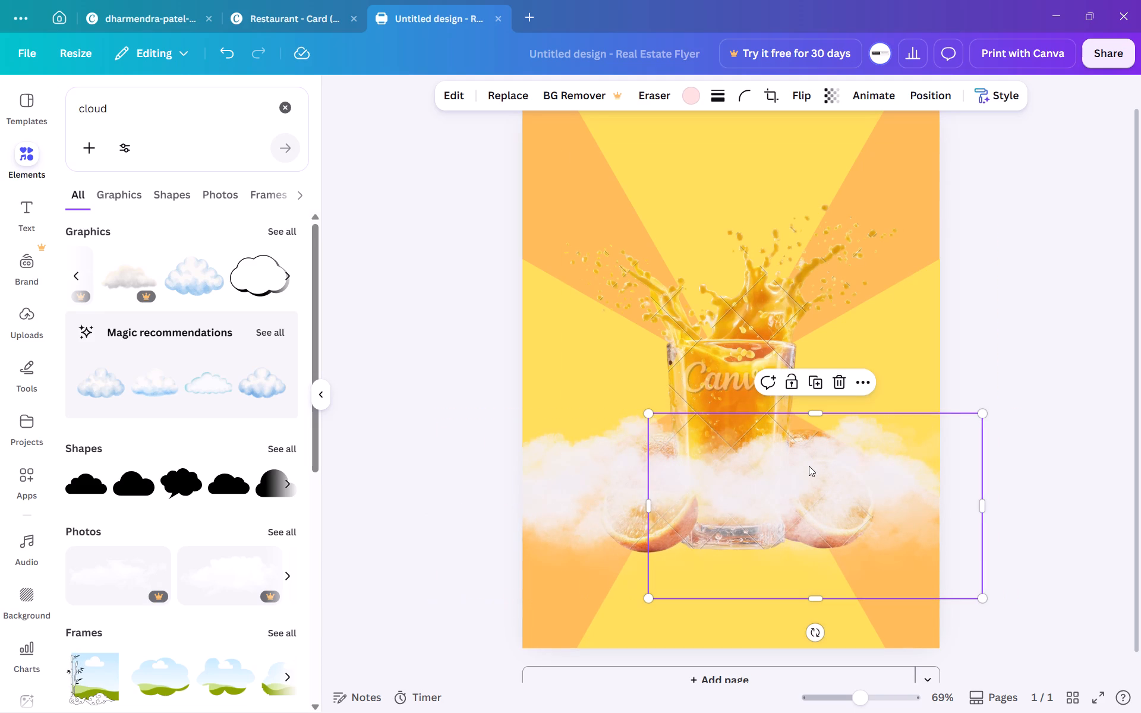
Send the left cloud backward, behind the juice glass and oranges.
click(429, 449)
click(562, 484)
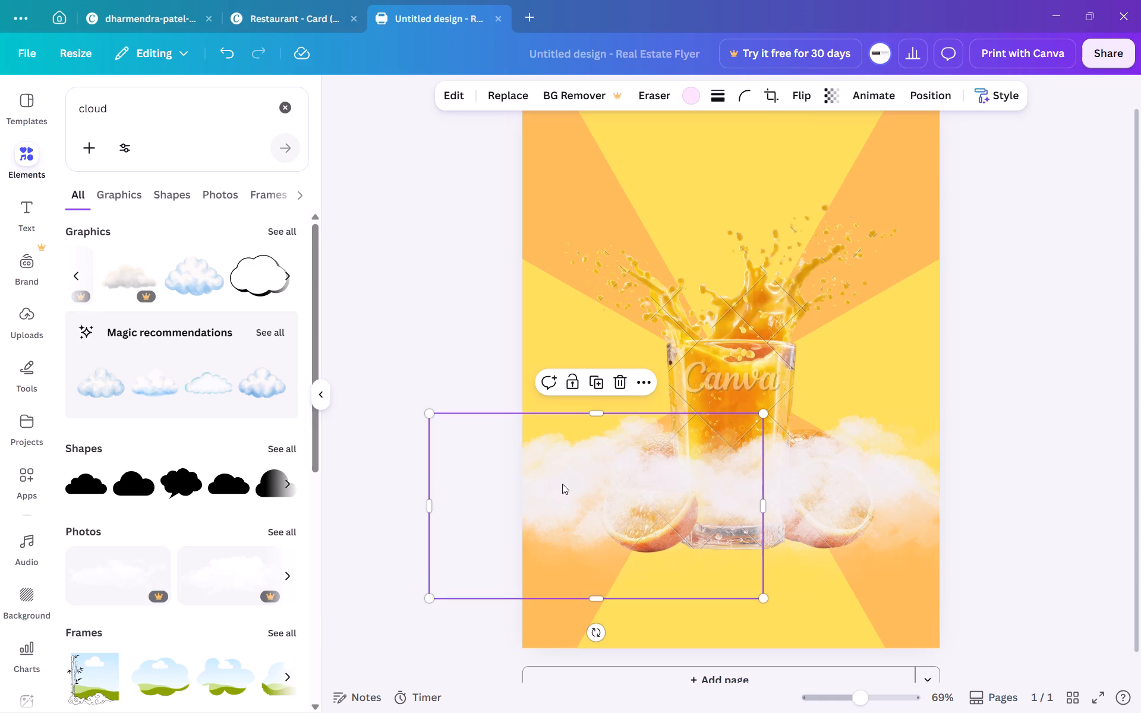
click(635, 380)
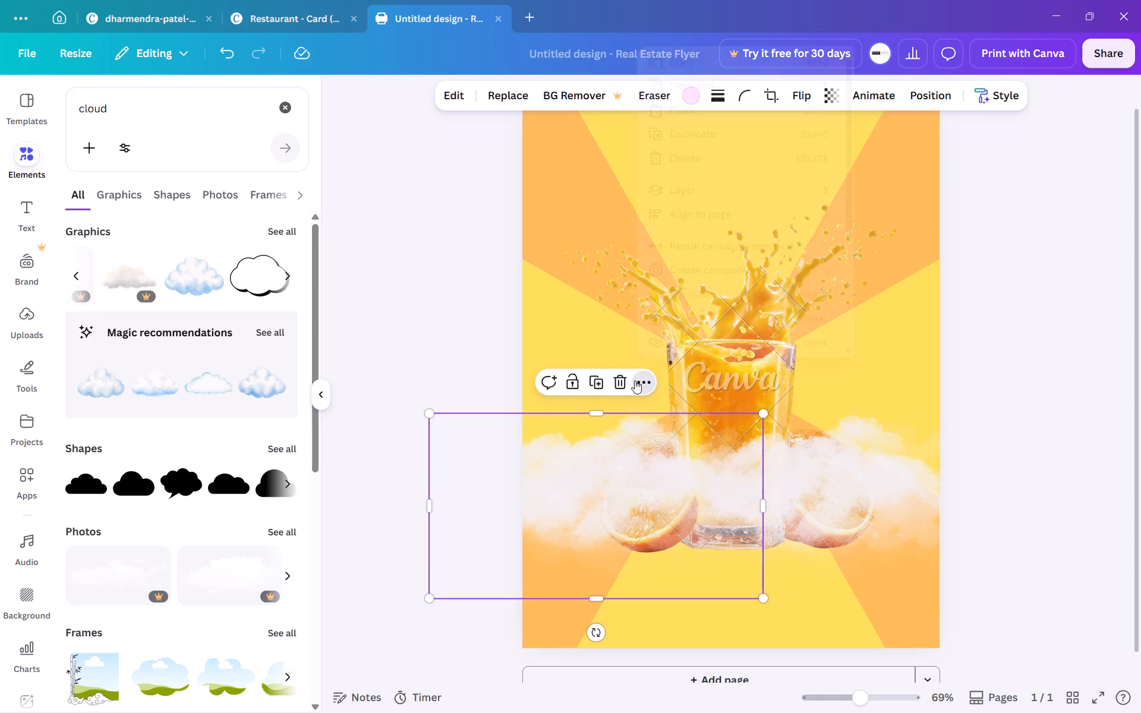
click(683, 192)
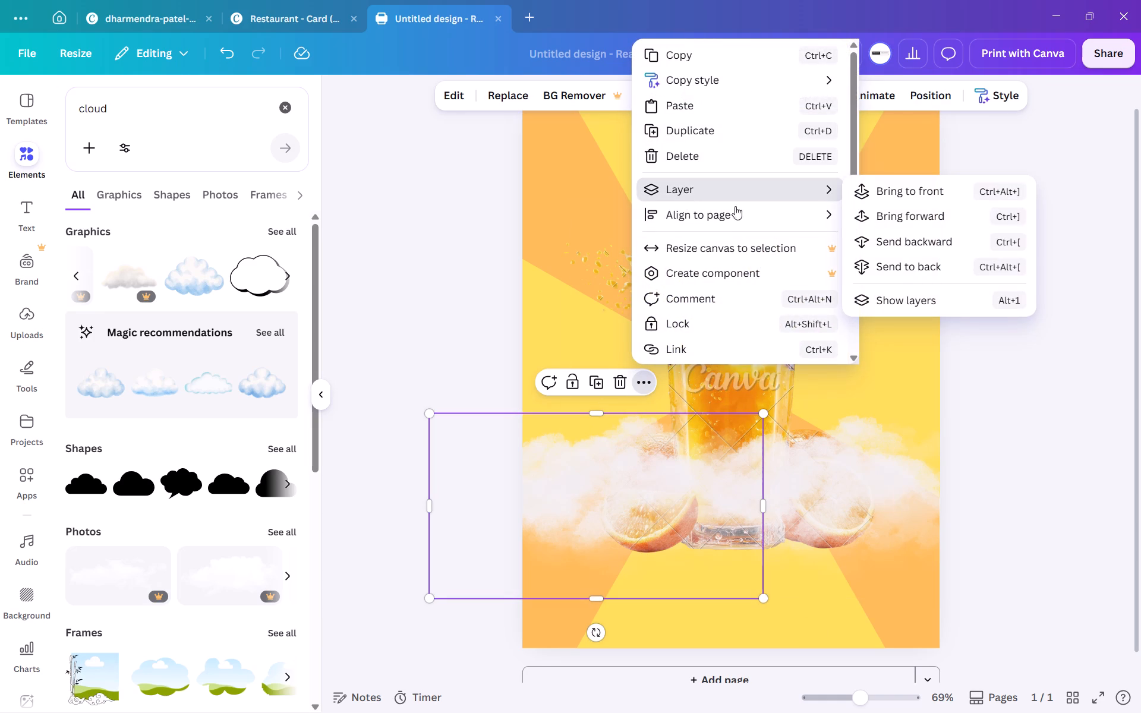
click(931, 244)
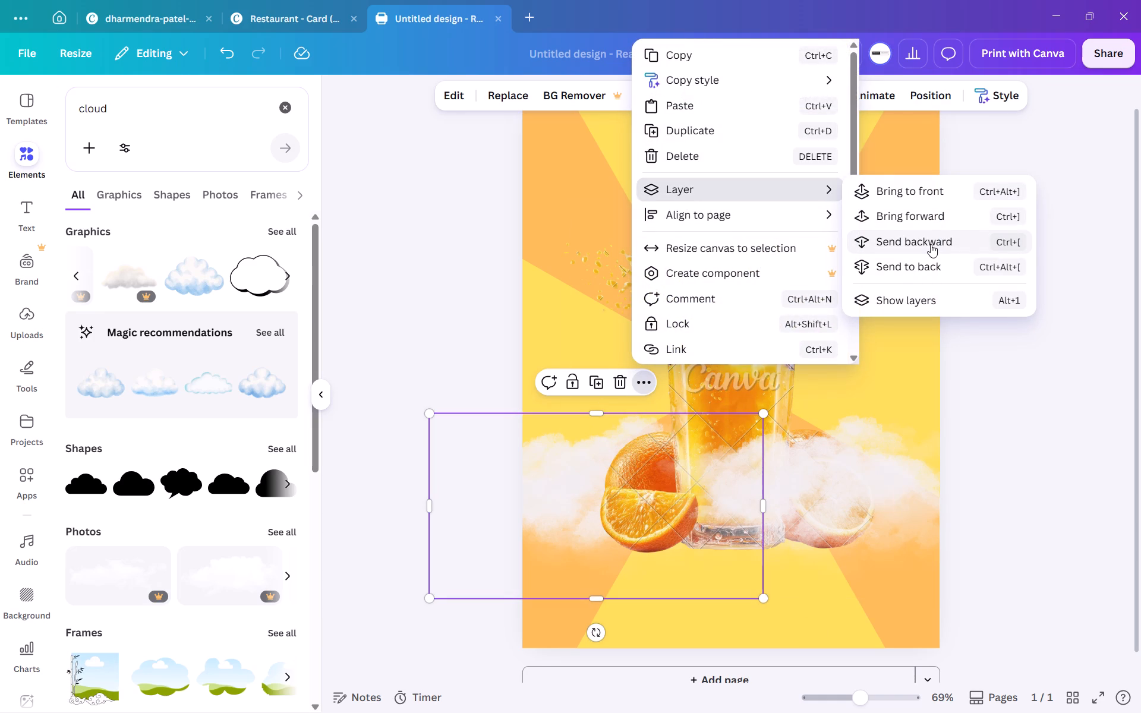
Send the right cloud backward, behind the juice glass and oranges.
click(818, 473)
click(818, 473)
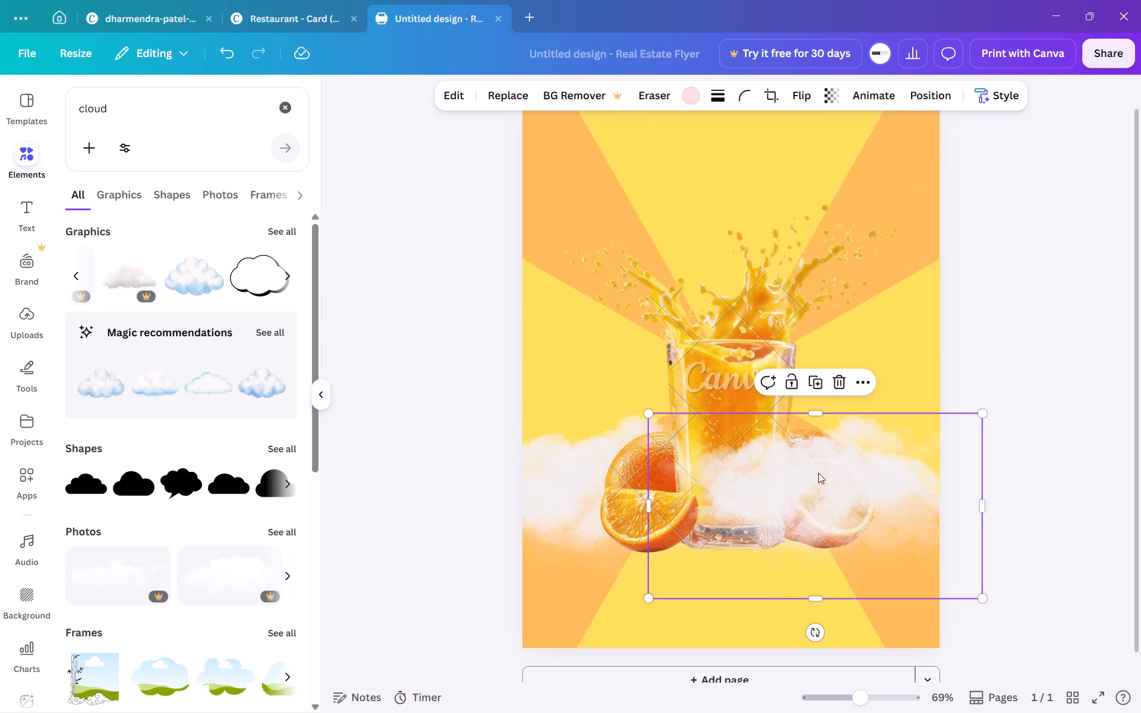
right_click(818, 473)
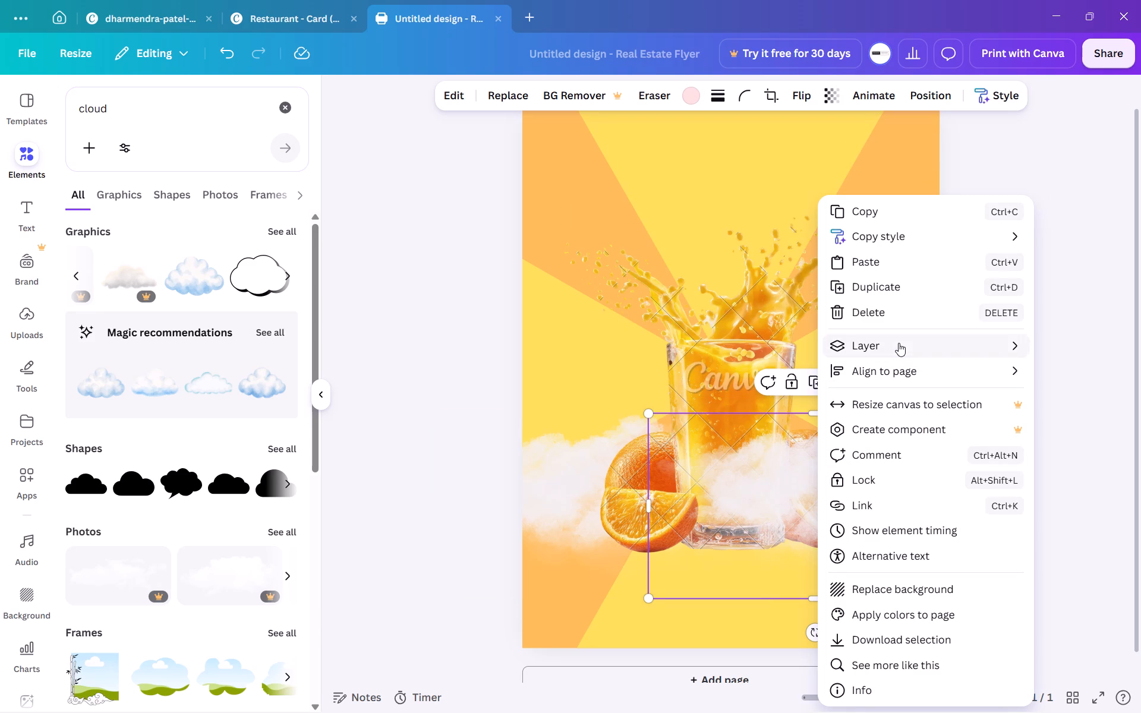
click(899, 343)
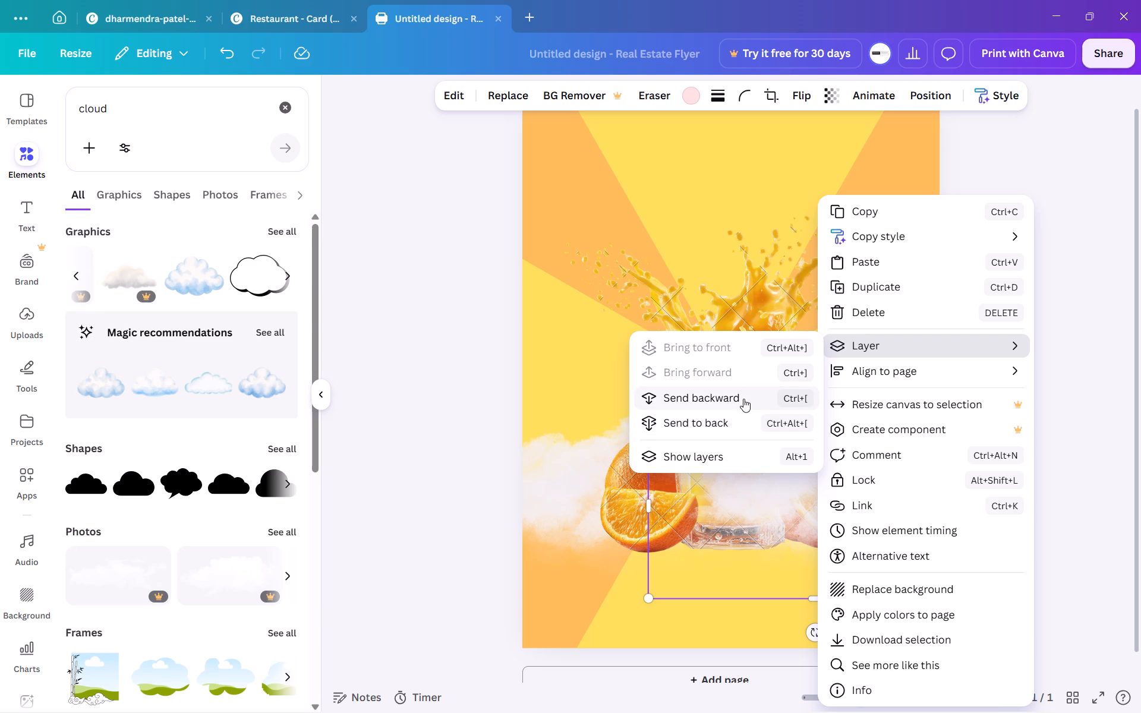
click(743, 399)
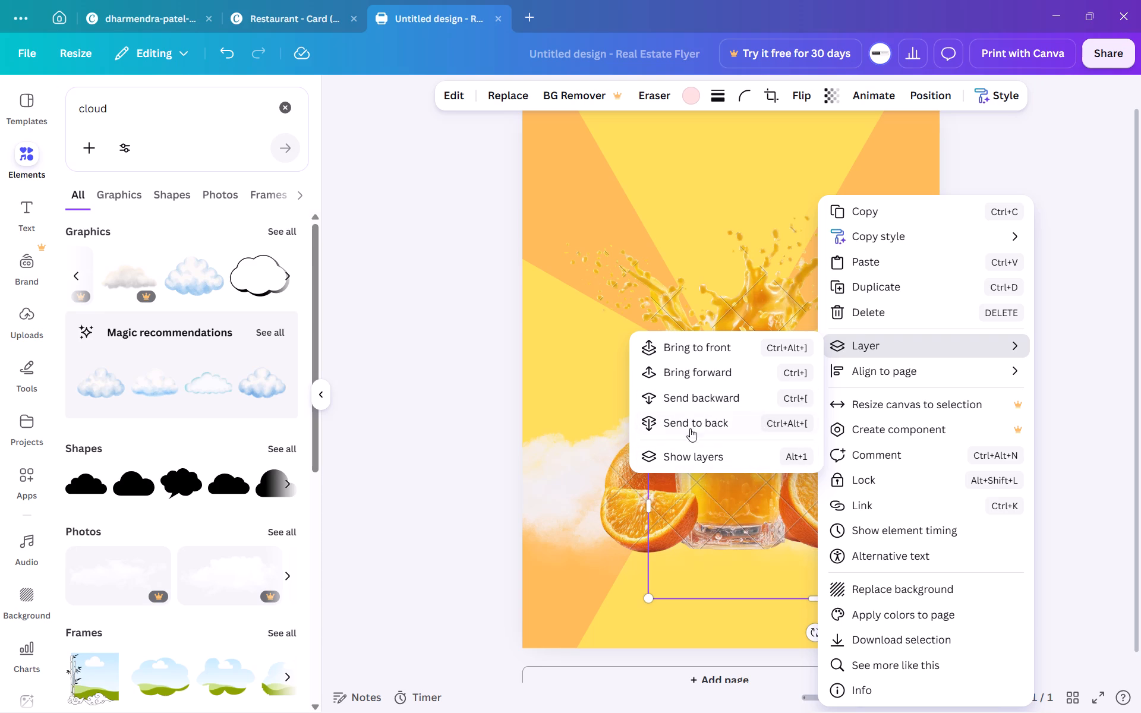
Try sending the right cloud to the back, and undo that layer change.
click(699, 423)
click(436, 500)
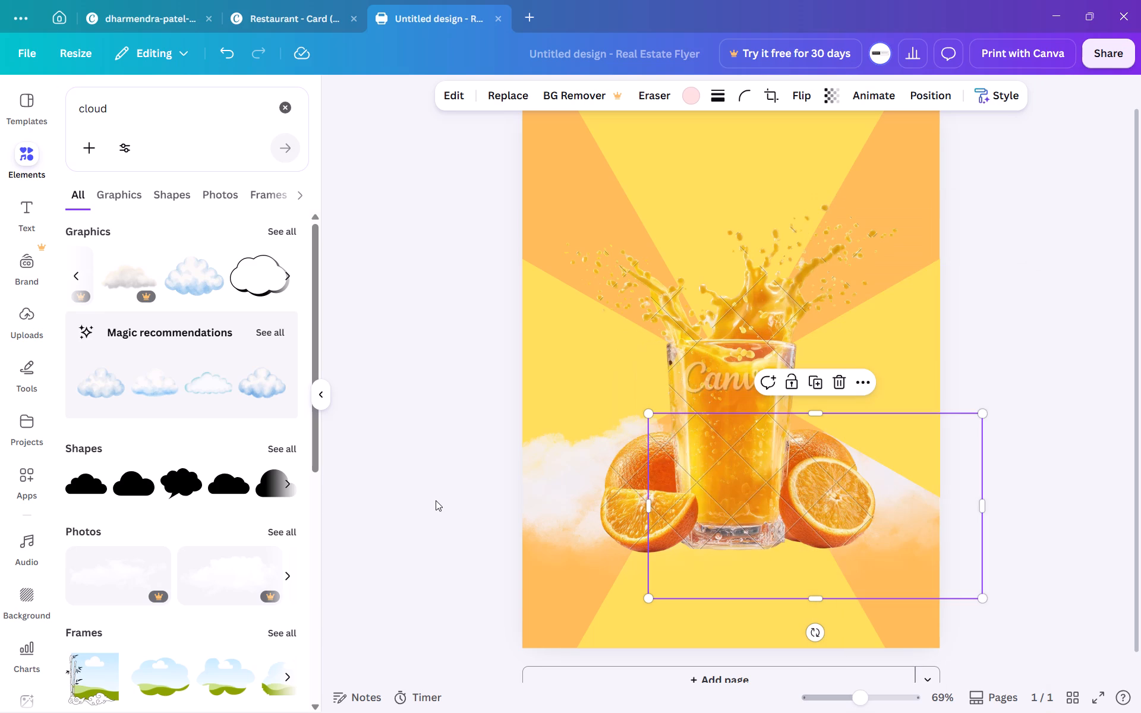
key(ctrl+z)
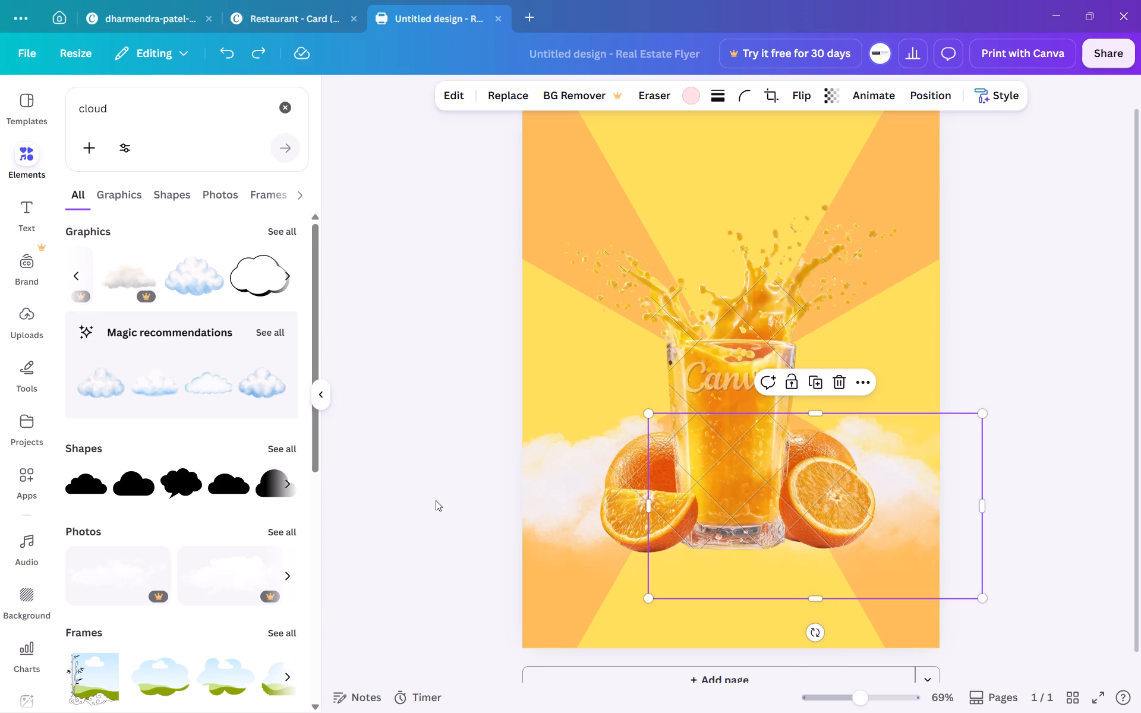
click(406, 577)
Duplicate the left cloud and send the copy backward, behind the juice glass and oranges.
click(591, 486)
click(541, 481)
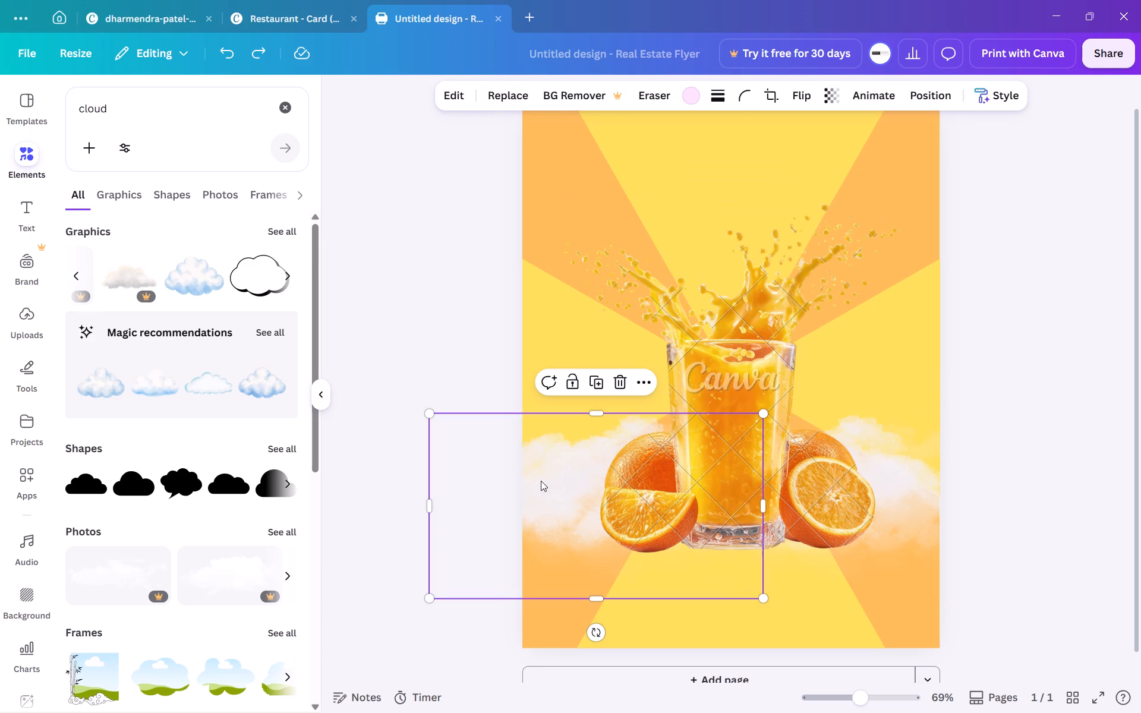
click(595, 391)
click(595, 453)
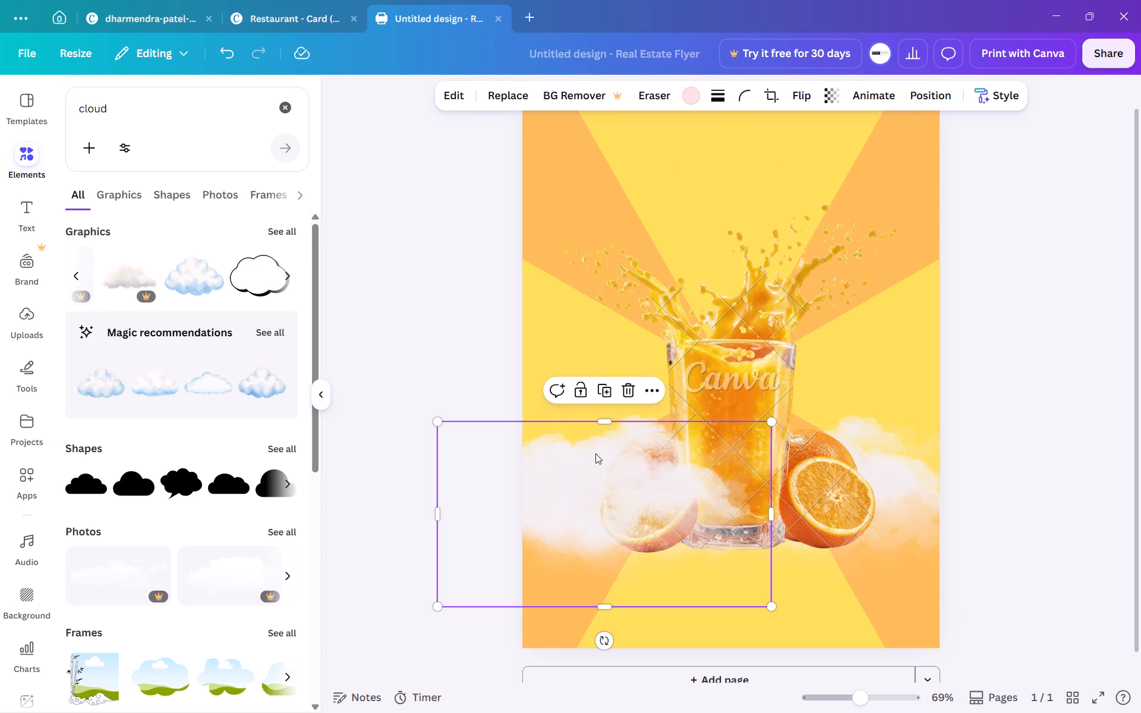
click(595, 453)
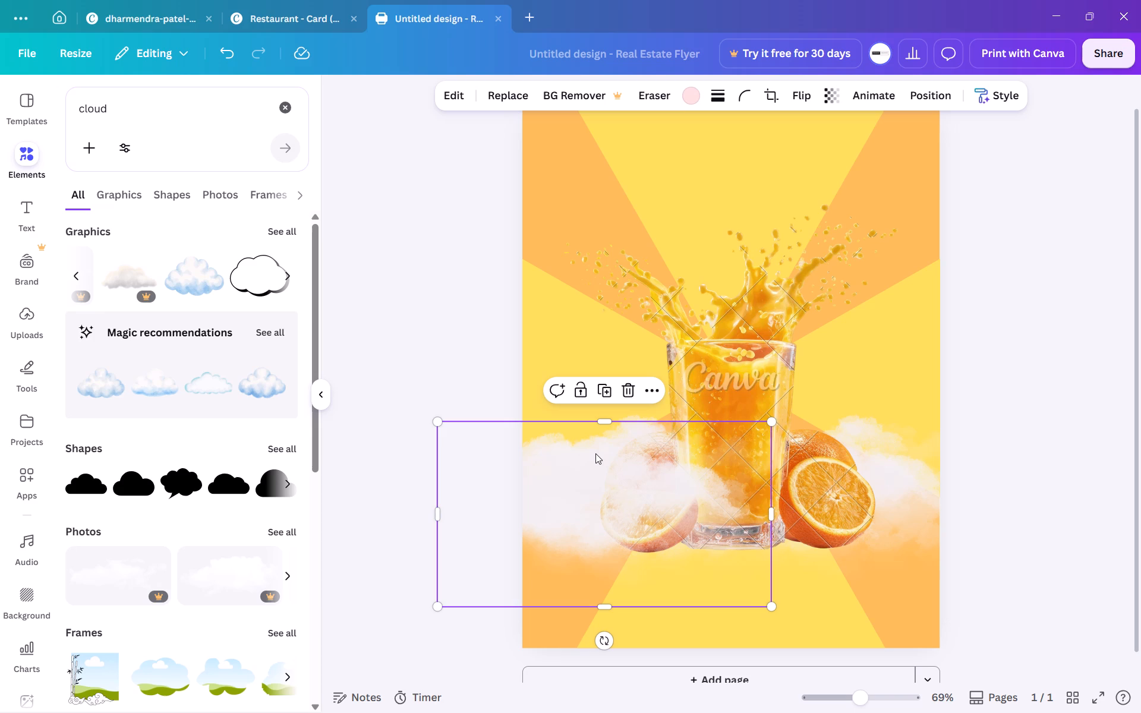
click(654, 390)
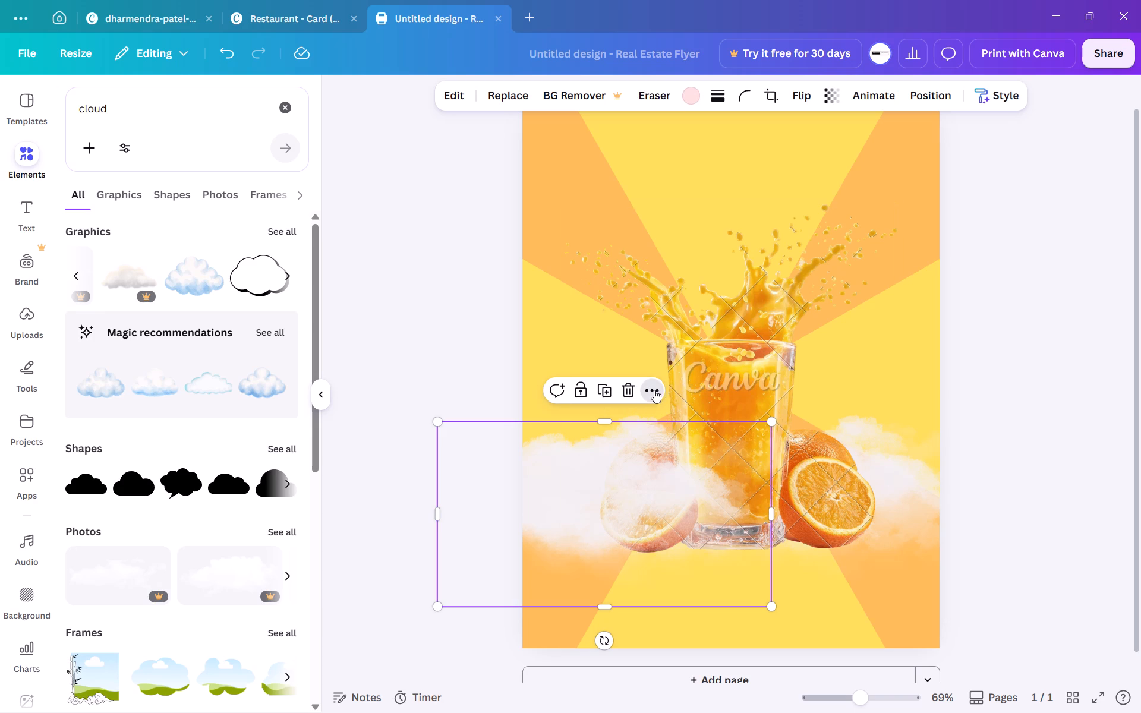
click(699, 194)
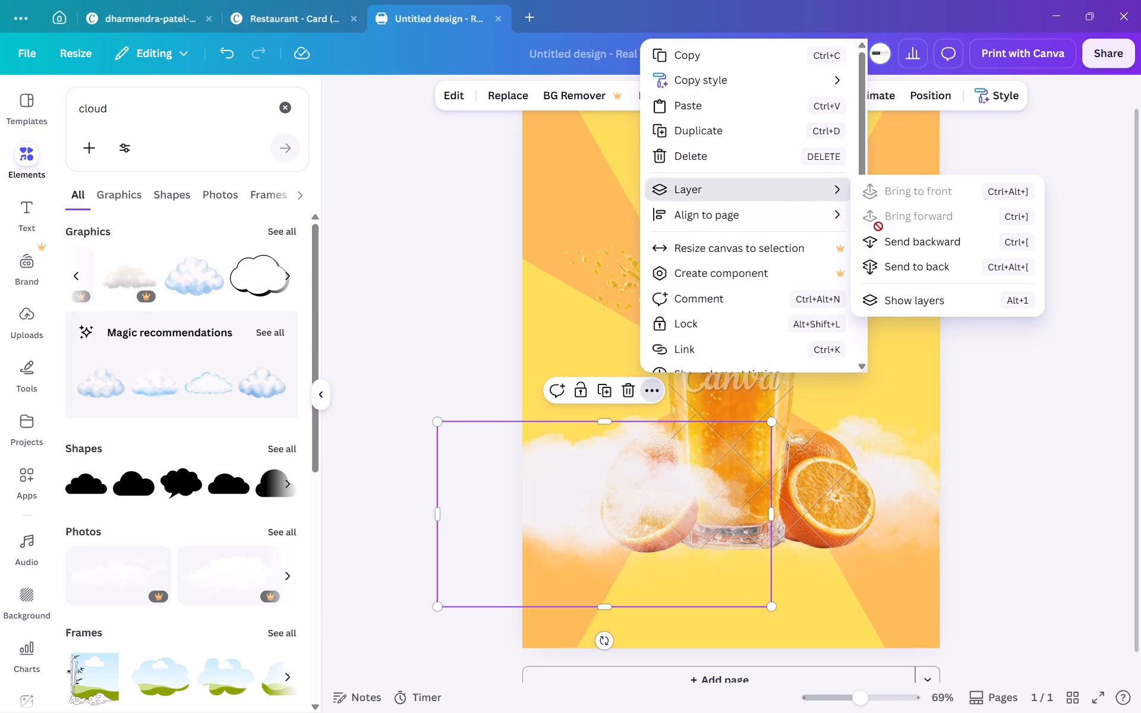
click(910, 241)
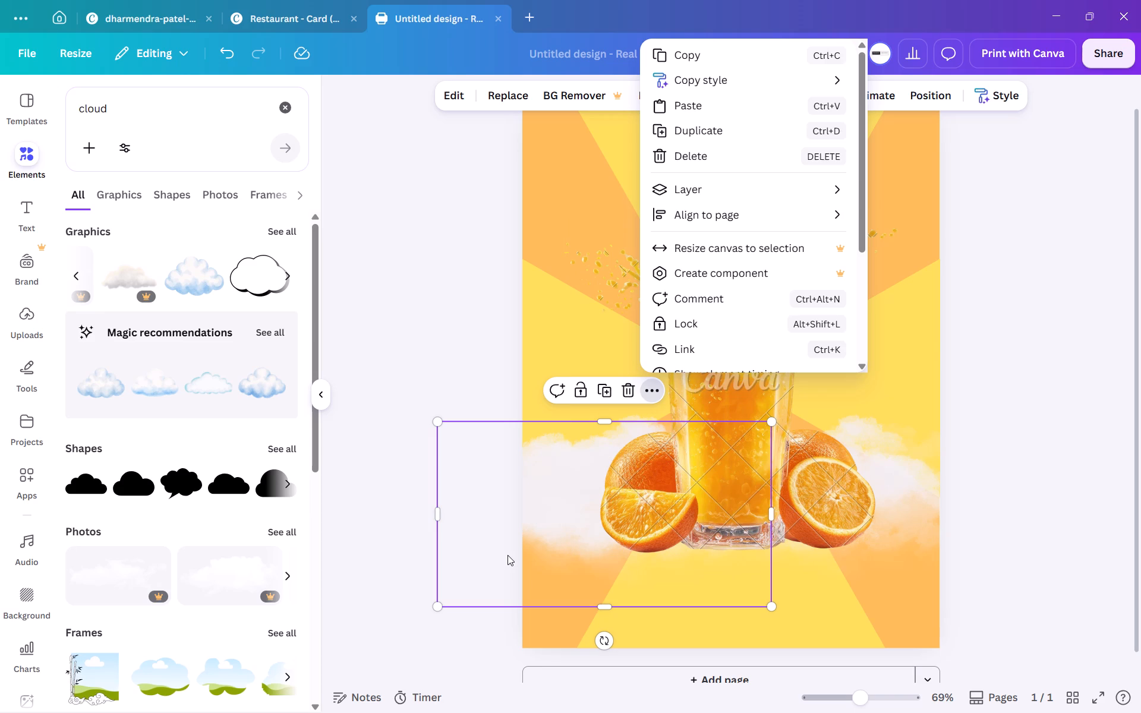
Move the left cloud's copy down along the page's left edge, so it sits lower beneath the left orange half.
drag(506, 548, 563, 585)
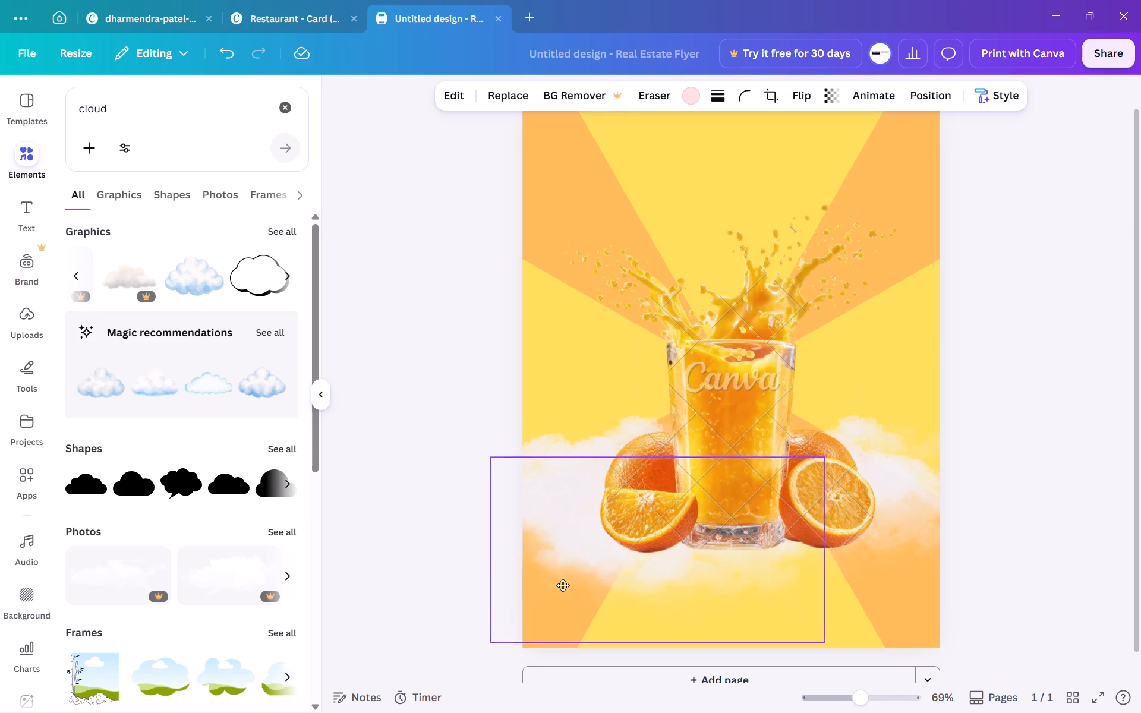
drag(563, 585, 532, 587)
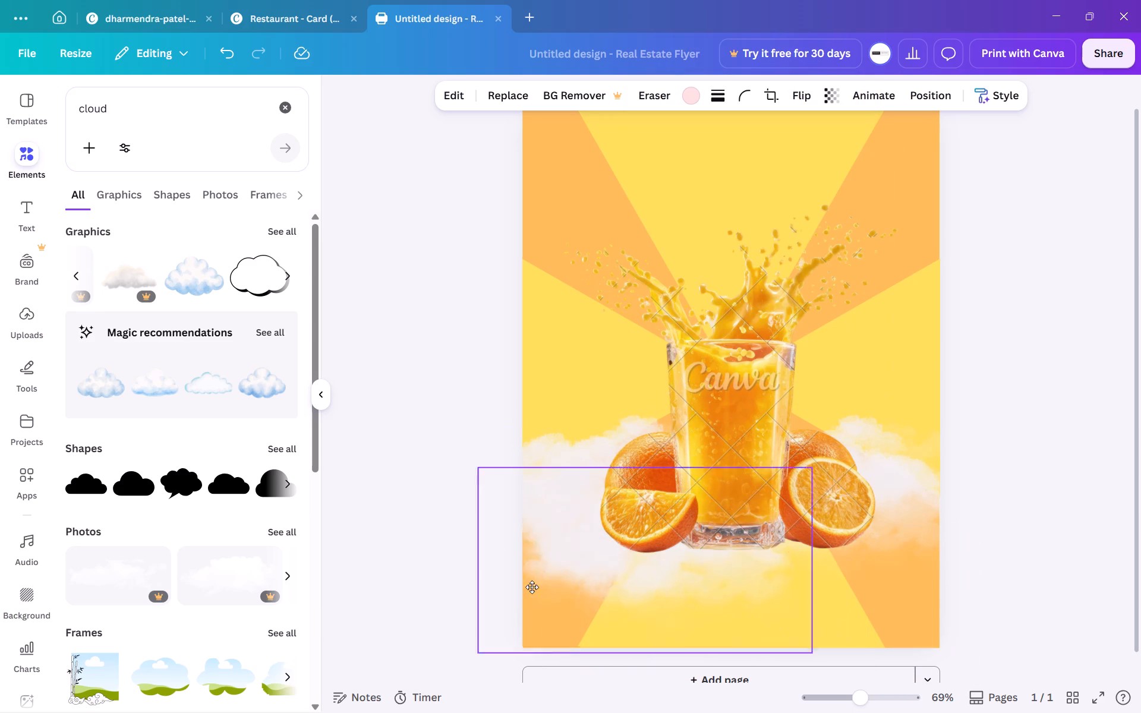
drag(532, 587, 488, 540)
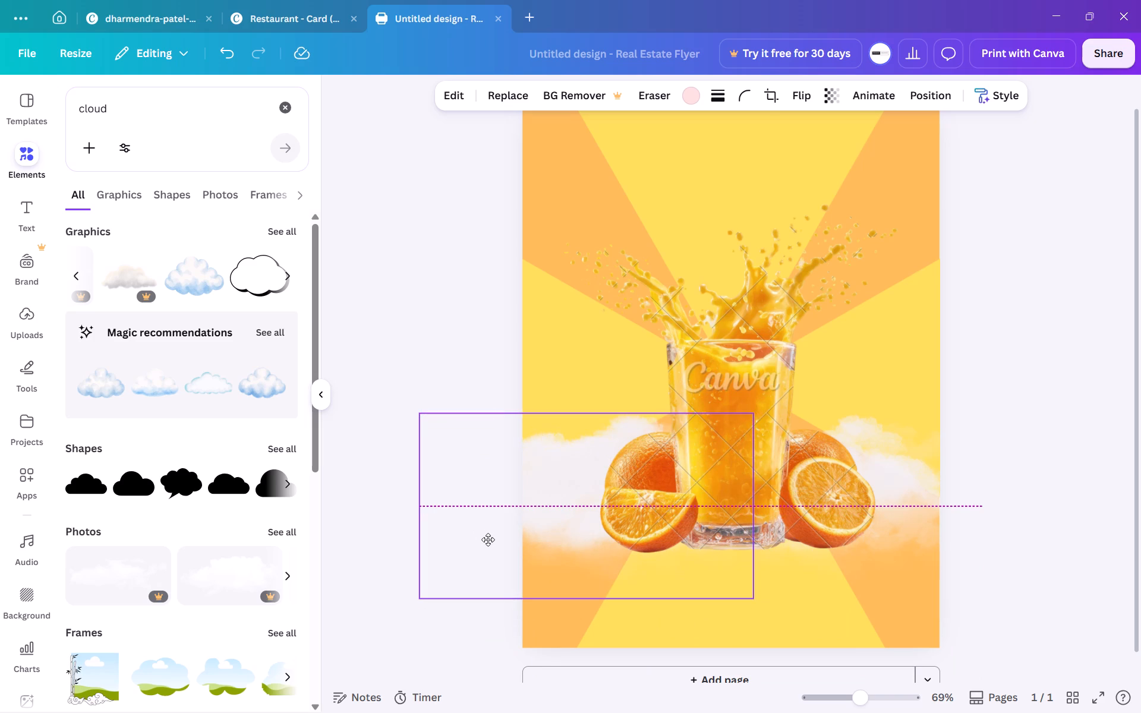
drag(488, 540, 491, 572)
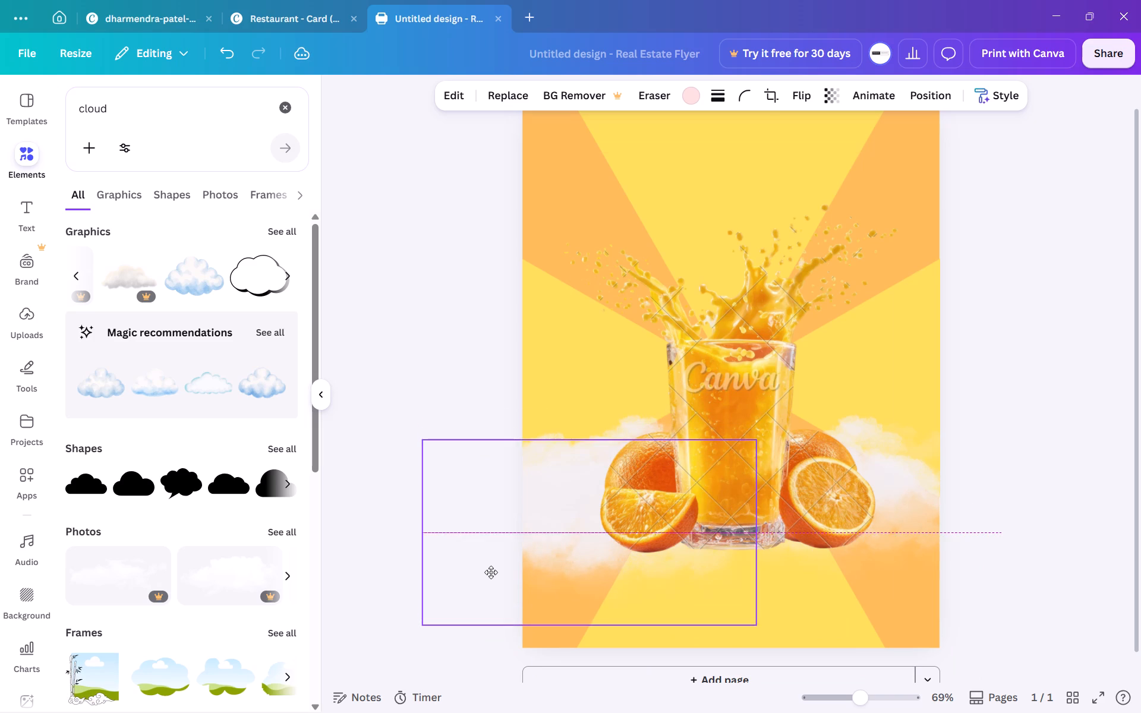
drag(491, 572, 488, 594)
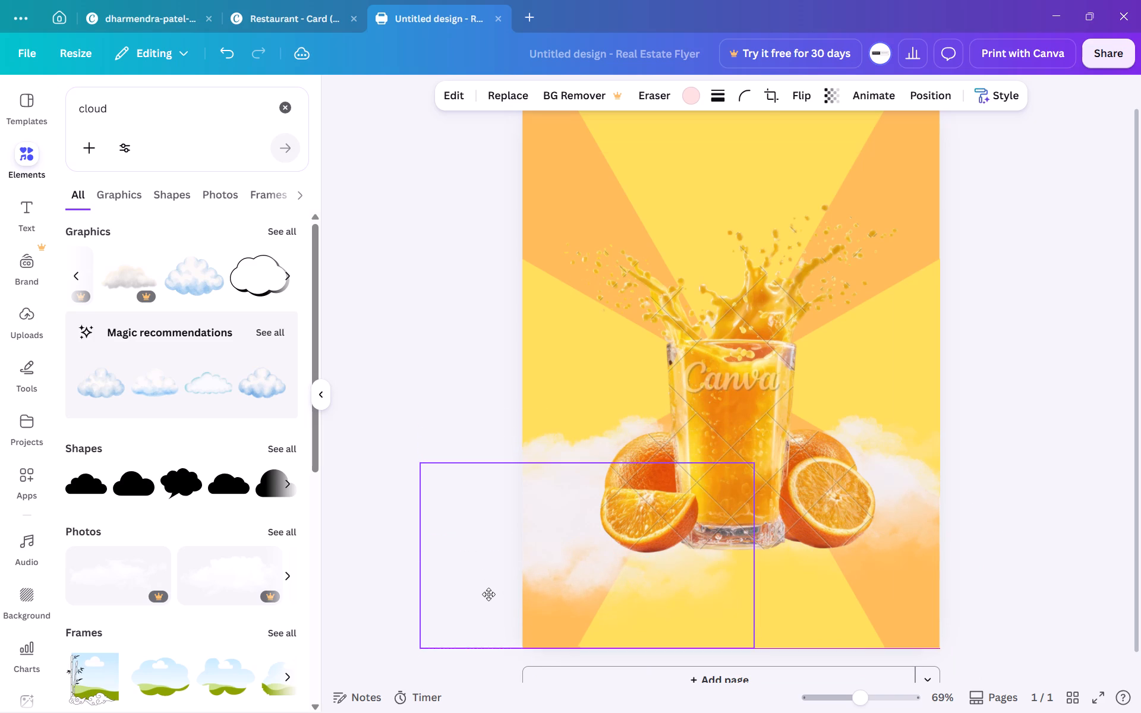
drag(488, 594, 488, 595)
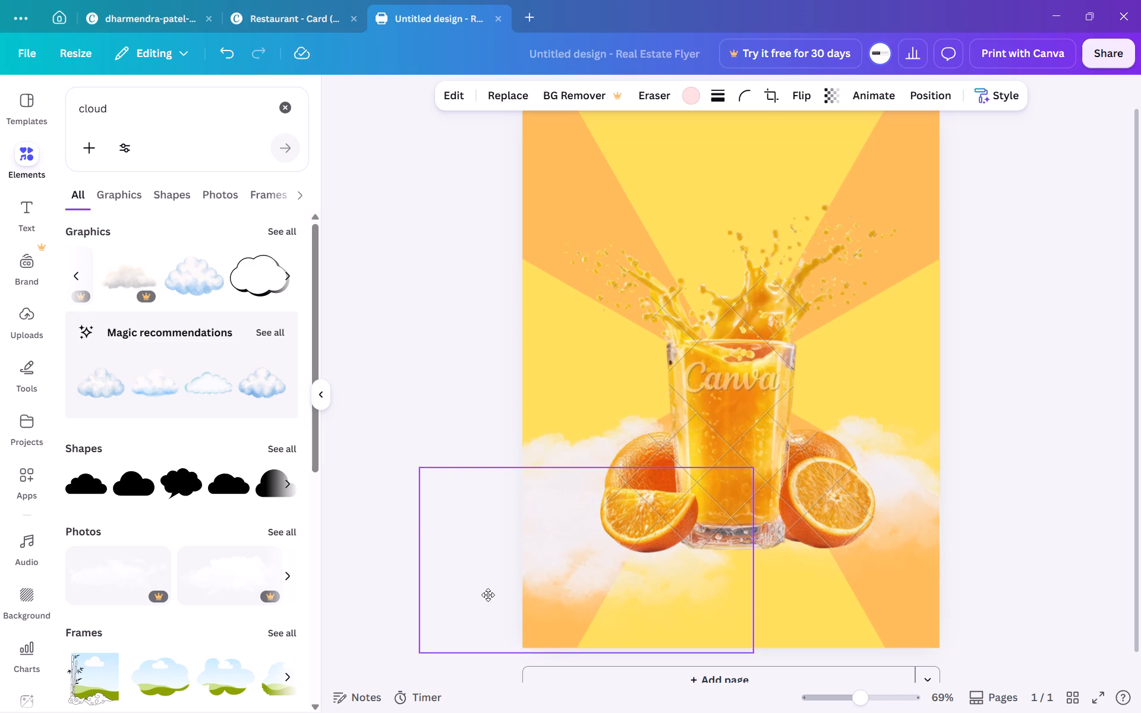
drag(488, 595, 488, 596)
drag(488, 596, 488, 602)
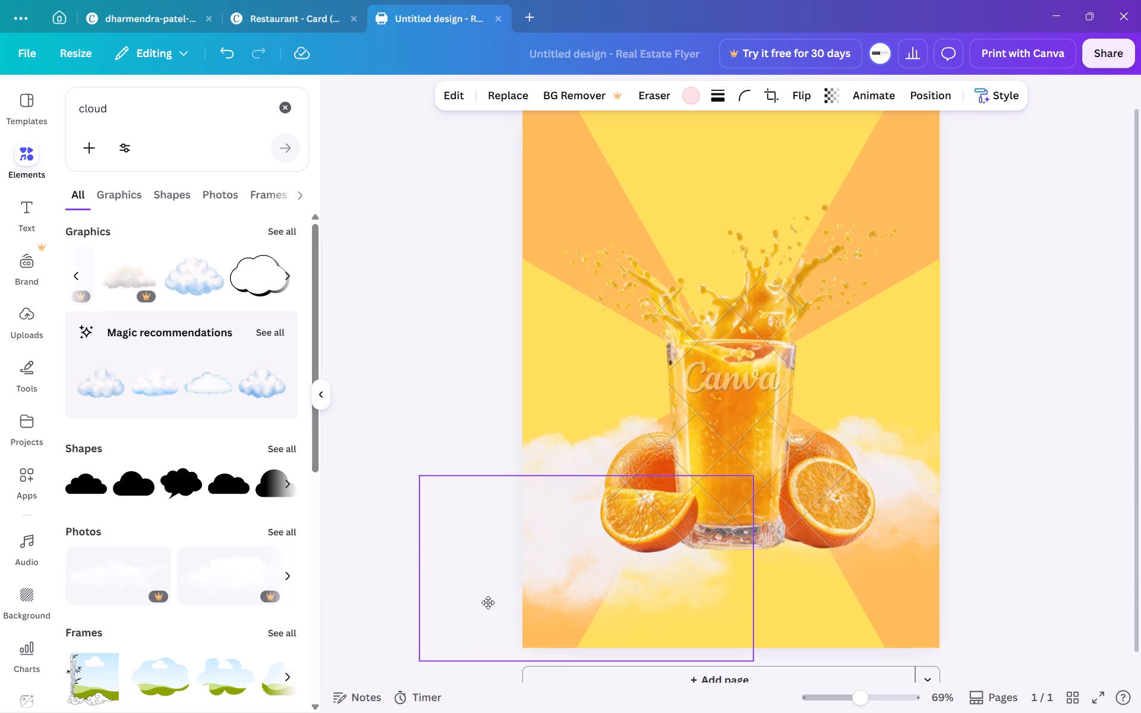
drag(488, 602, 487, 602)
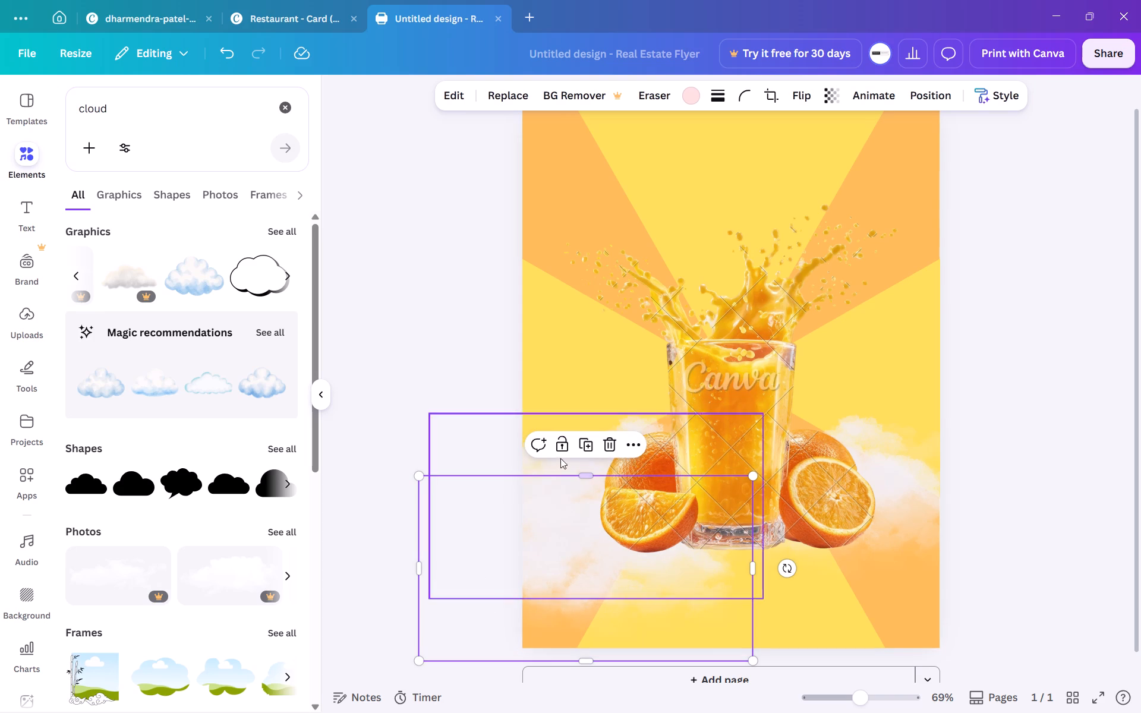
Duplicate the lower left cloud, place the copy over the page's bottom-left corner and send it backward.
click(588, 451)
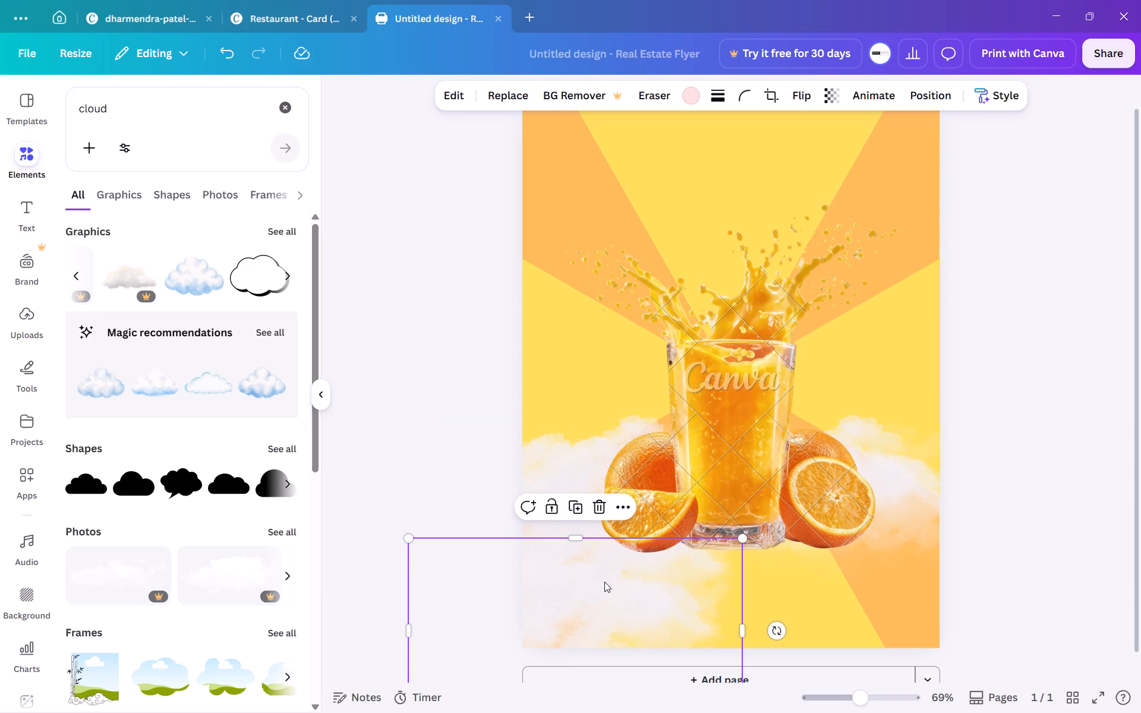
drag(603, 589, 597, 584)
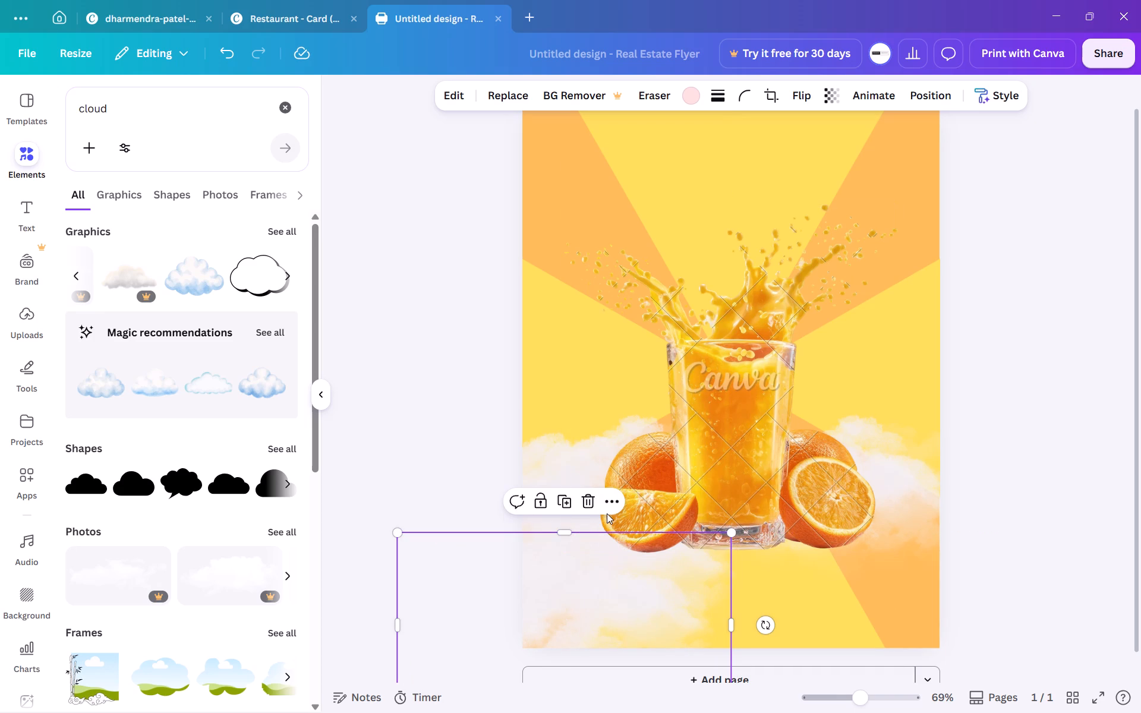
click(607, 494)
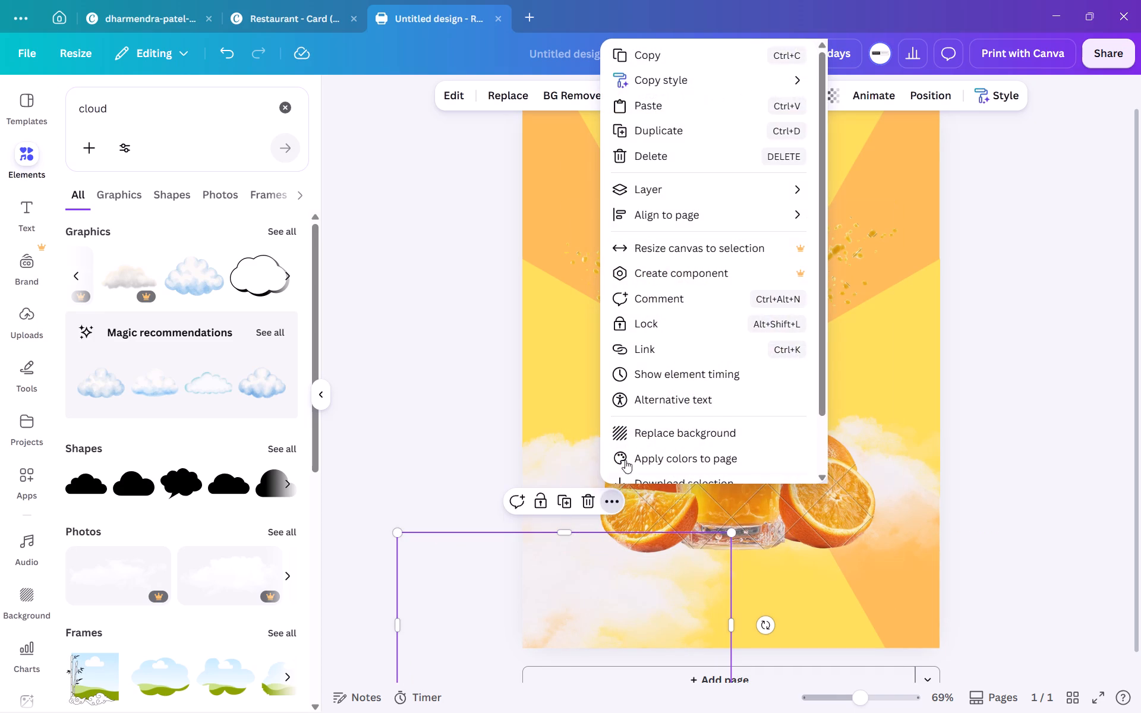
click(679, 188)
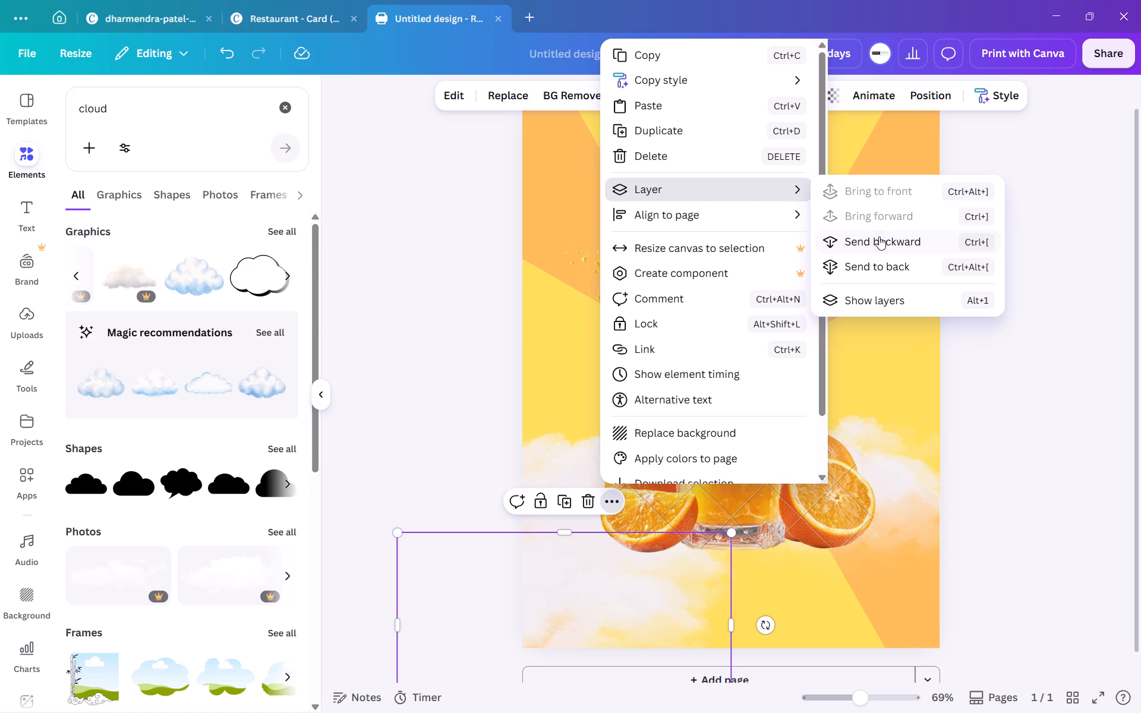
click(881, 238)
click(419, 465)
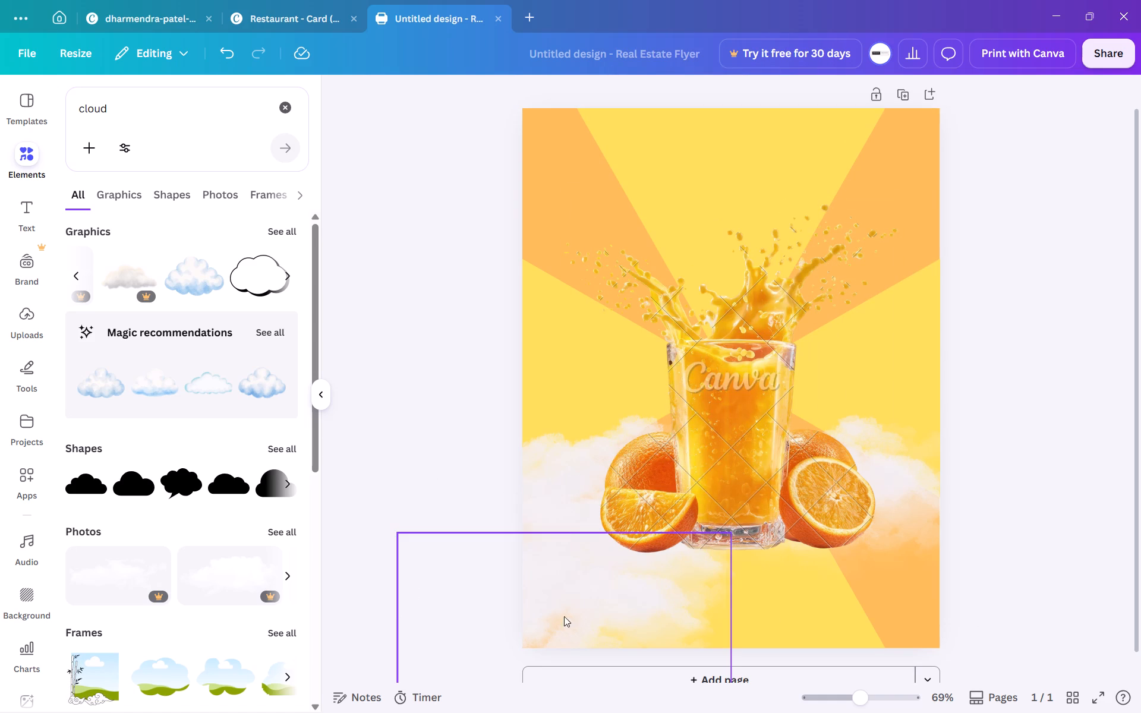
Duplicate the bottom-left corner cloud and place the copy at the page's bottom centre, just below the glass.
click(585, 620)
click(563, 512)
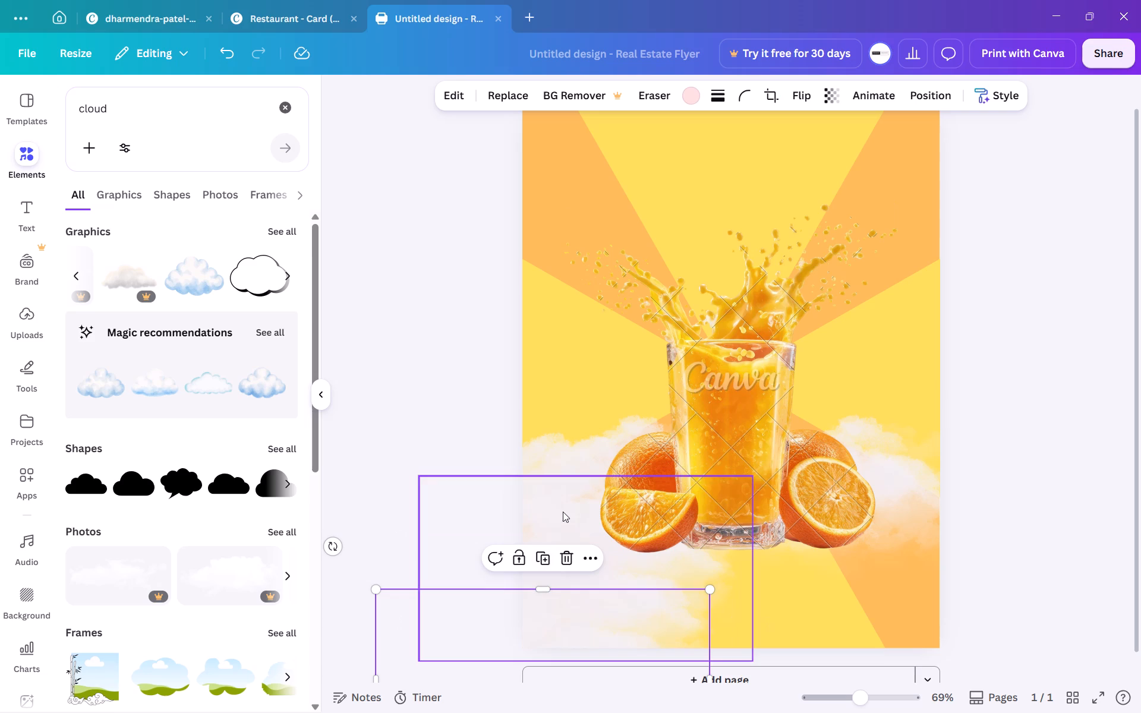
drag(601, 624, 798, 608)
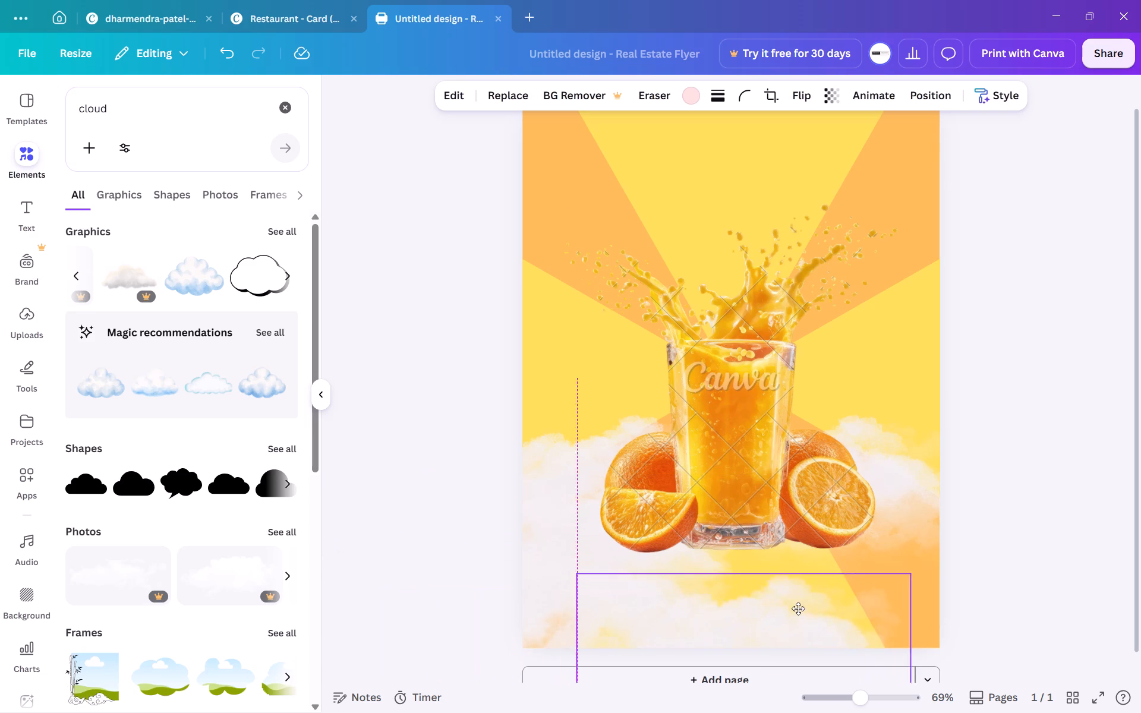
drag(798, 608, 711, 590)
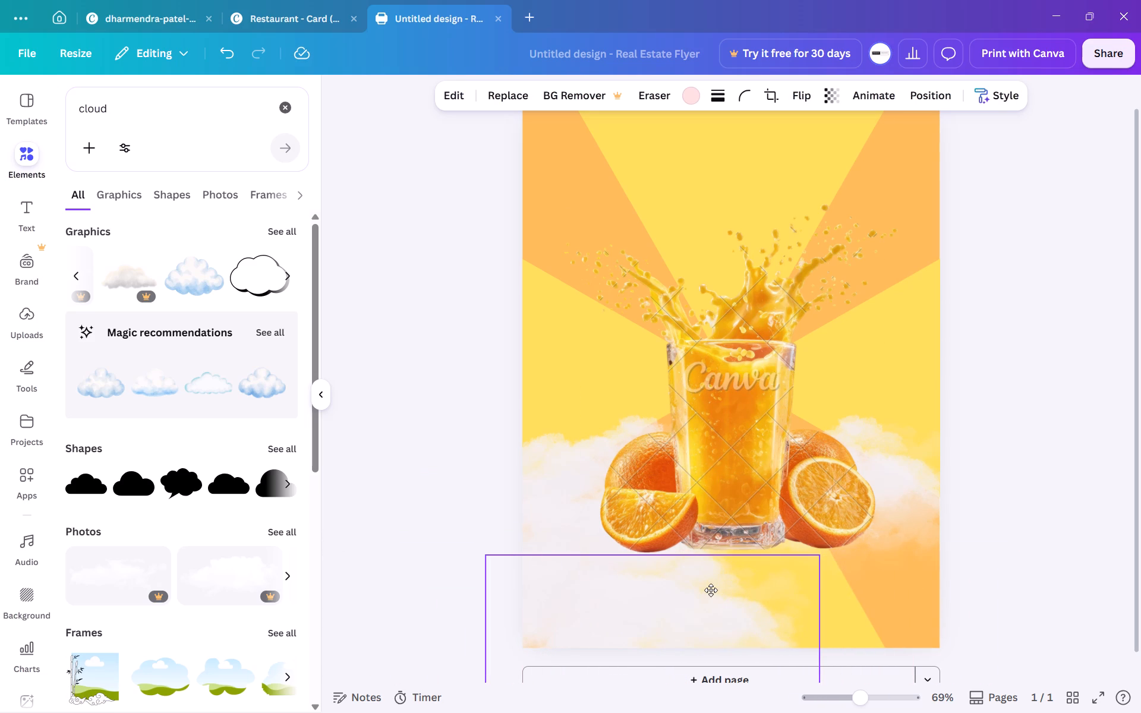
drag(711, 590, 717, 587)
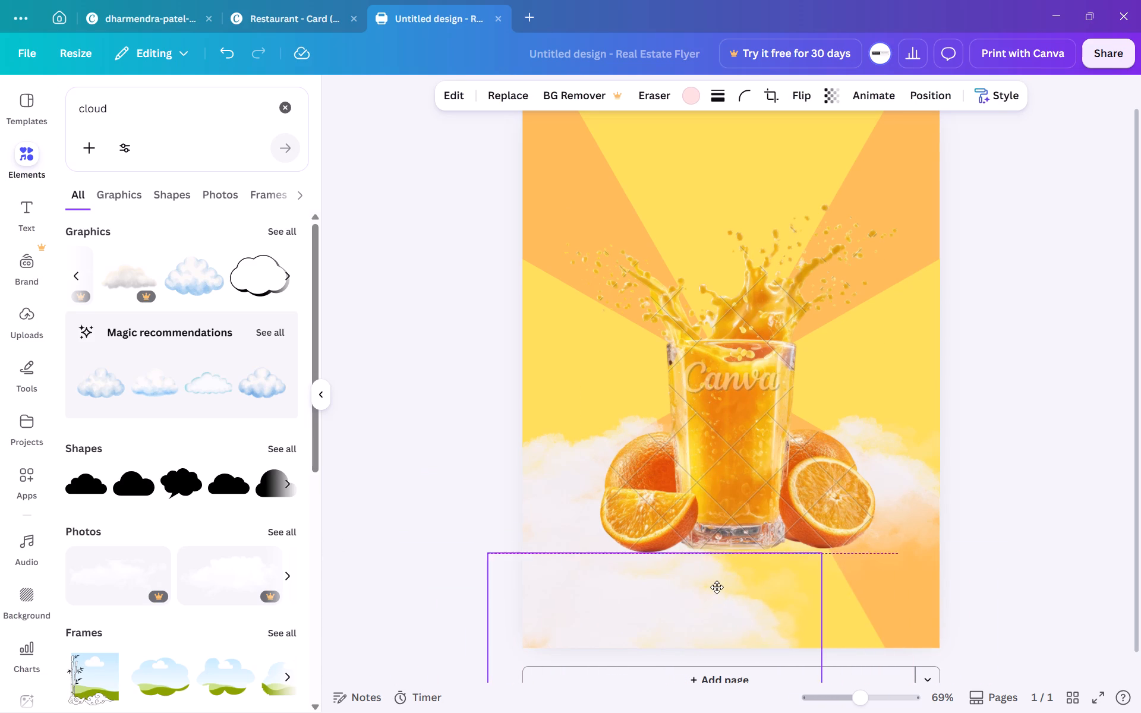
drag(717, 587, 760, 580)
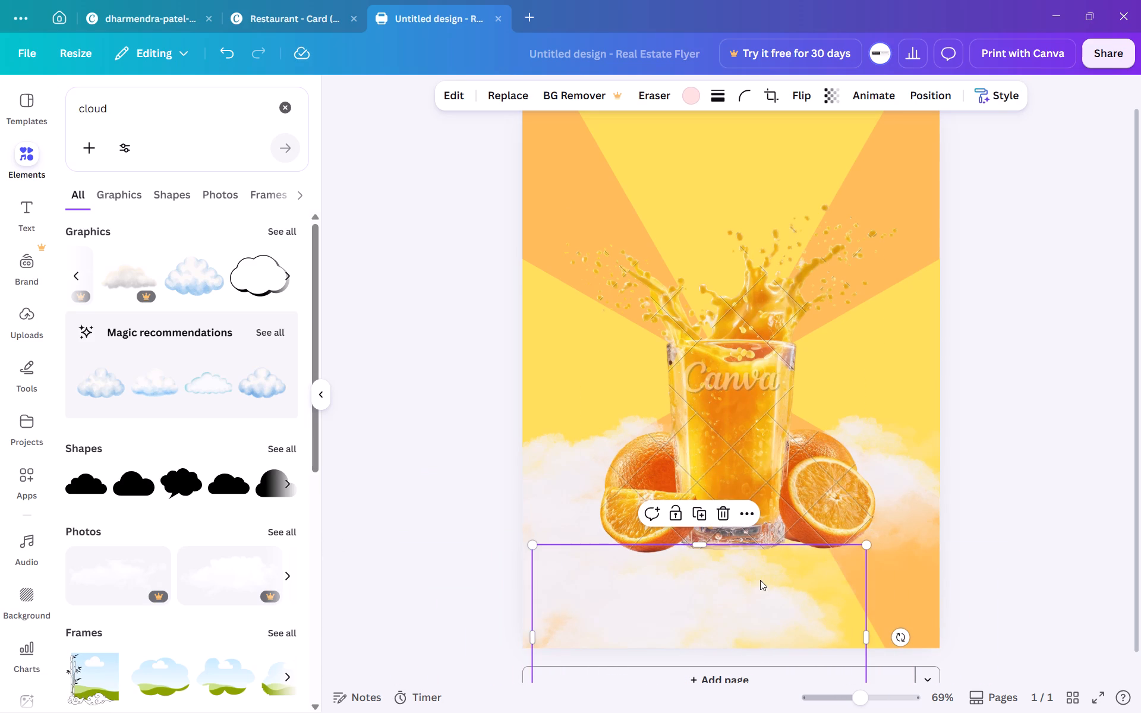
Duplicate the bottom-centre cloud and place the copy over the page's bottom-right corner, roughly level with it.
click(705, 512)
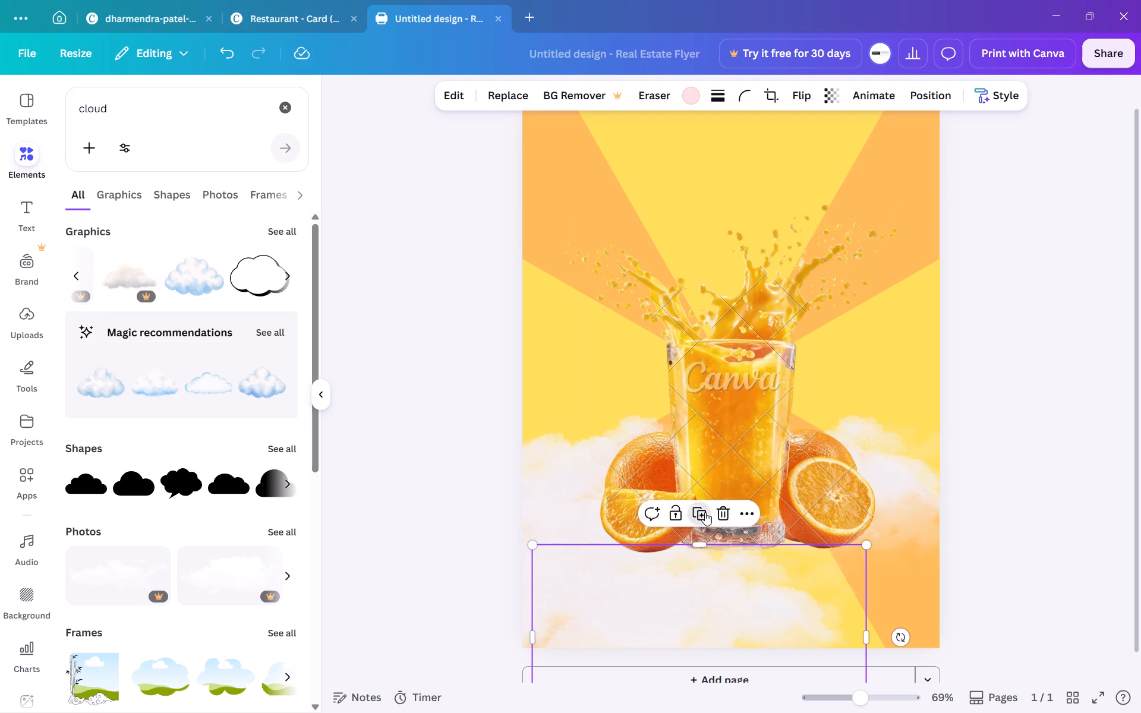
drag(779, 590, 796, 581)
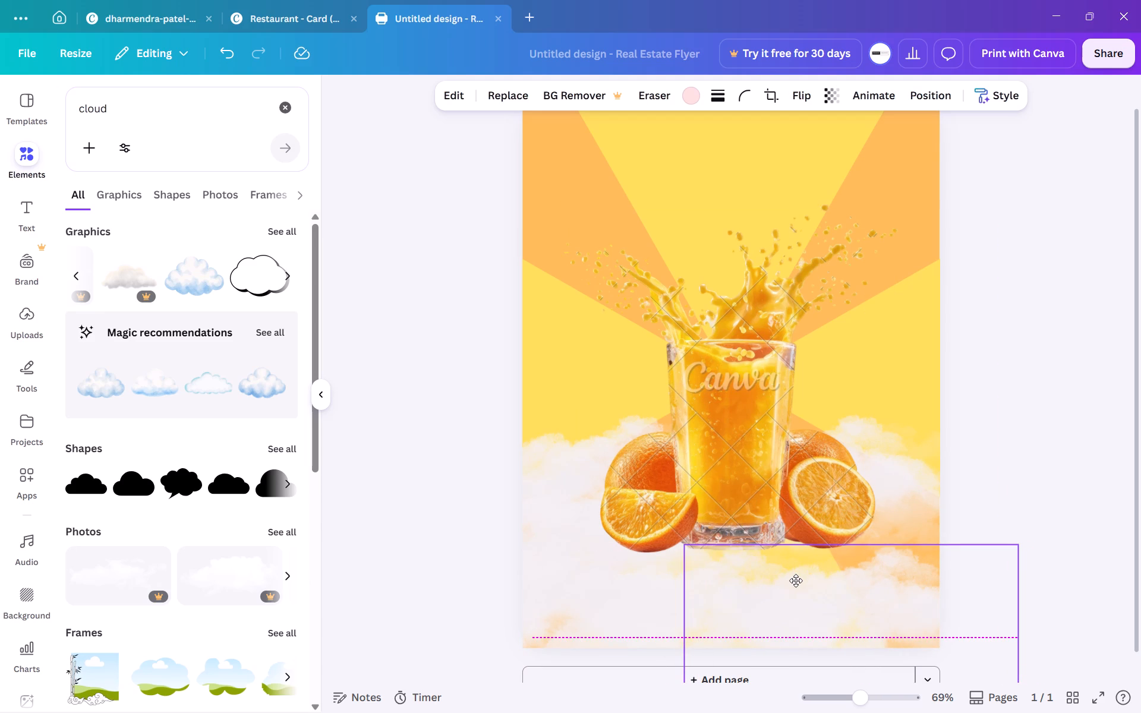
drag(796, 581, 796, 582)
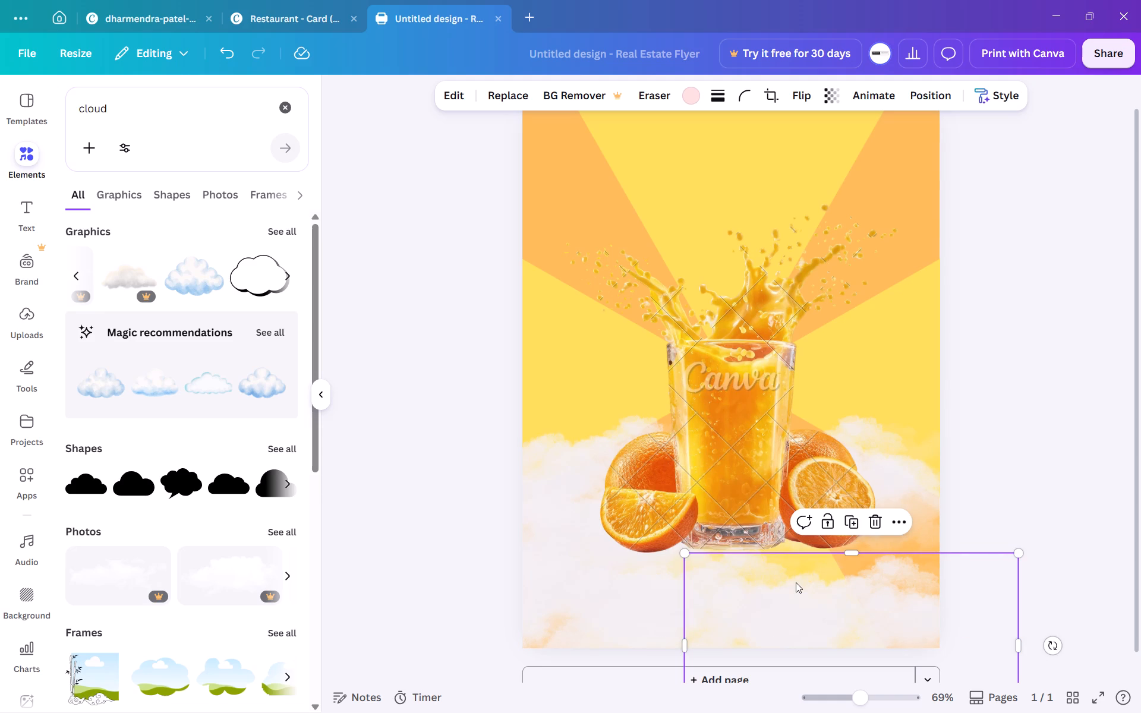
click(796, 582)
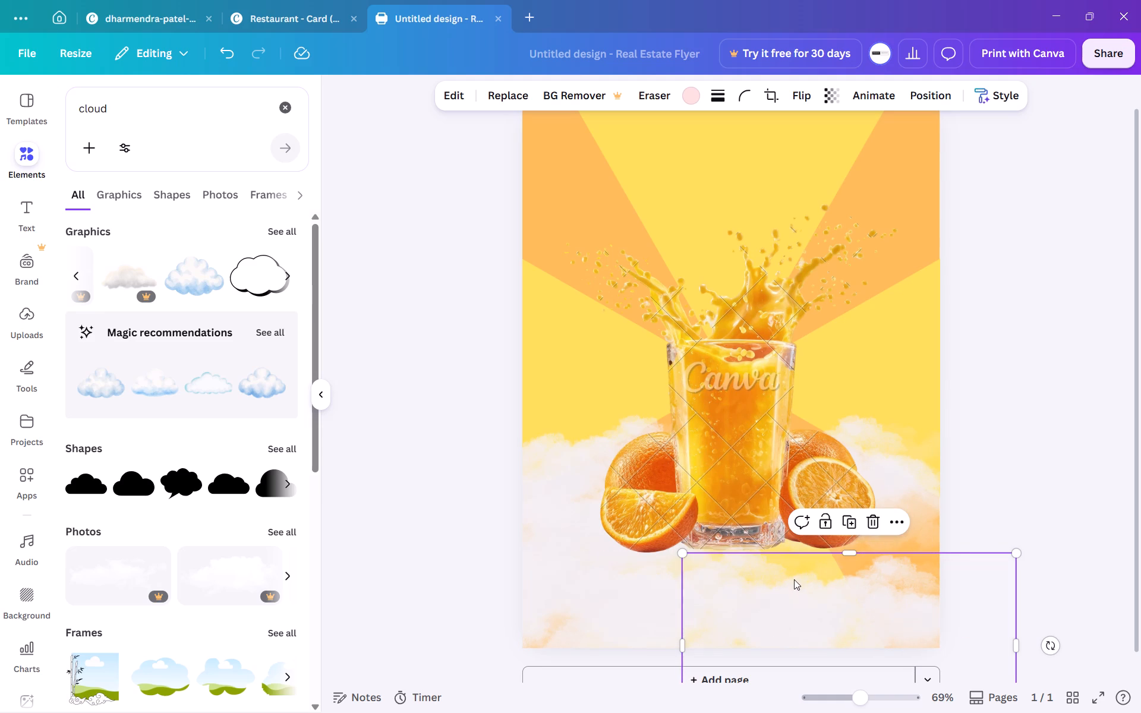
Lock the cloud at the page's bottom-right corner.
click(830, 520)
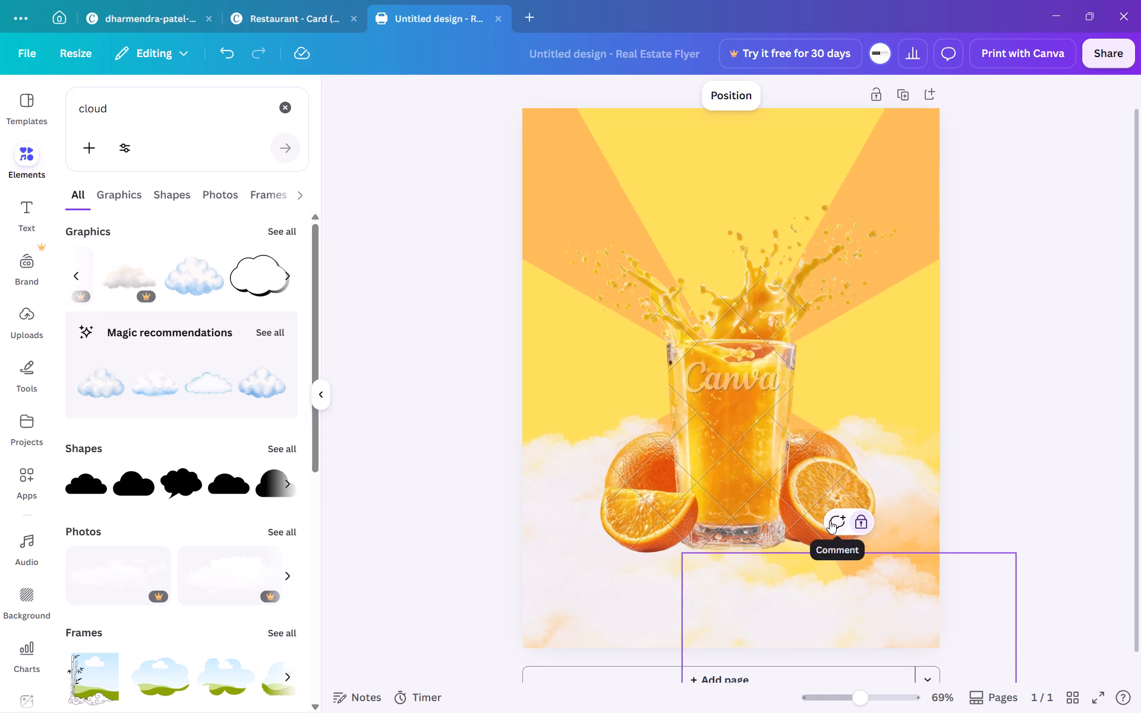
click(854, 599)
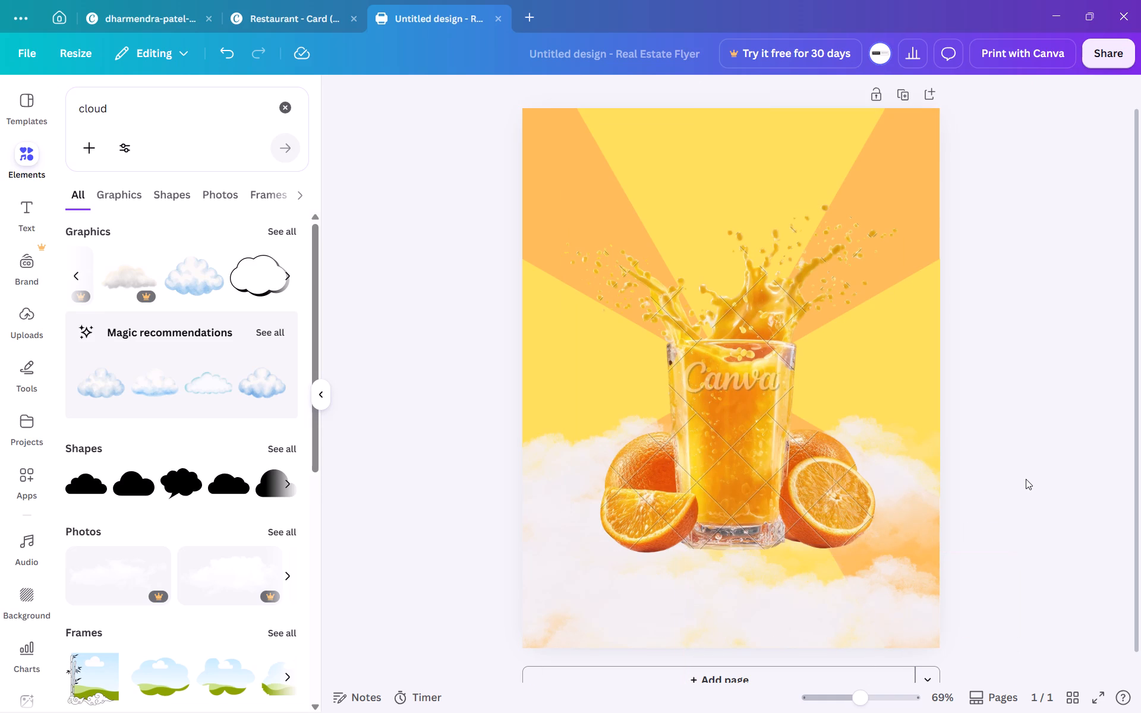
click(1026, 479)
click(892, 574)
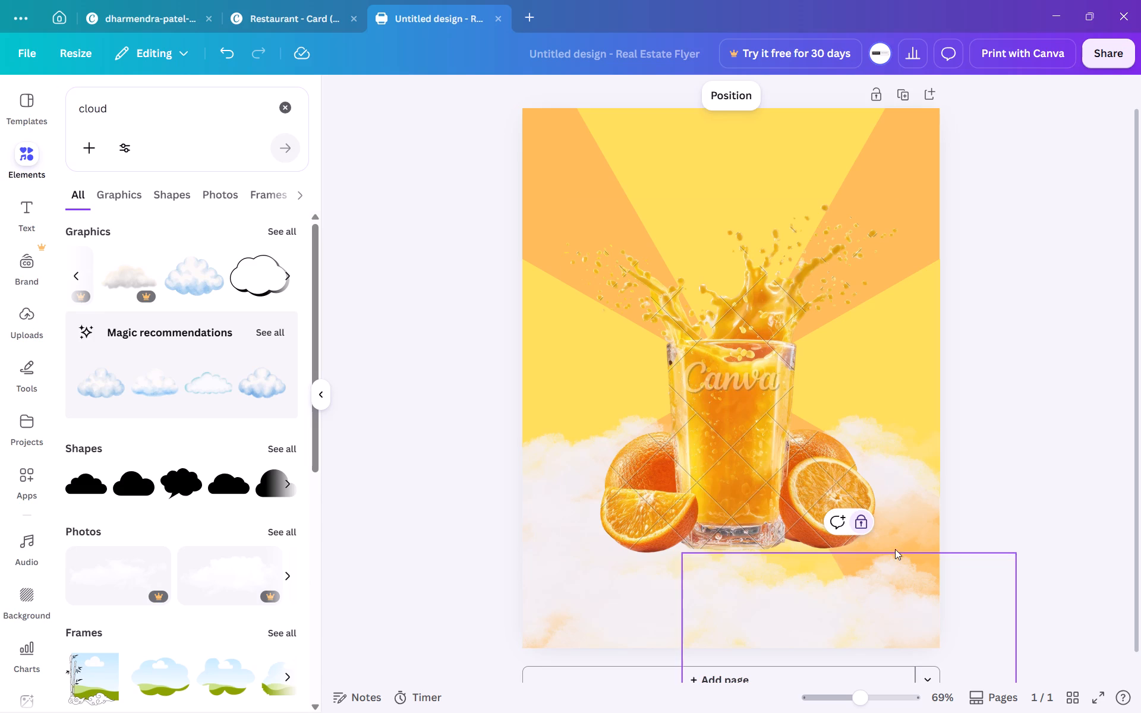
Duplicate the large cloud at the page's lower right and centre the copy horizontally over the base of the glass.
click(913, 503)
click(820, 380)
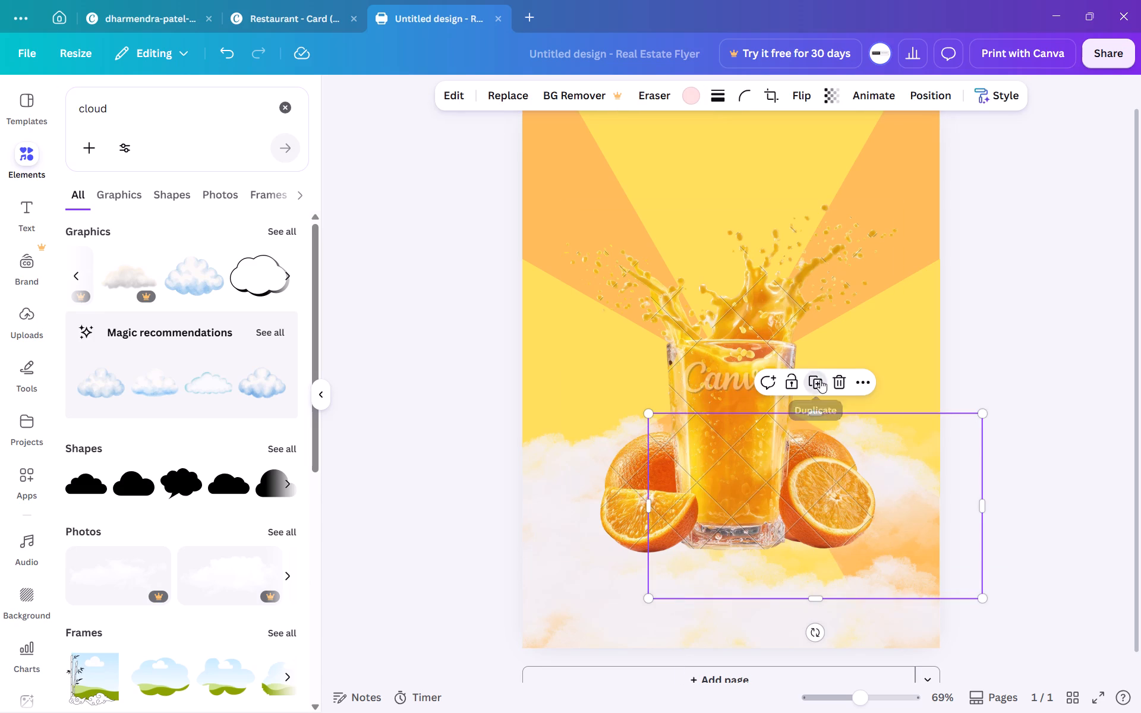
drag(868, 484, 894, 540)
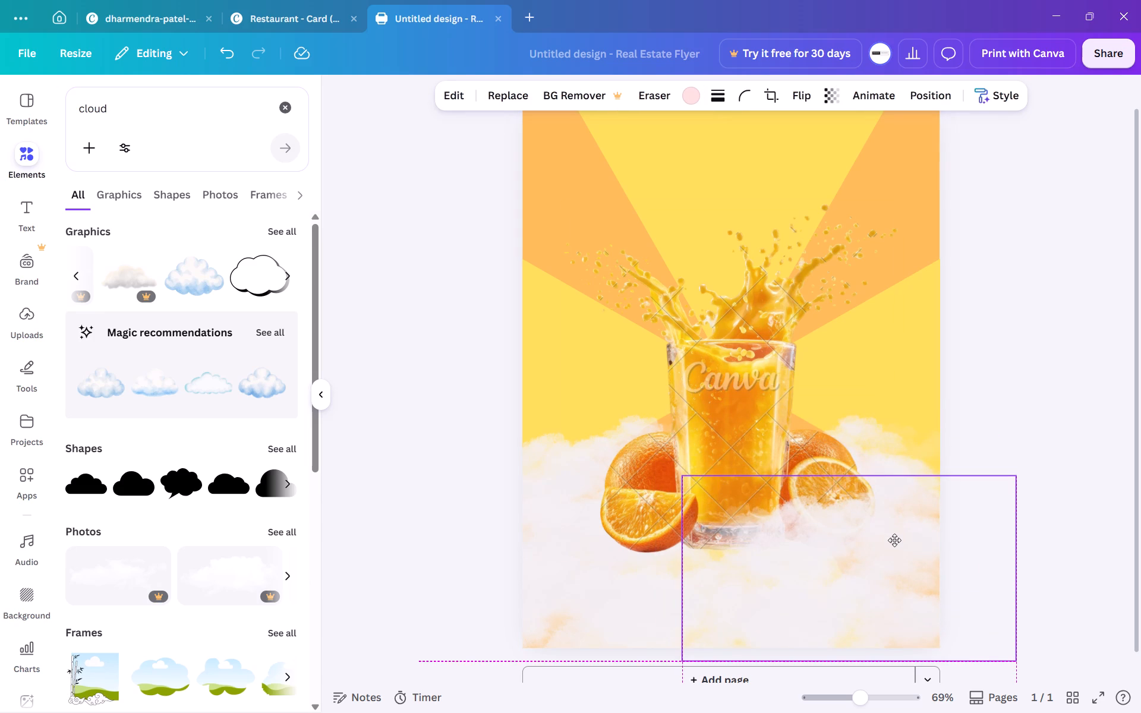
drag(894, 540, 849, 551)
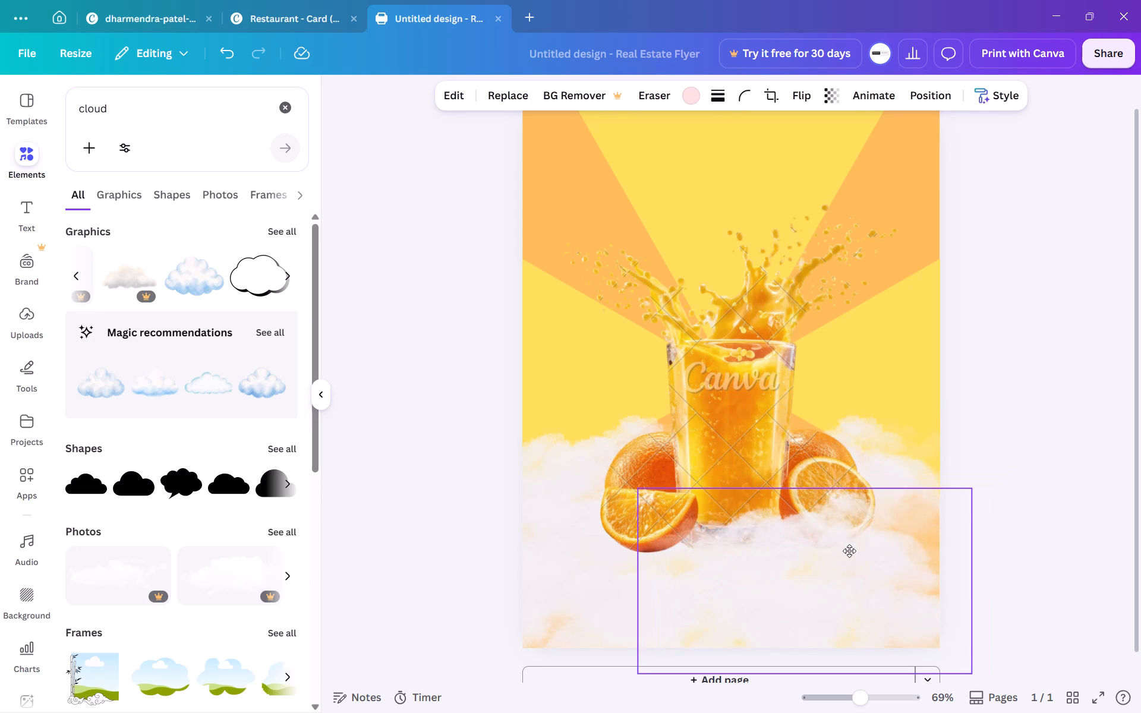
drag(849, 551, 777, 547)
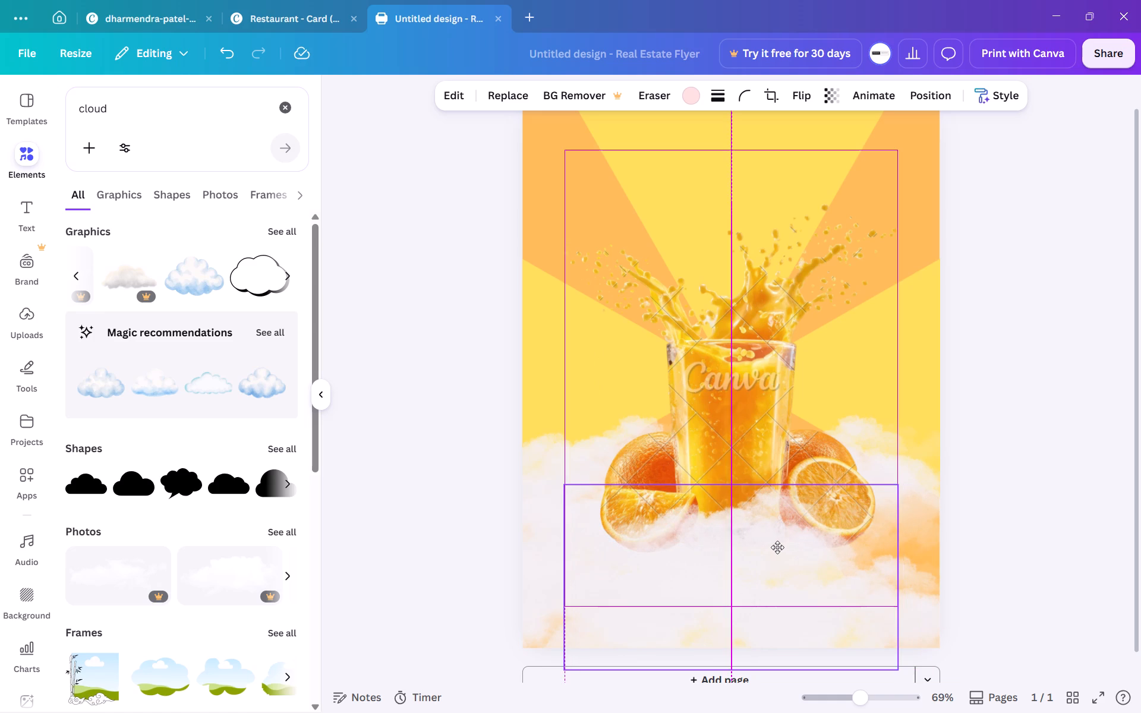
drag(777, 547, 776, 547)
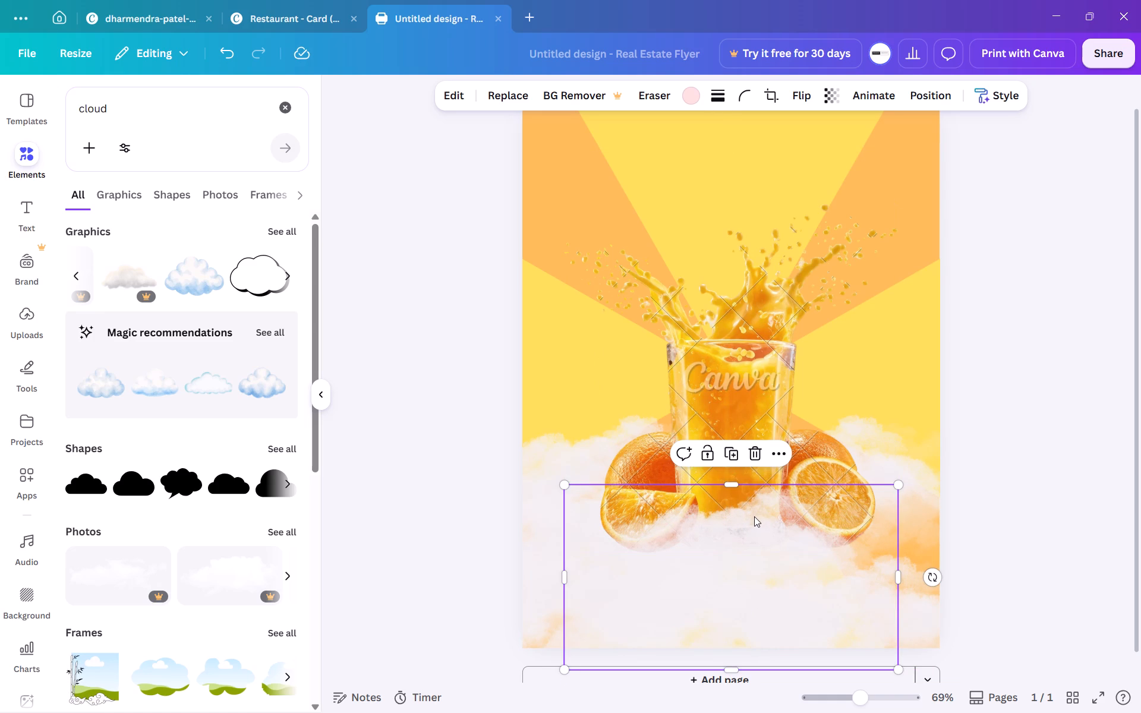
Send the centred cloud copy backward, behind the juice glass and oranges.
right_click(754, 516)
click(853, 342)
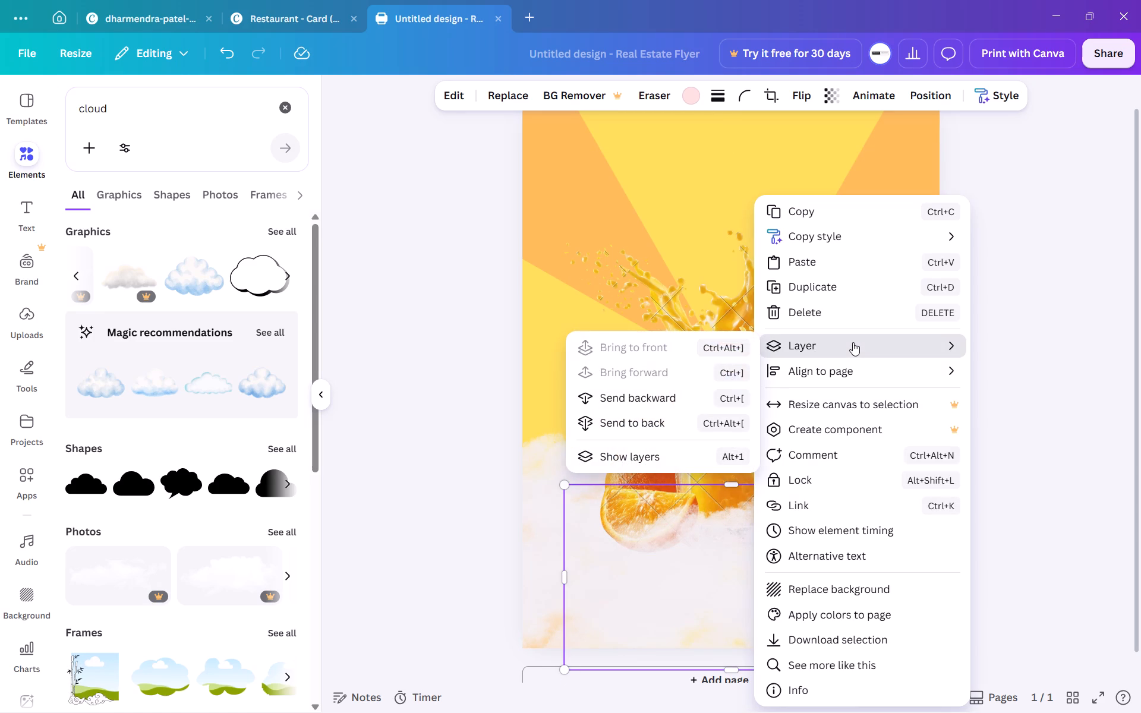
click(706, 397)
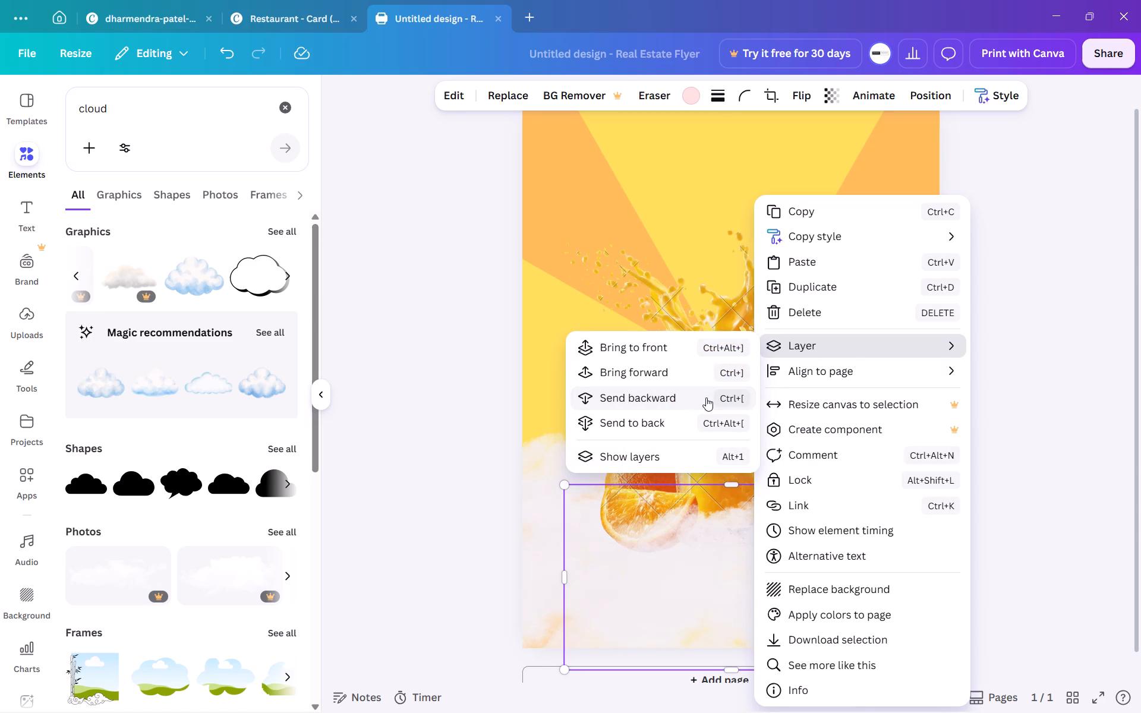
click(706, 397)
click(674, 399)
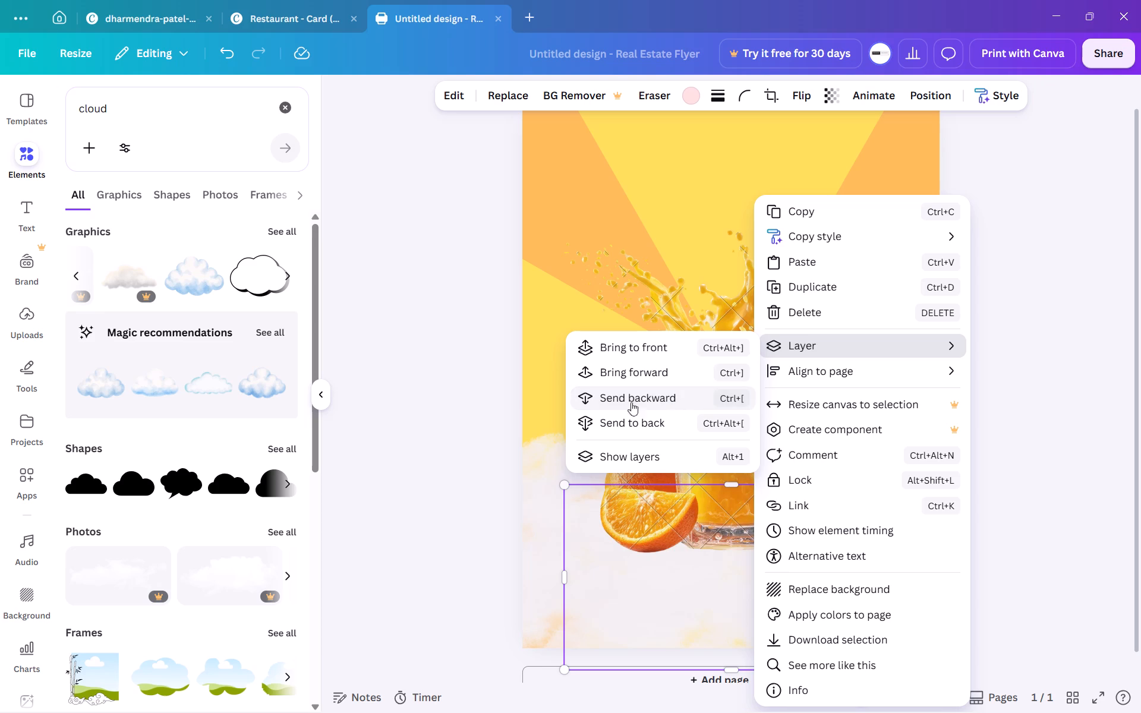
click(441, 448)
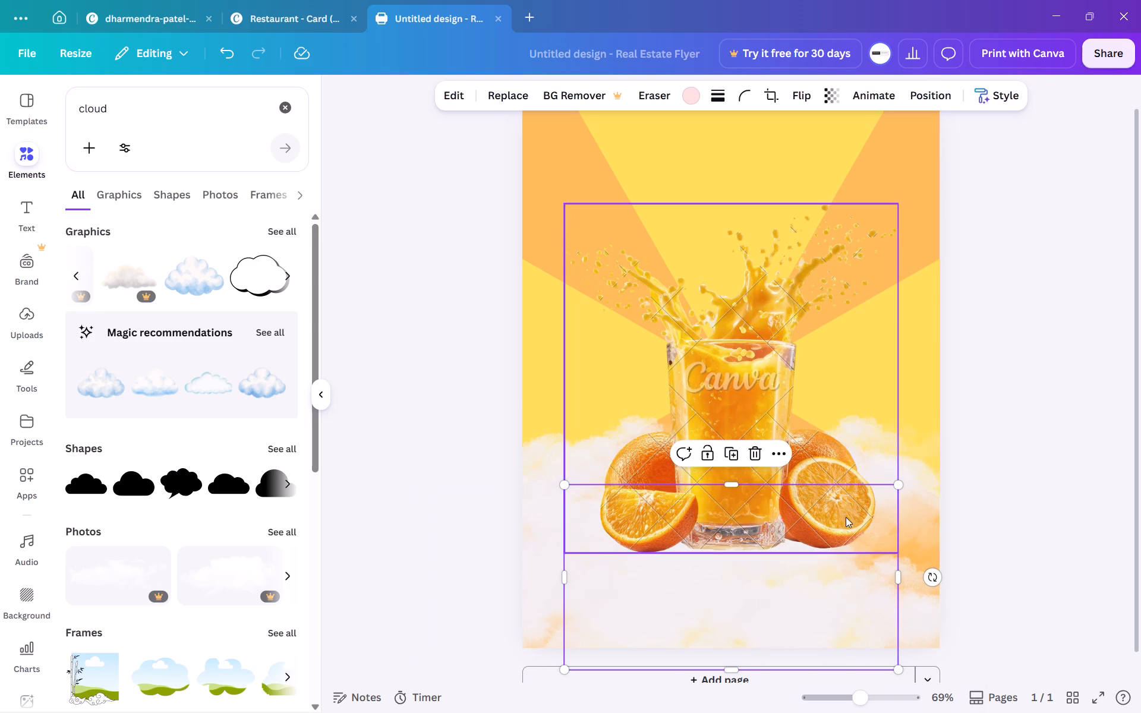
Duplicate the lower right cloud again and place the copy over the page's bottom-right corner, overlapping the halved orange.
click(850, 512)
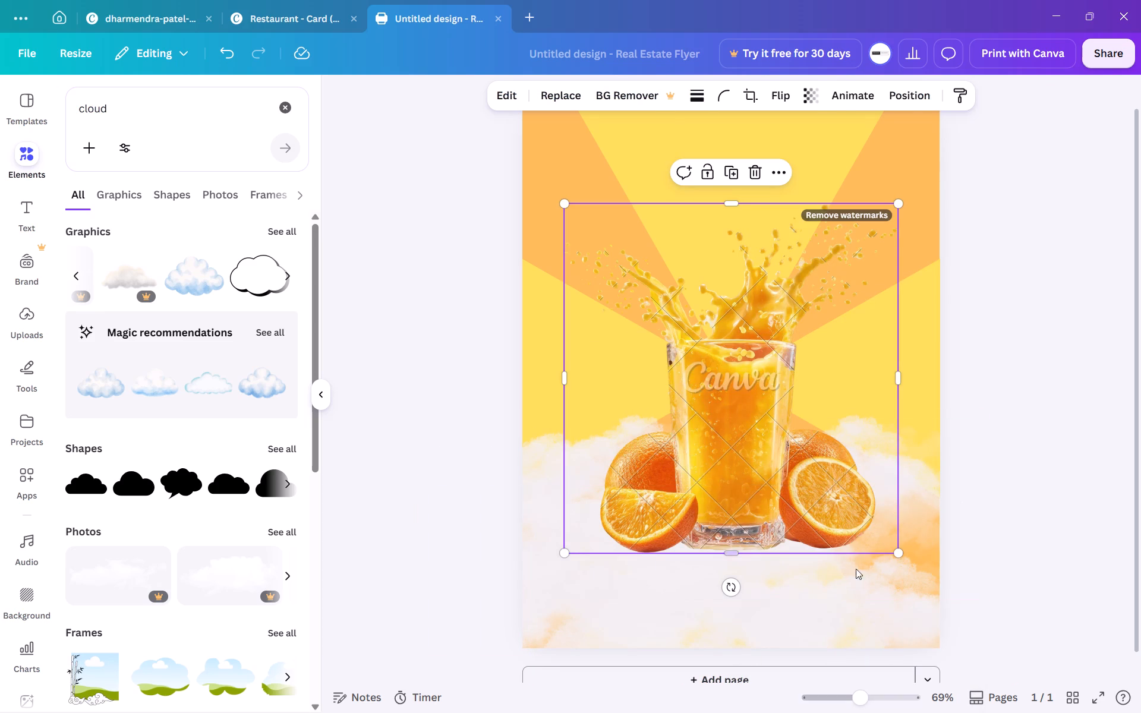
click(846, 589)
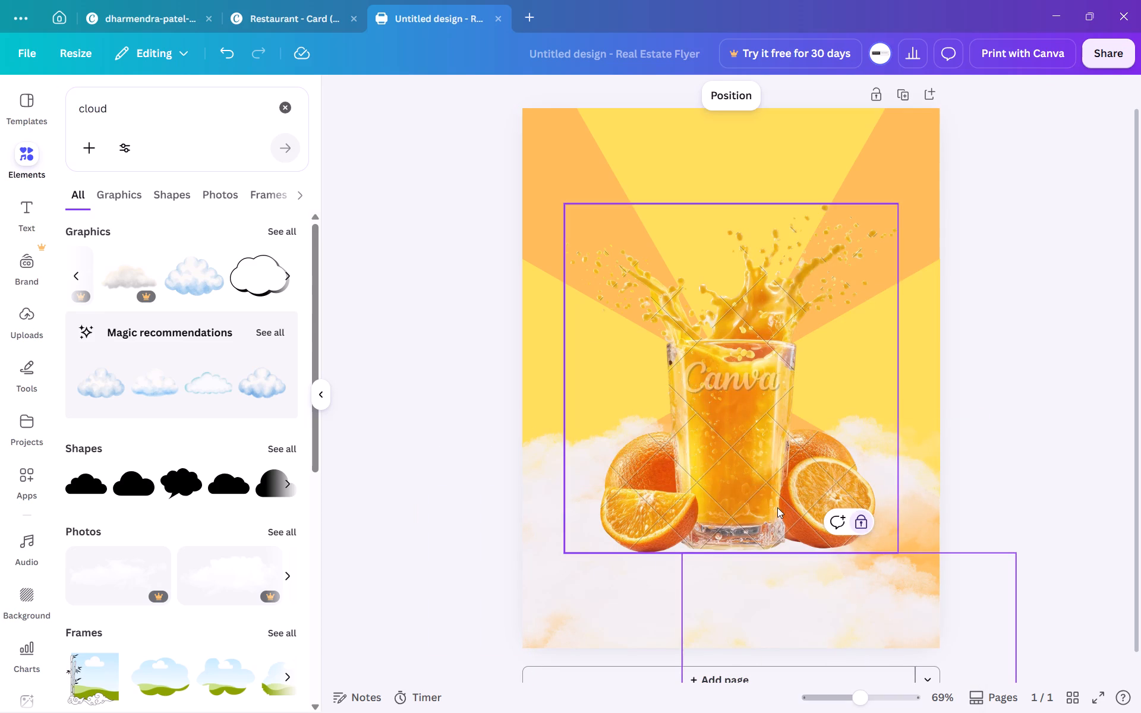
click(923, 460)
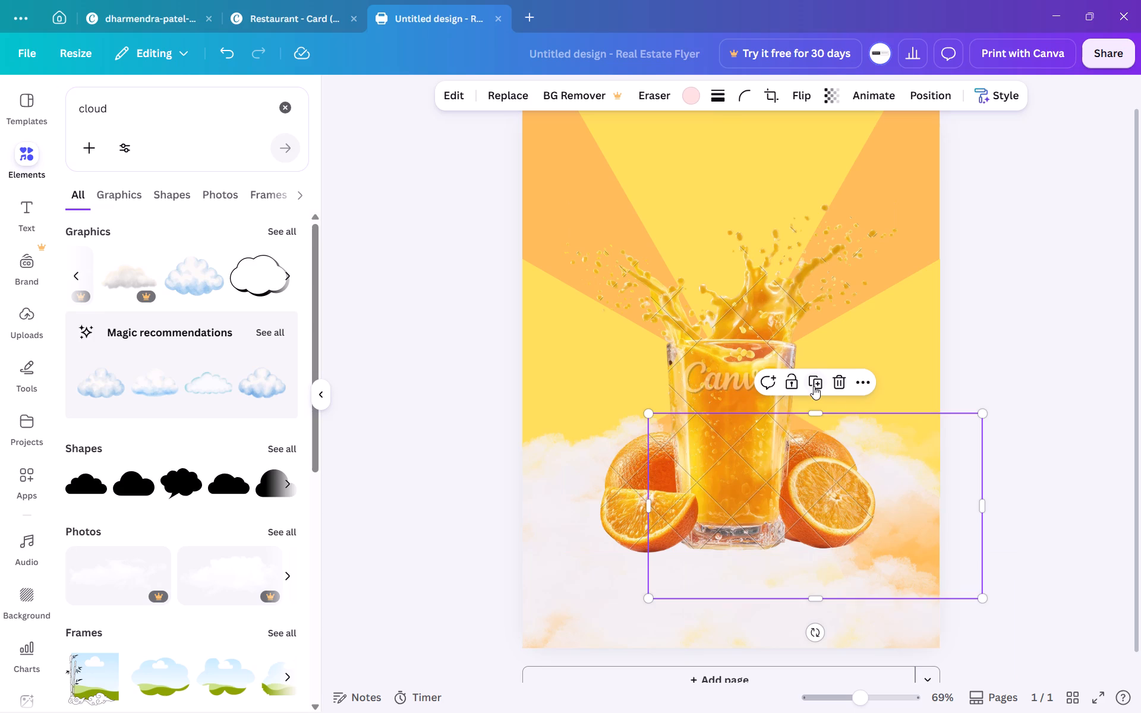
click(813, 384)
drag(874, 495, 881, 533)
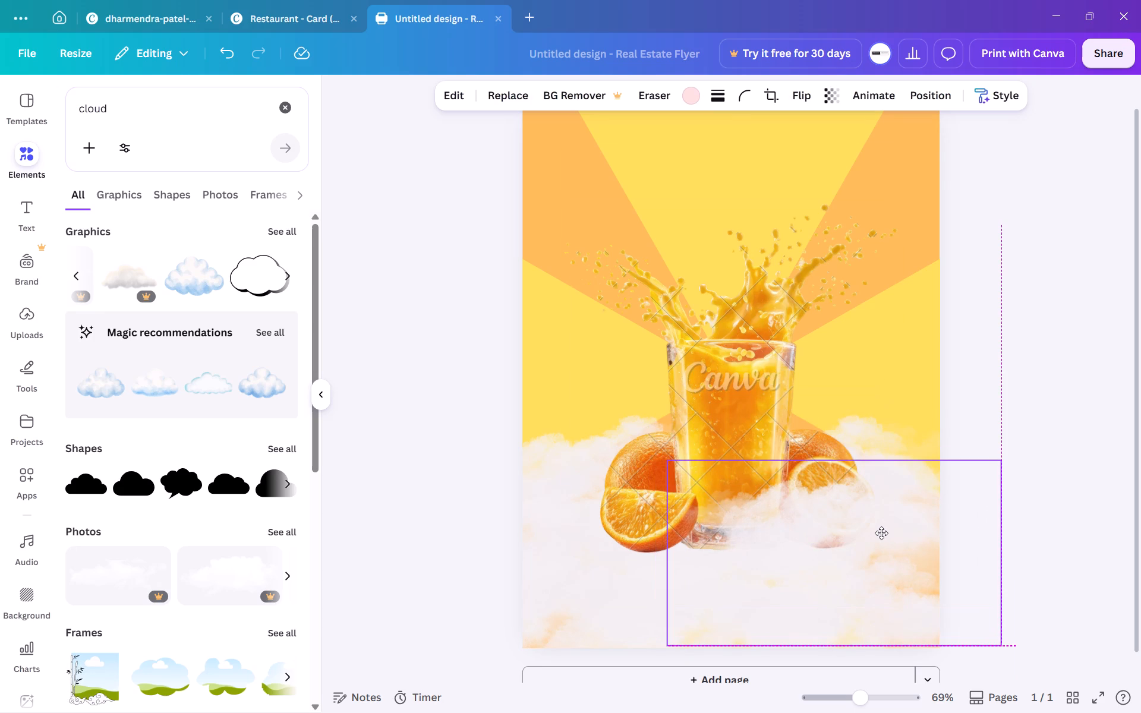
drag(881, 533, 885, 550)
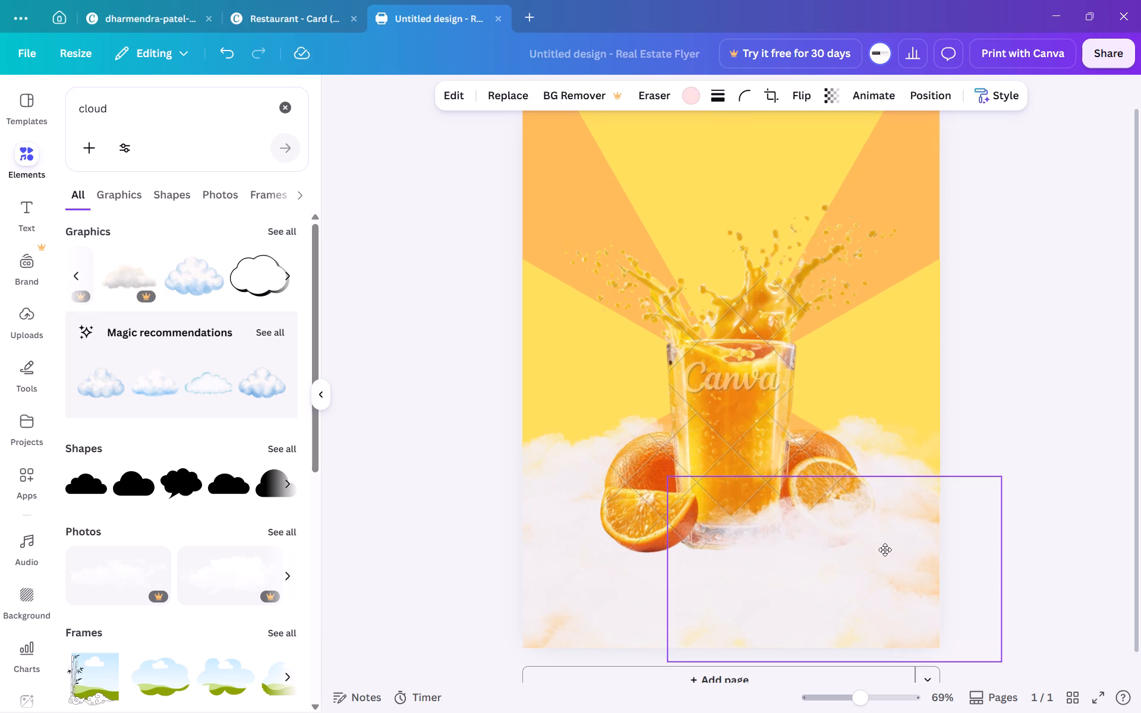
drag(885, 550, 901, 550)
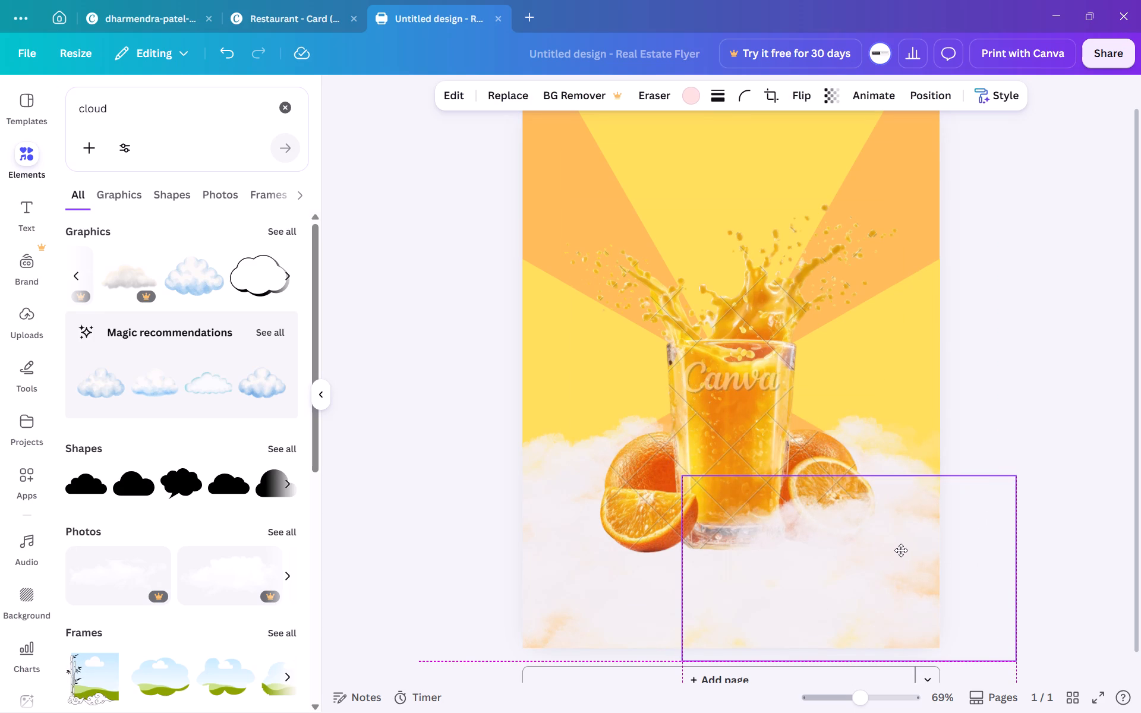
drag(901, 550, 903, 551)
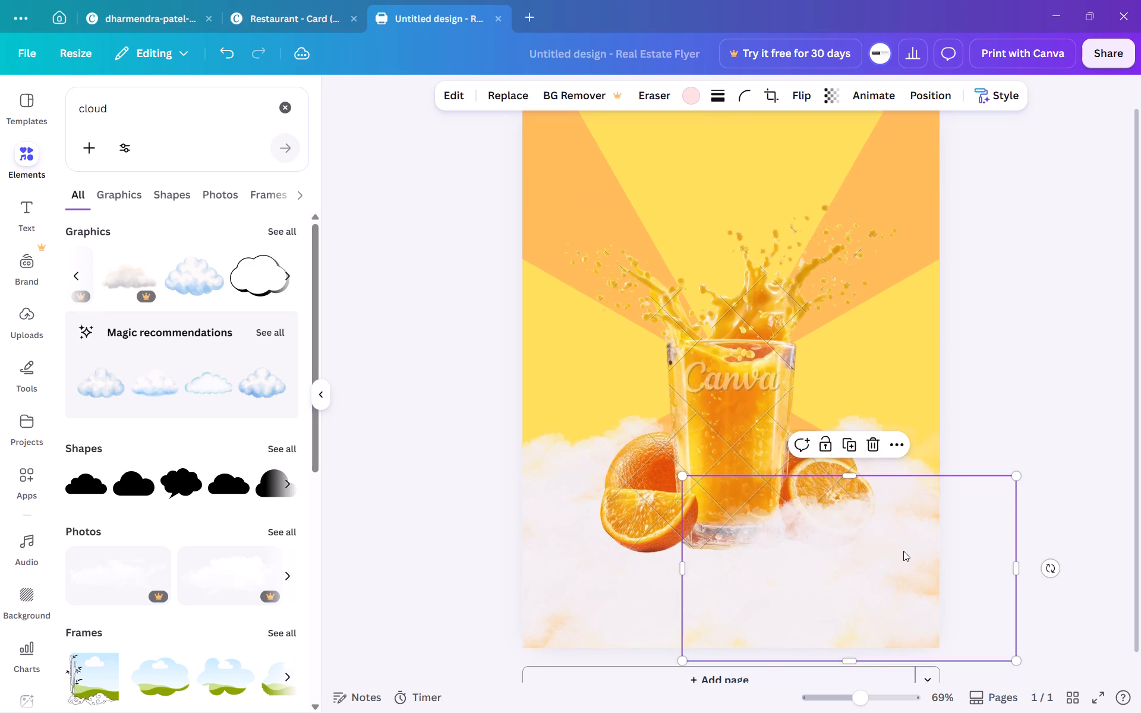
drag(903, 551, 909, 556)
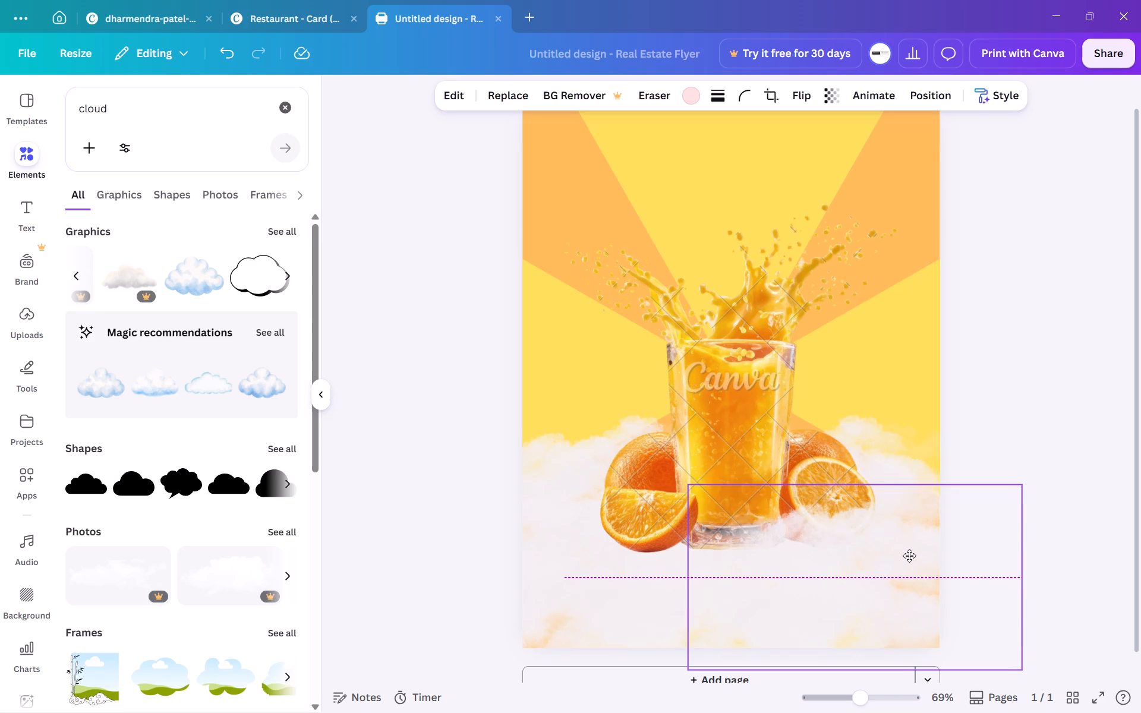
drag(909, 556, 911, 556)
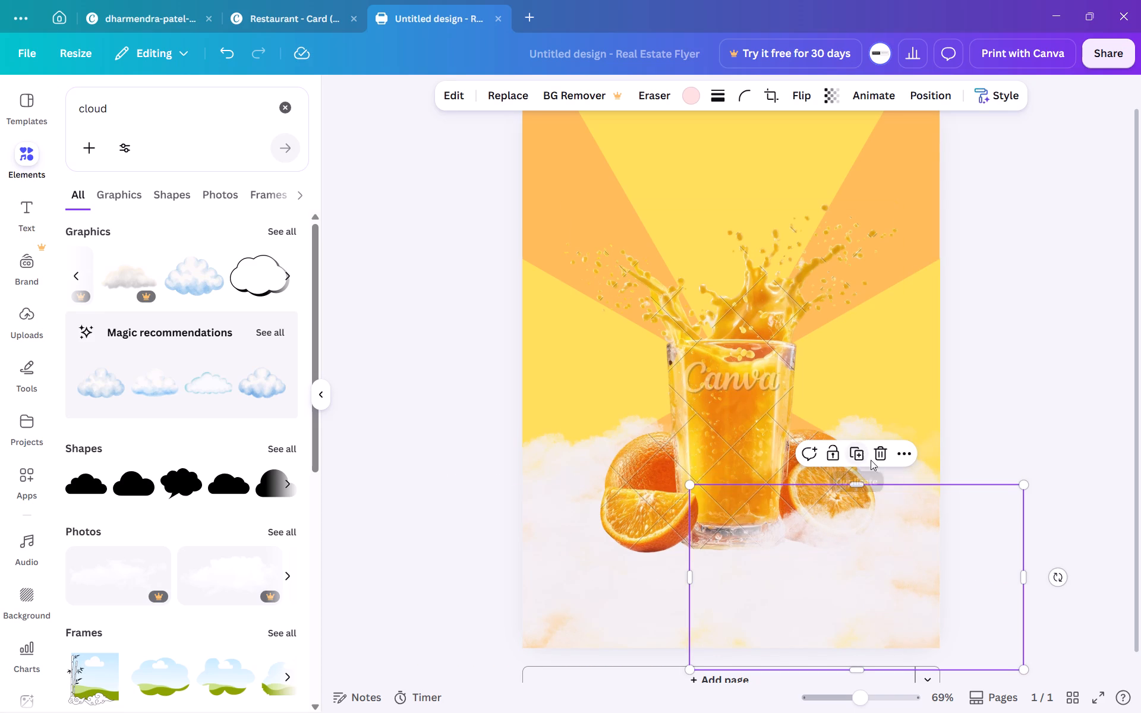
Send the new bottom-right cloud copy backward two levels.
right_click(890, 549)
click(949, 356)
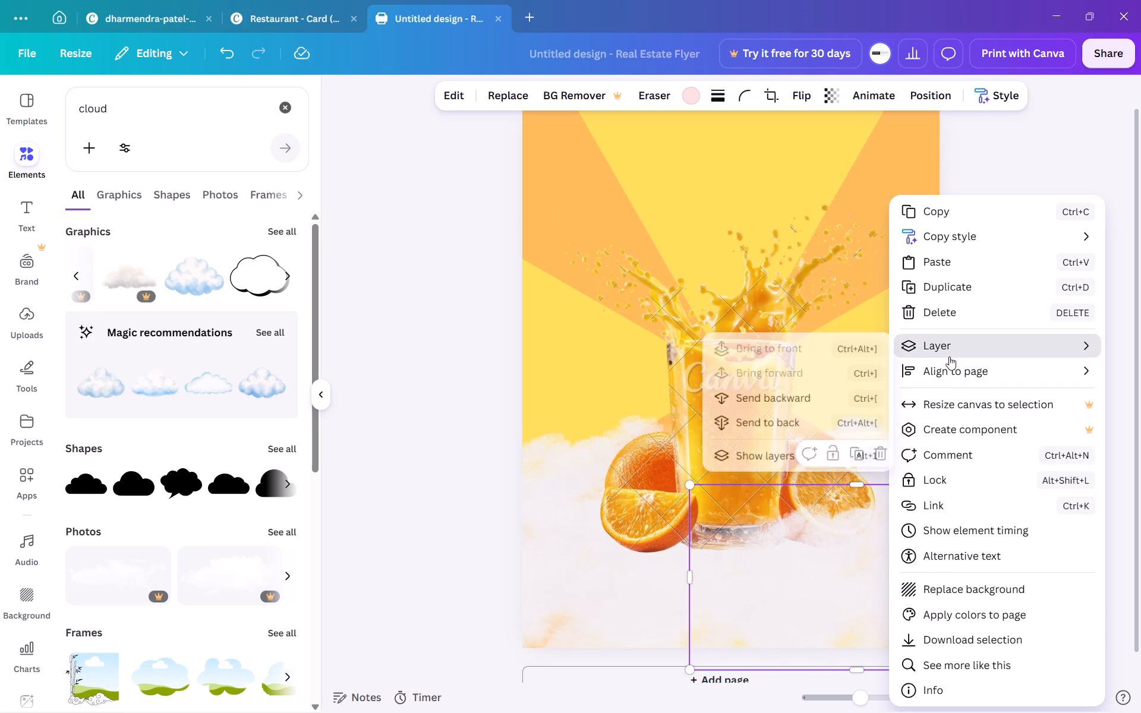
click(938, 344)
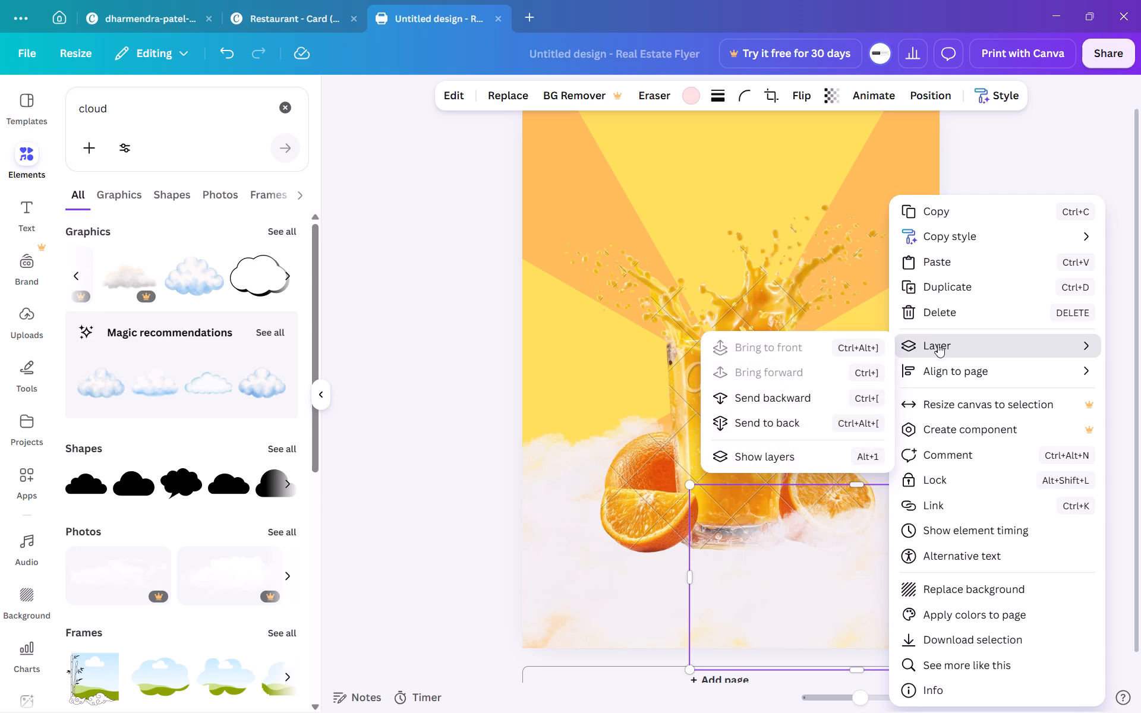
click(767, 402)
click(392, 442)
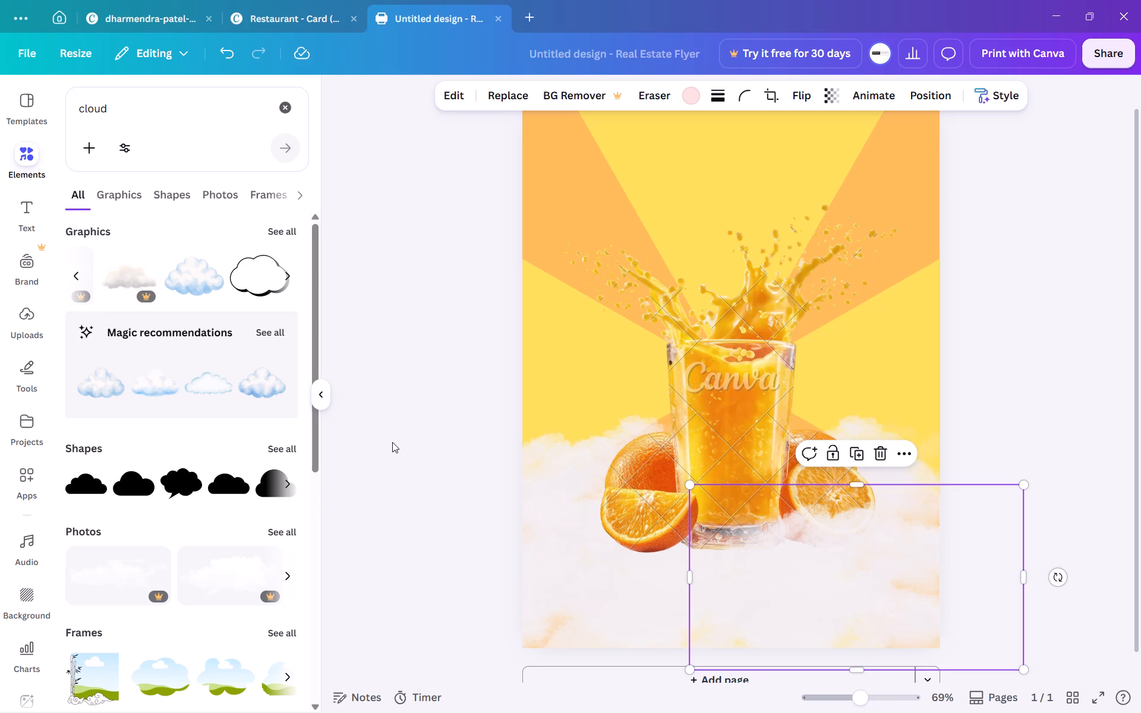
click(824, 513)
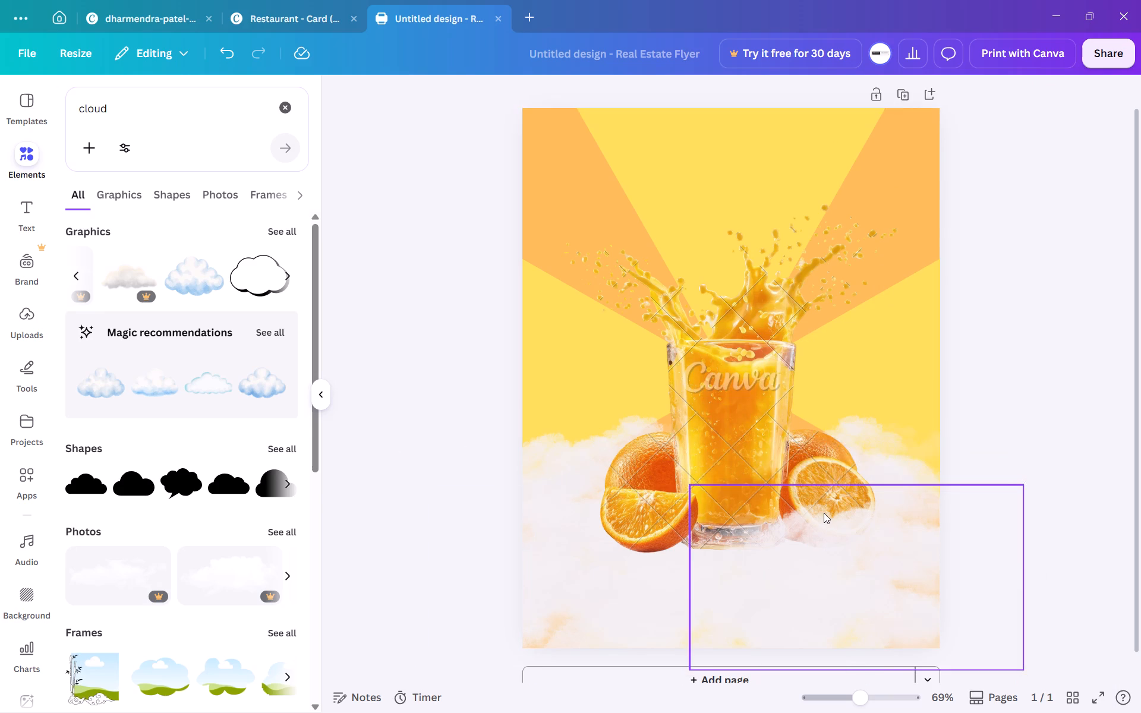
right_click(824, 513)
click(891, 355)
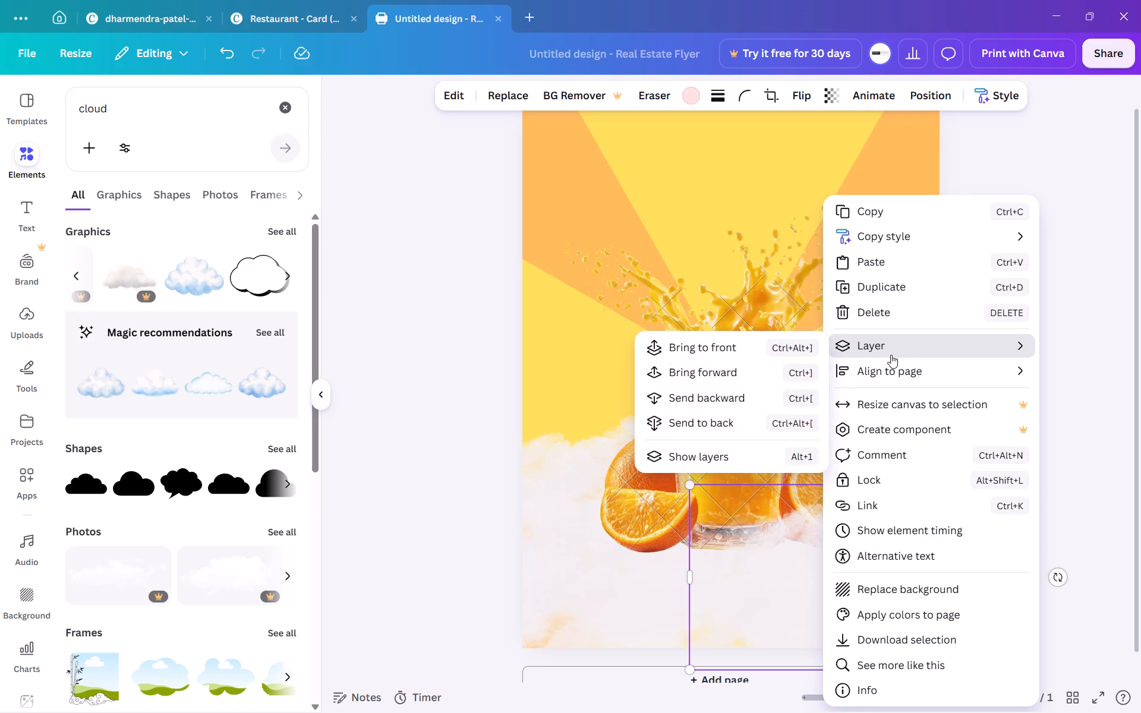
click(754, 398)
click(488, 458)
Shift the bottom-right cloud copy further right so its left edge lines up with the middle of the glass.
drag(786, 546, 827, 579)
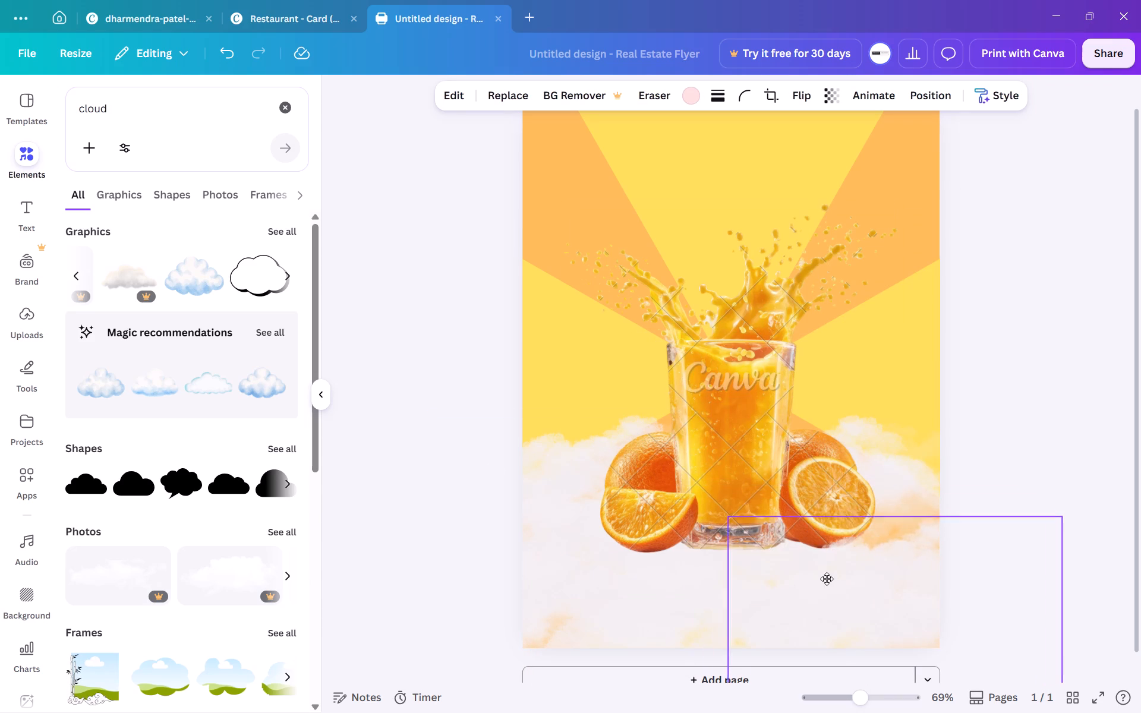
drag(827, 579, 809, 545)
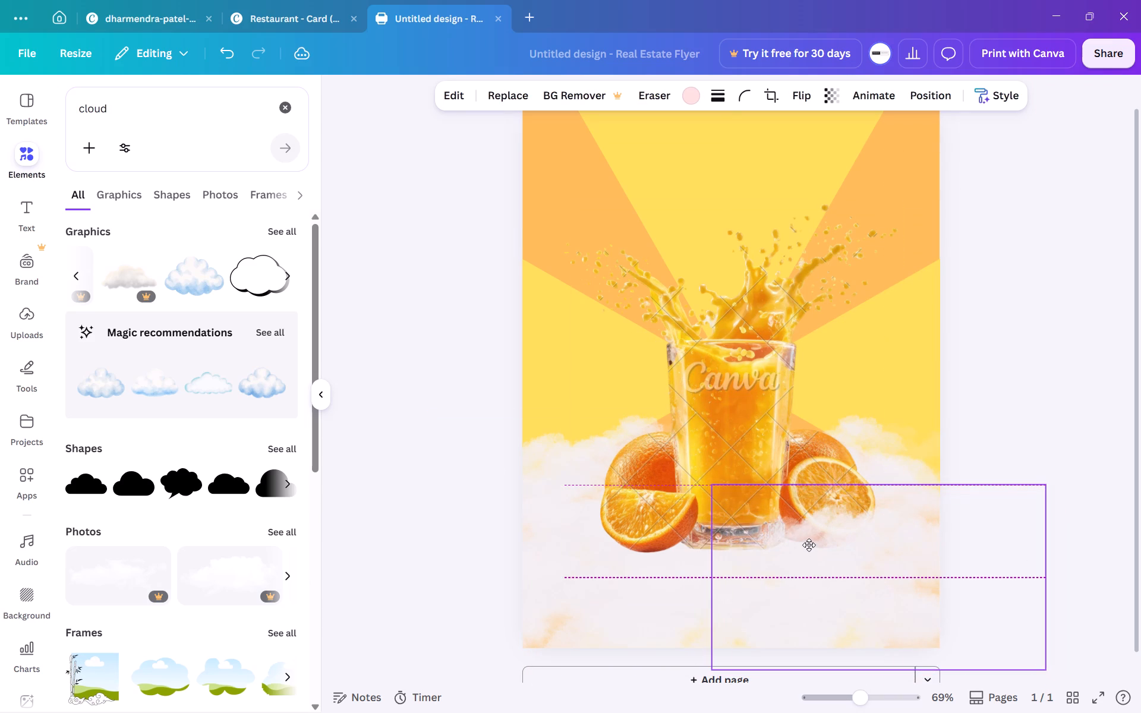
drag(809, 545, 823, 547)
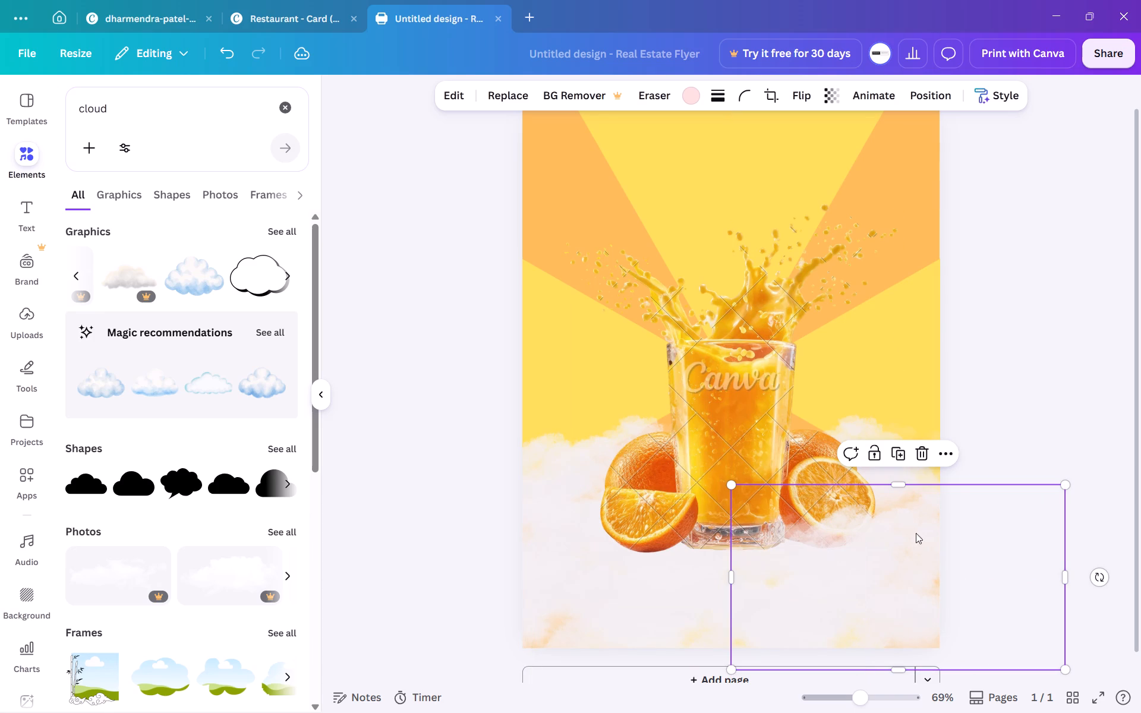
Send the bottom-right cloud copy backward once more, behind the juice glass and oranges.
right_click(966, 529)
click(966, 529)
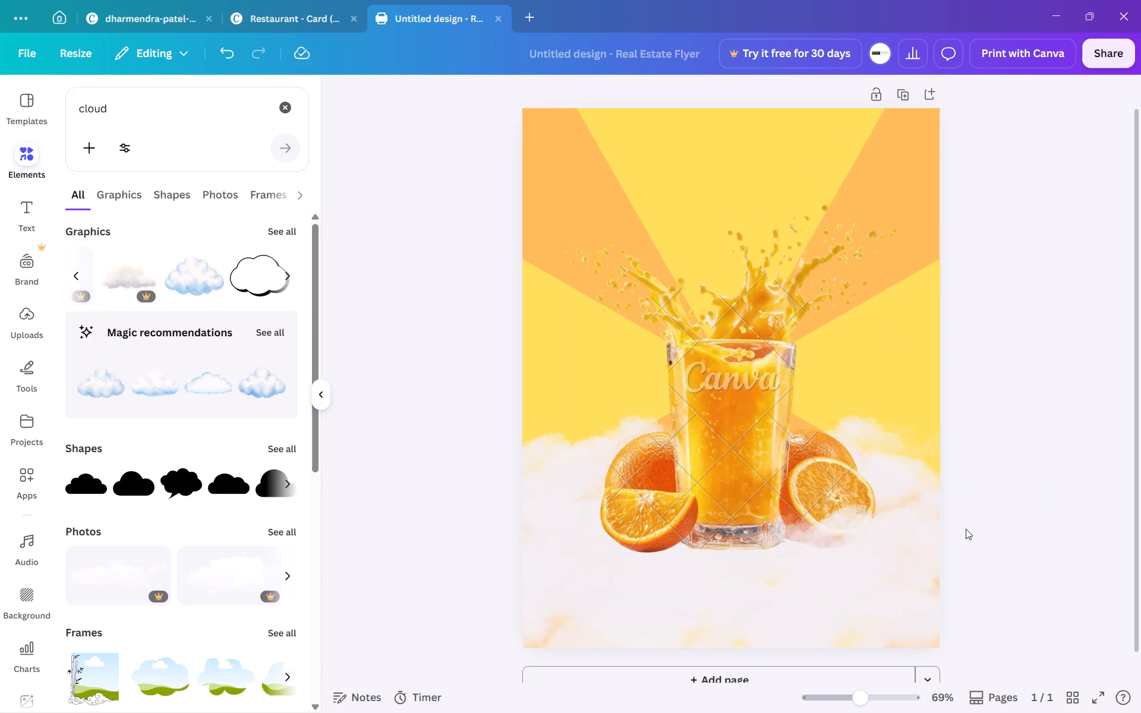
click(964, 518)
click(915, 525)
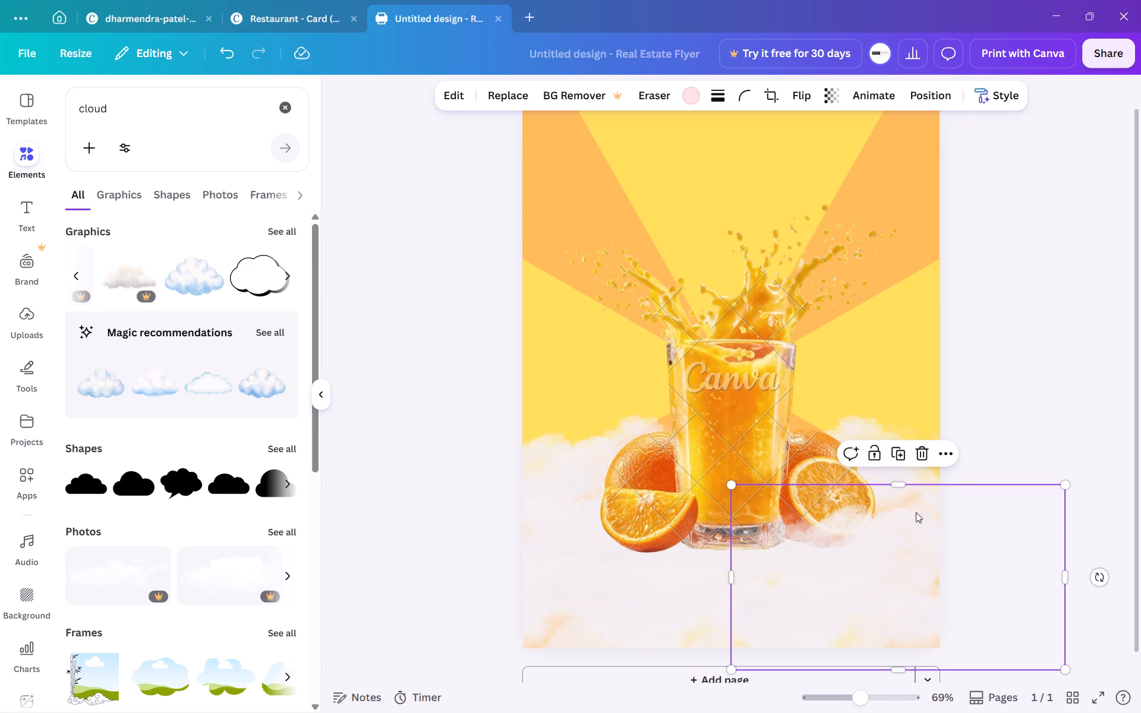
click(946, 448)
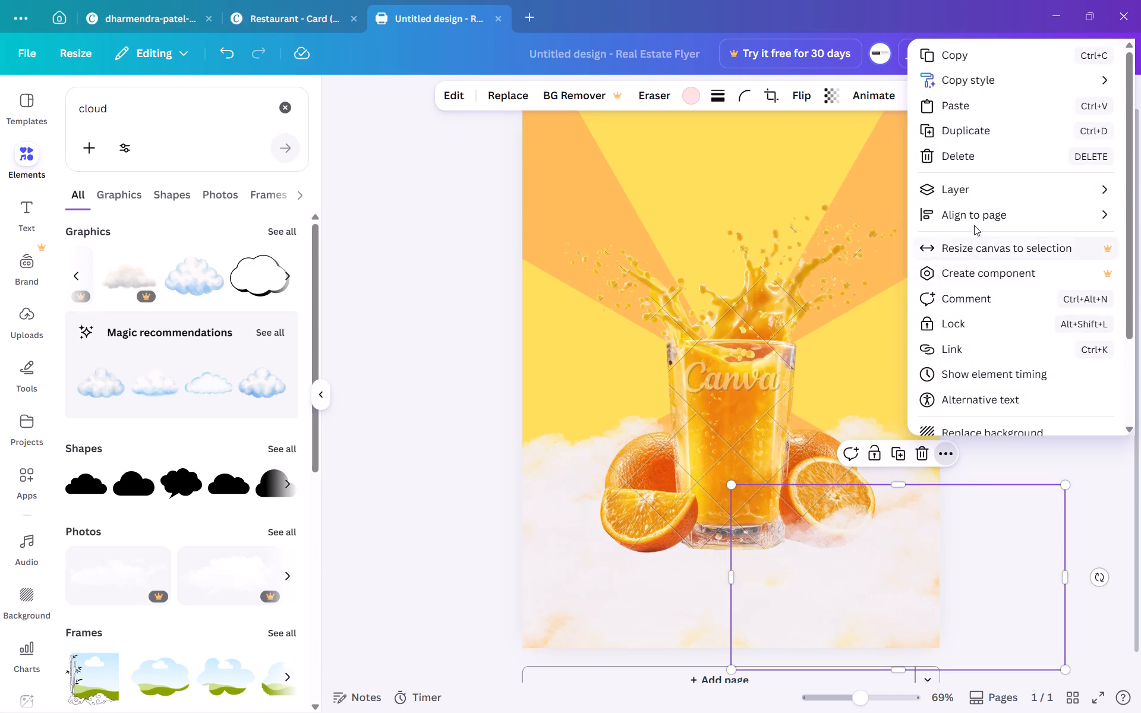
click(971, 193)
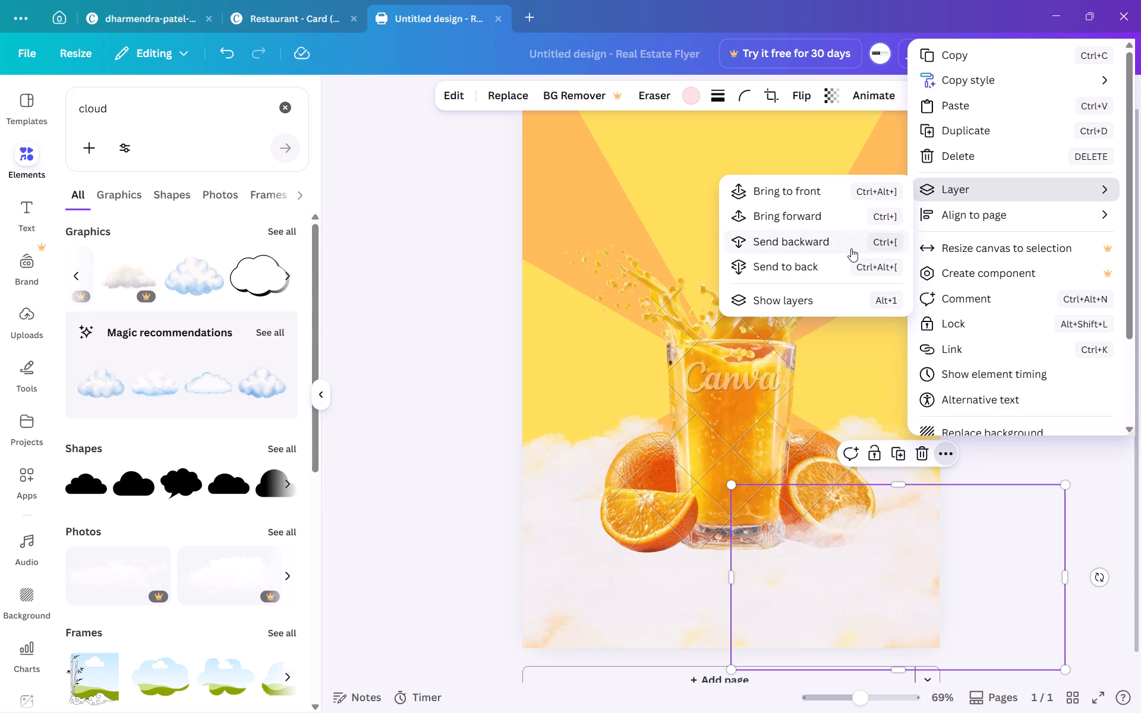
click(851, 248)
click(522, 352)
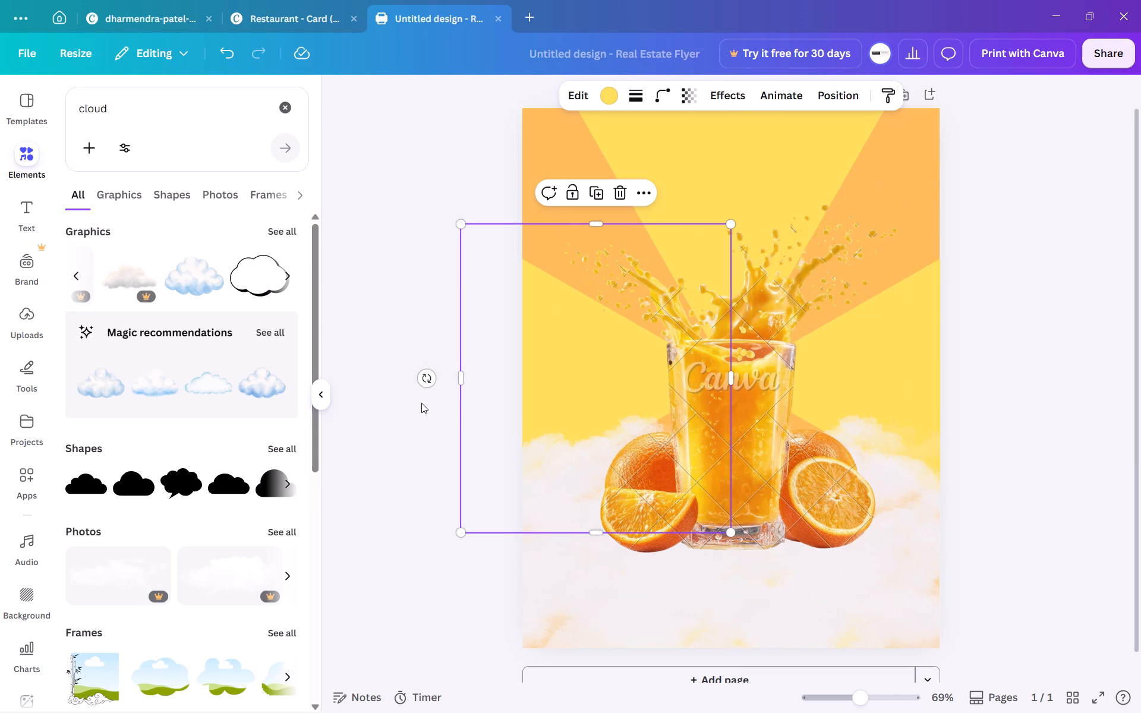
click(1009, 330)
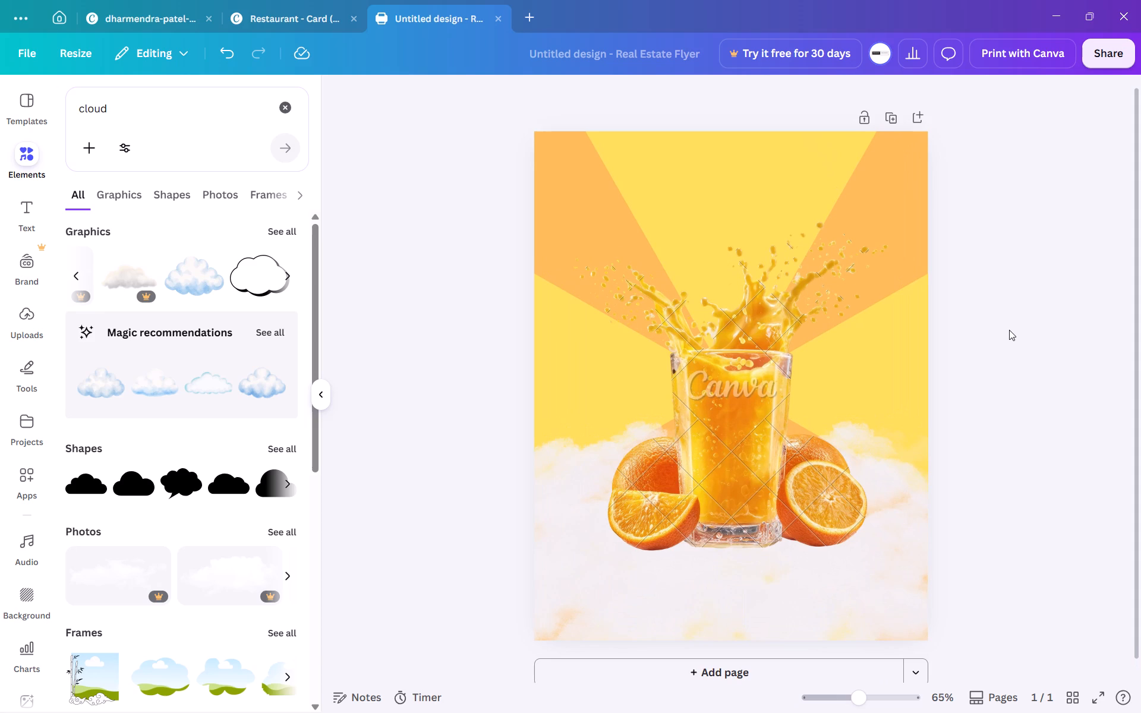
Replace the cloud search with a search of the elements library for "half orange".
scroll(1009, 330, up, 1)
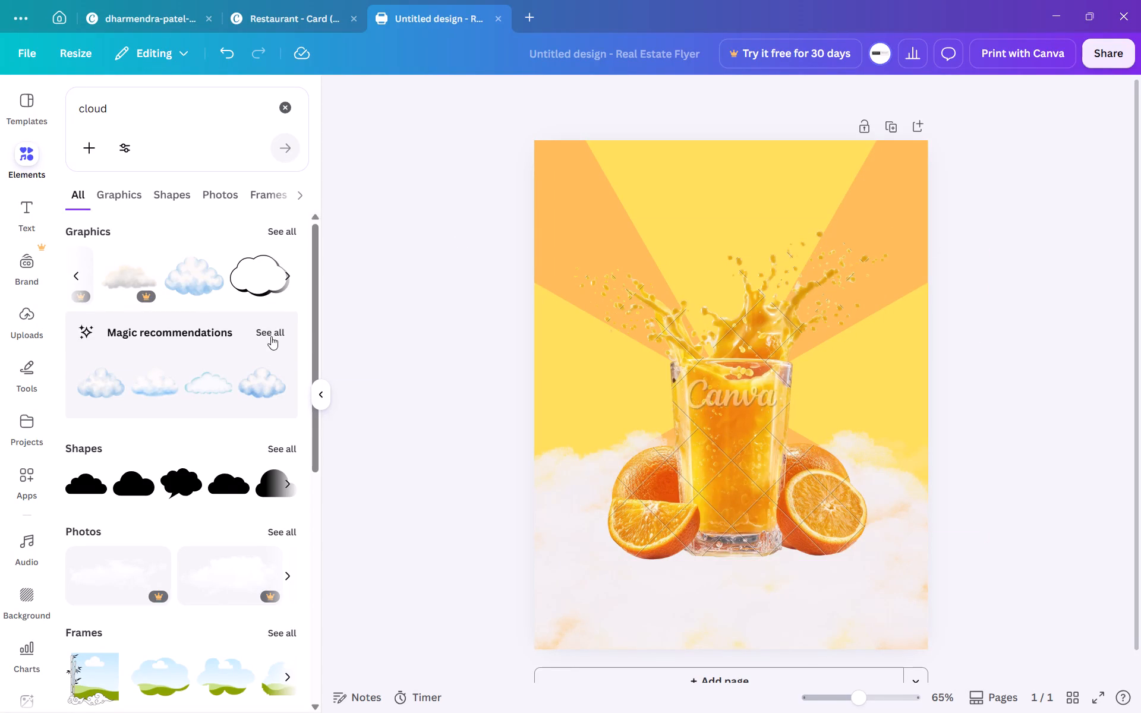
drag(116, 107, 43, 115)
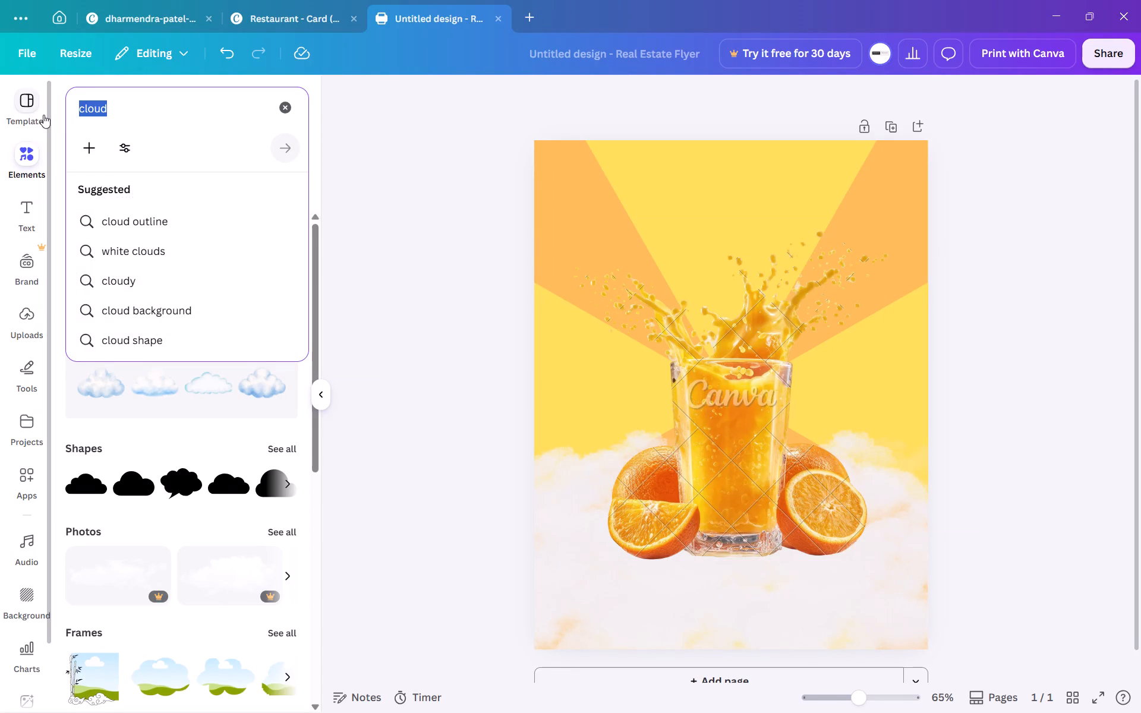
text(ora)
key(BackSpace)
key(BackSpace)
key(BackSpace)
key(BackSpace)
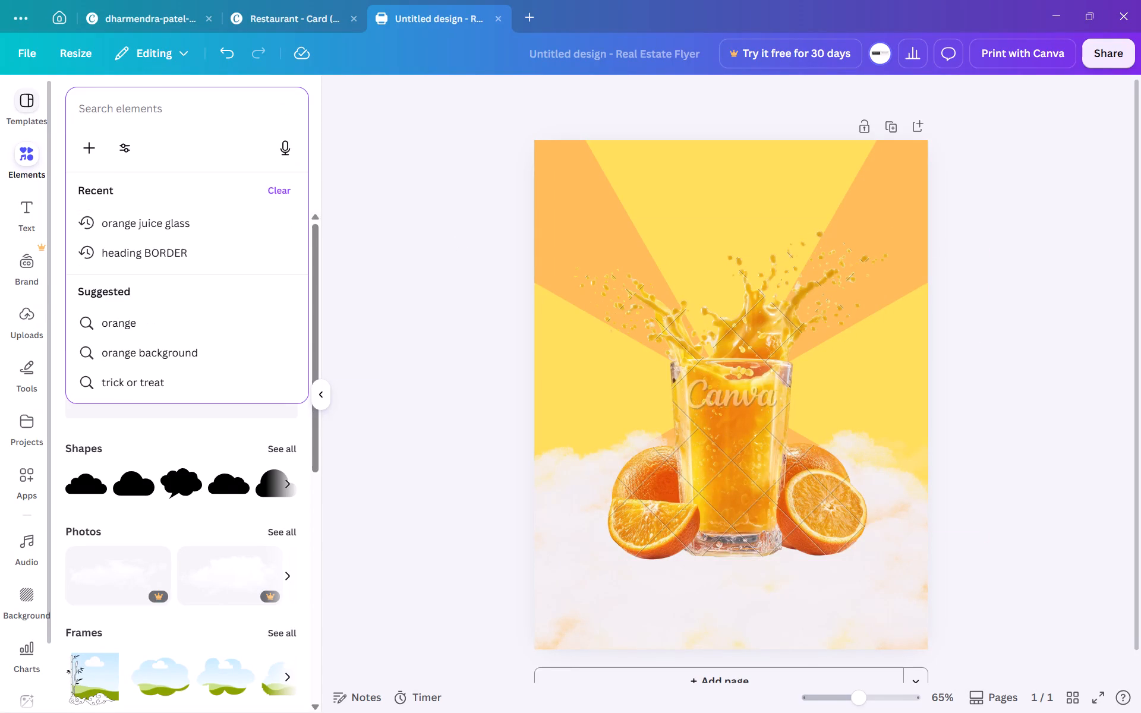
key(h)
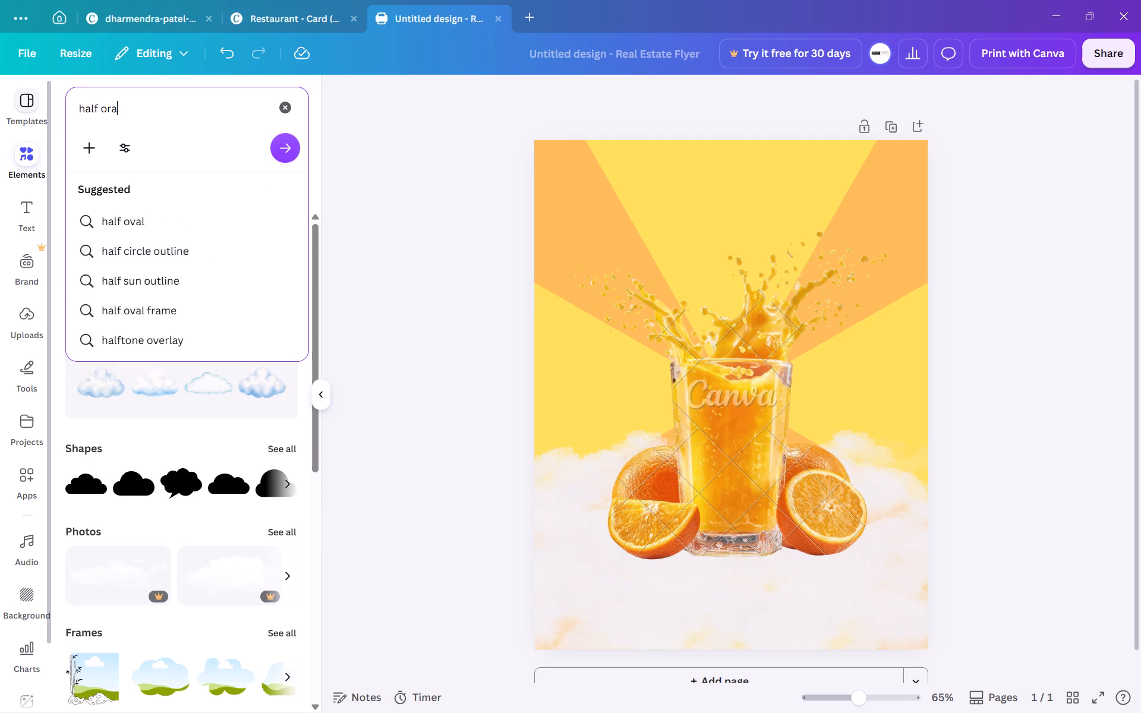
key(Return)
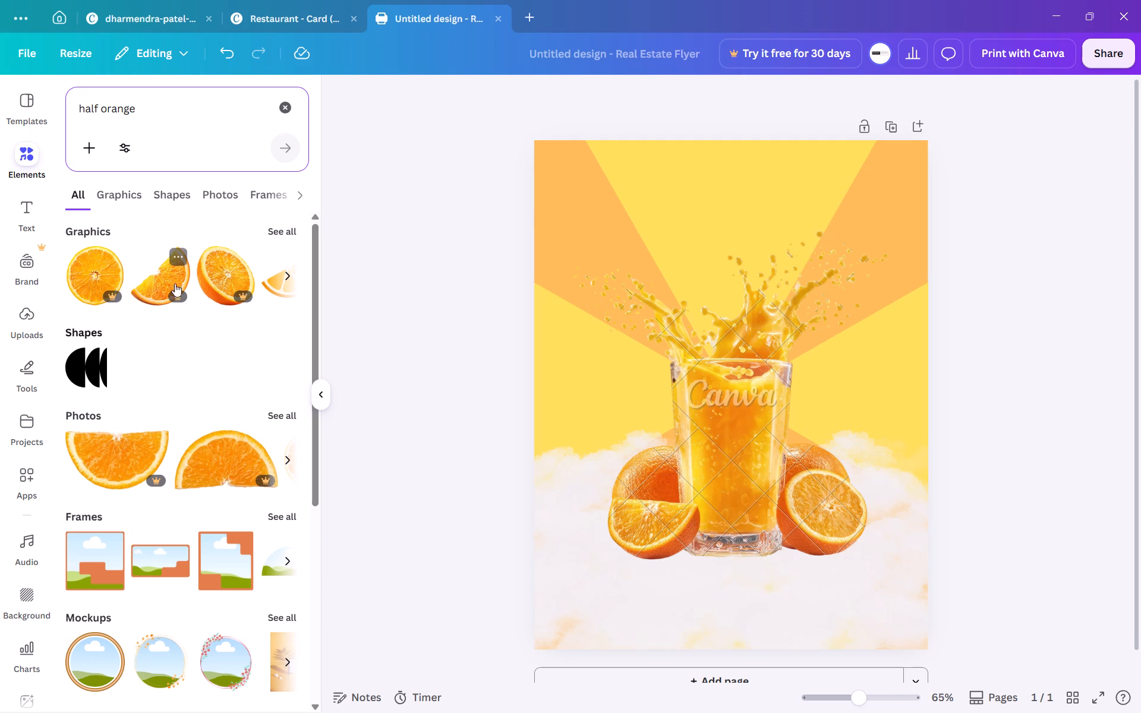
Browse the half orange results and insert the free orange wedge photo, with its flesh facing up, onto the page.
scroll(174, 287, left, 3)
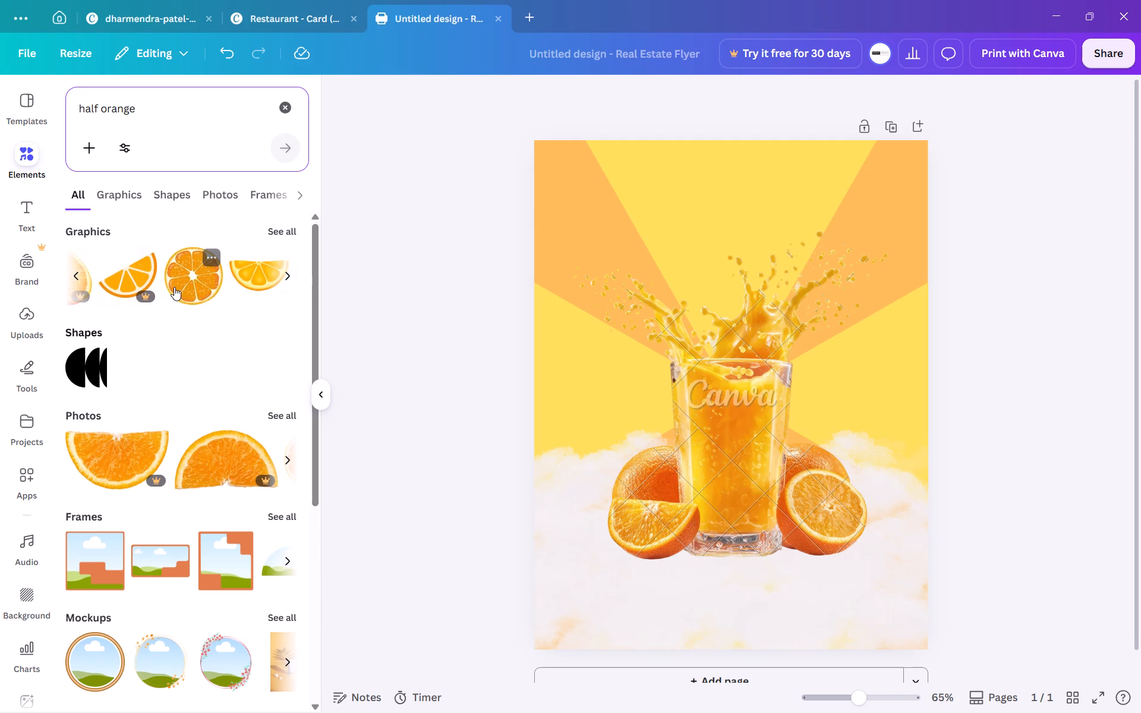
scroll(174, 287, left, 3)
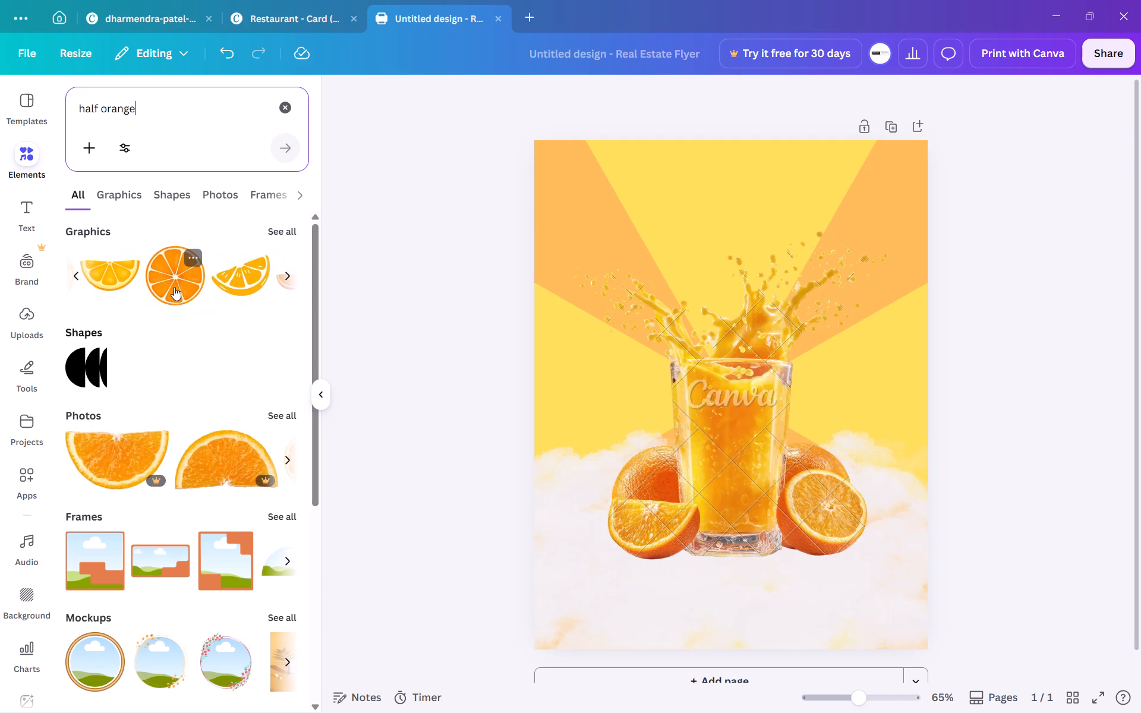
scroll(174, 287, left, 2)
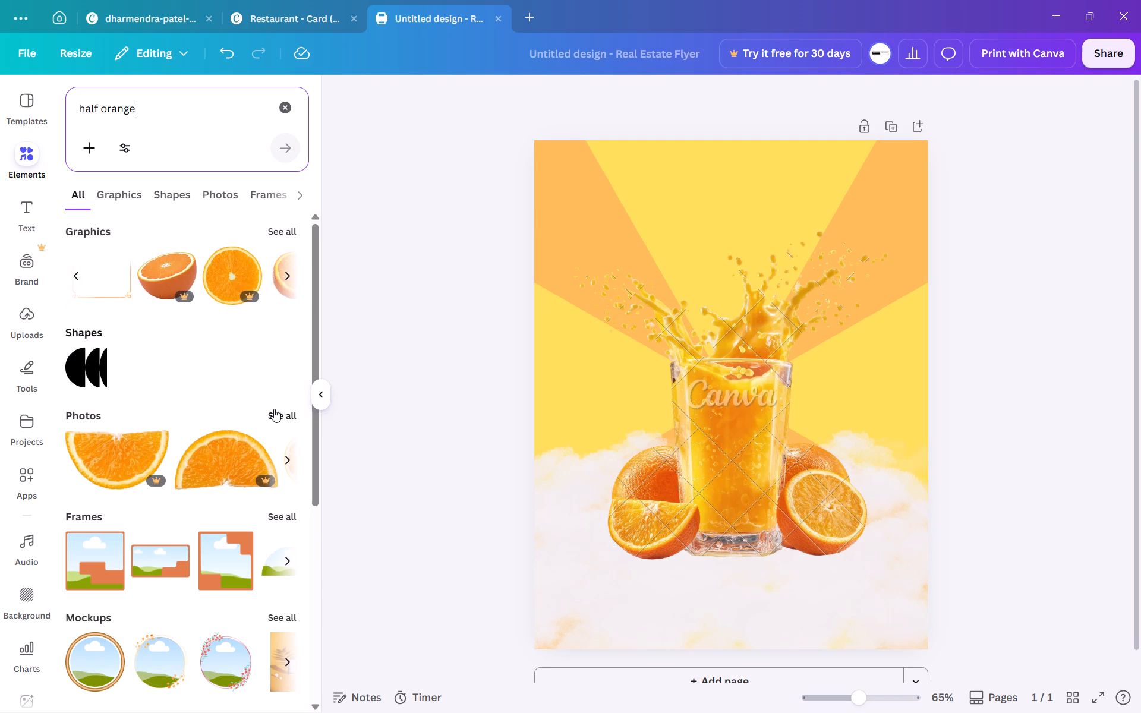
click(274, 409)
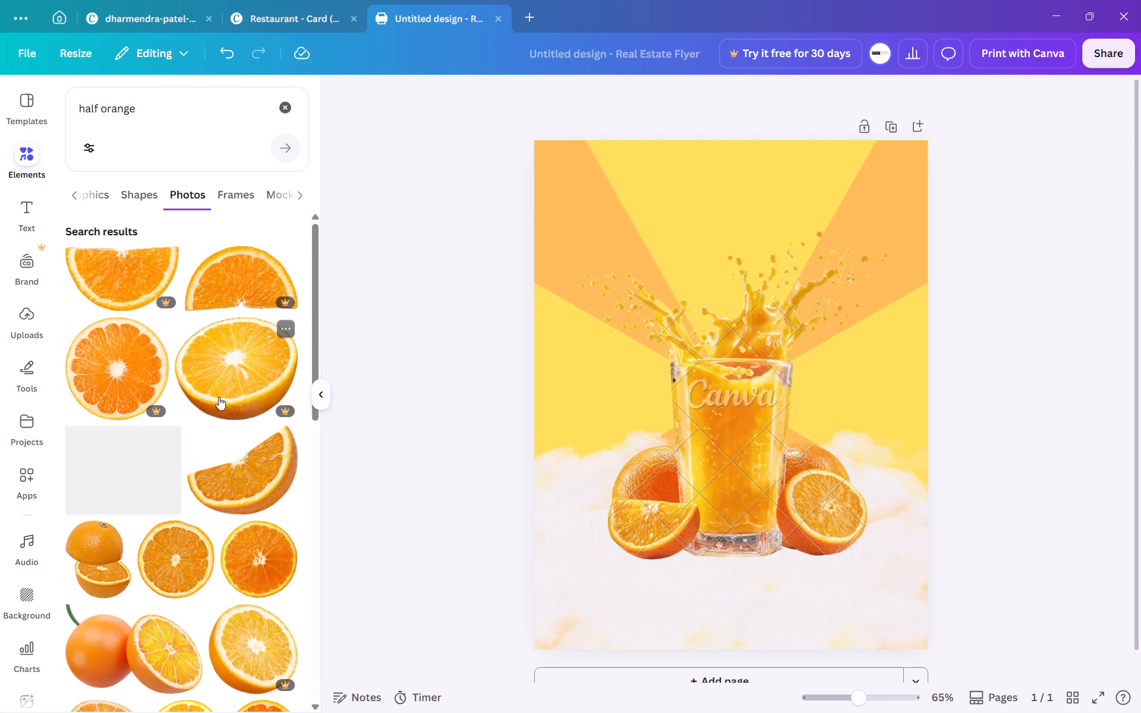
scroll(210, 516, down, 2)
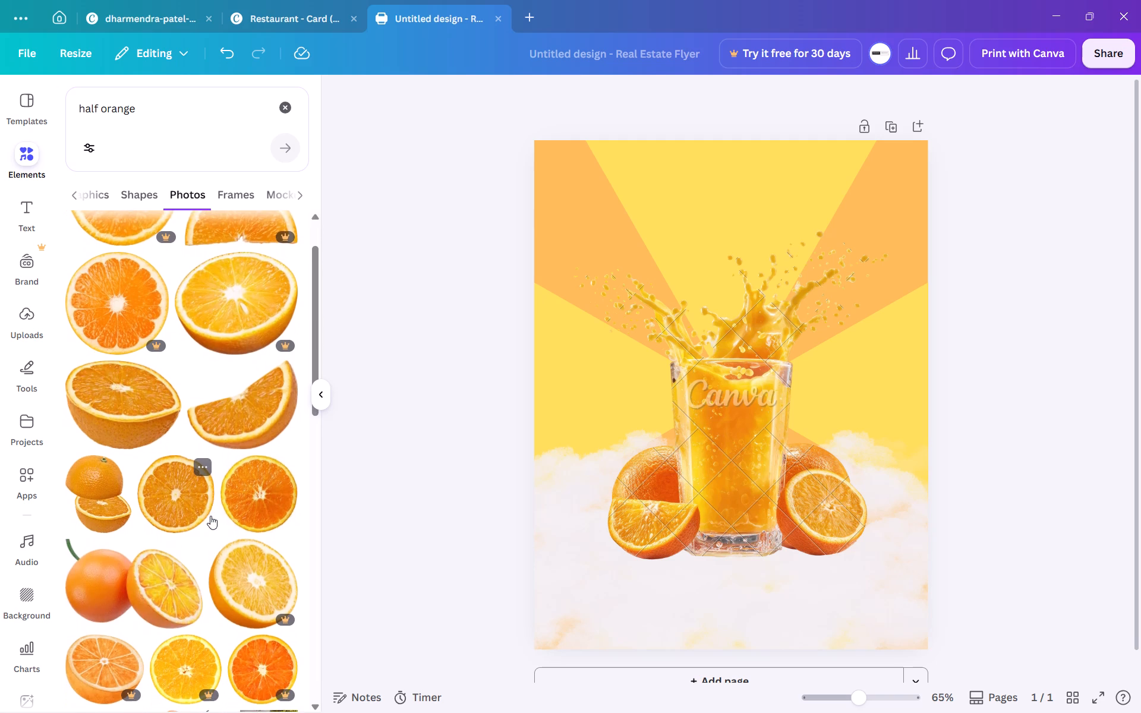
scroll(210, 516, down, 1)
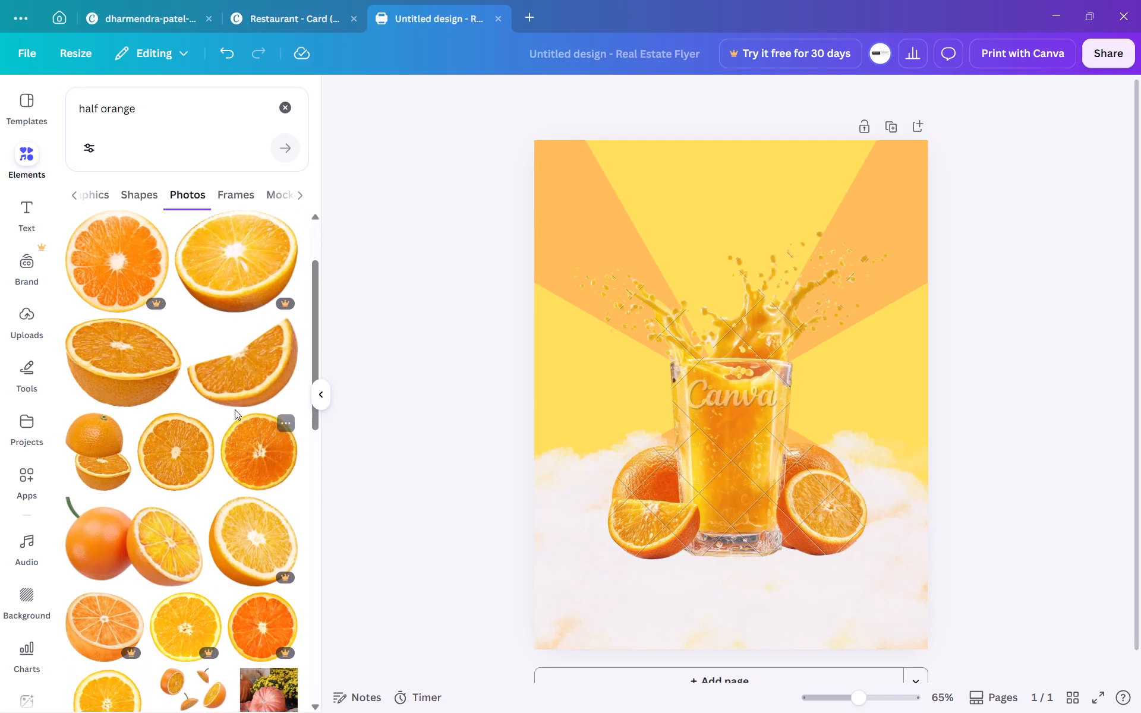
click(248, 384)
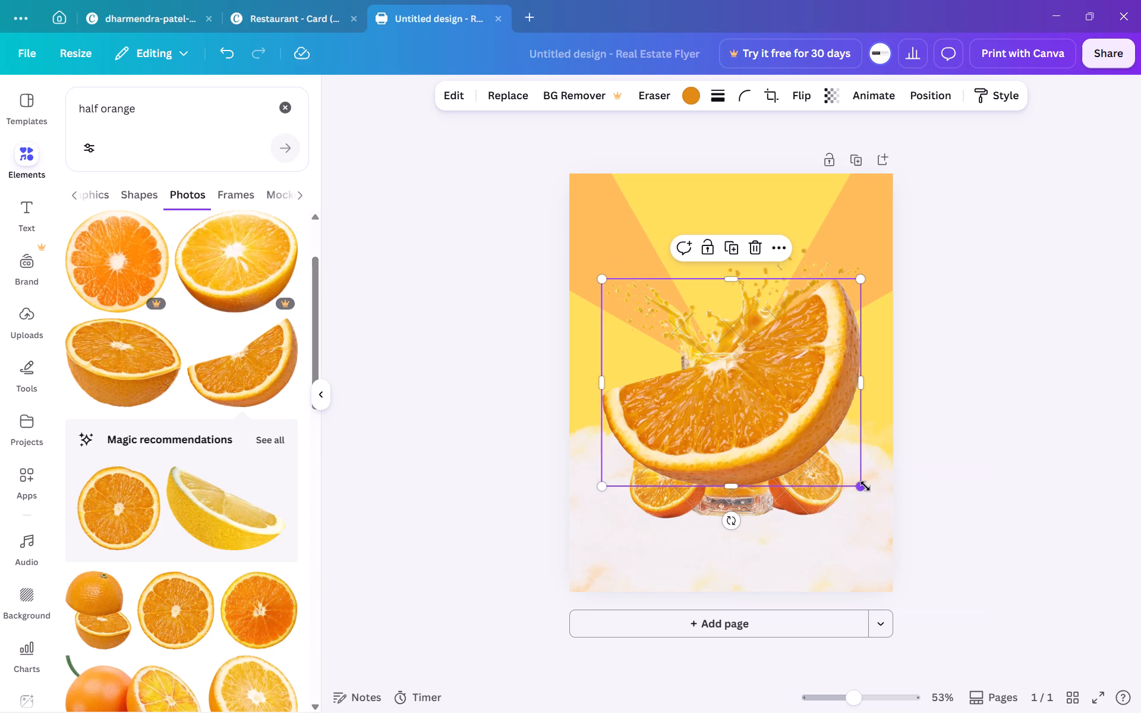
Shrink the orange wedge to about a third of its width and place it on the clouds in the page's lower-left corner.
drag(865, 486, 649, 455)
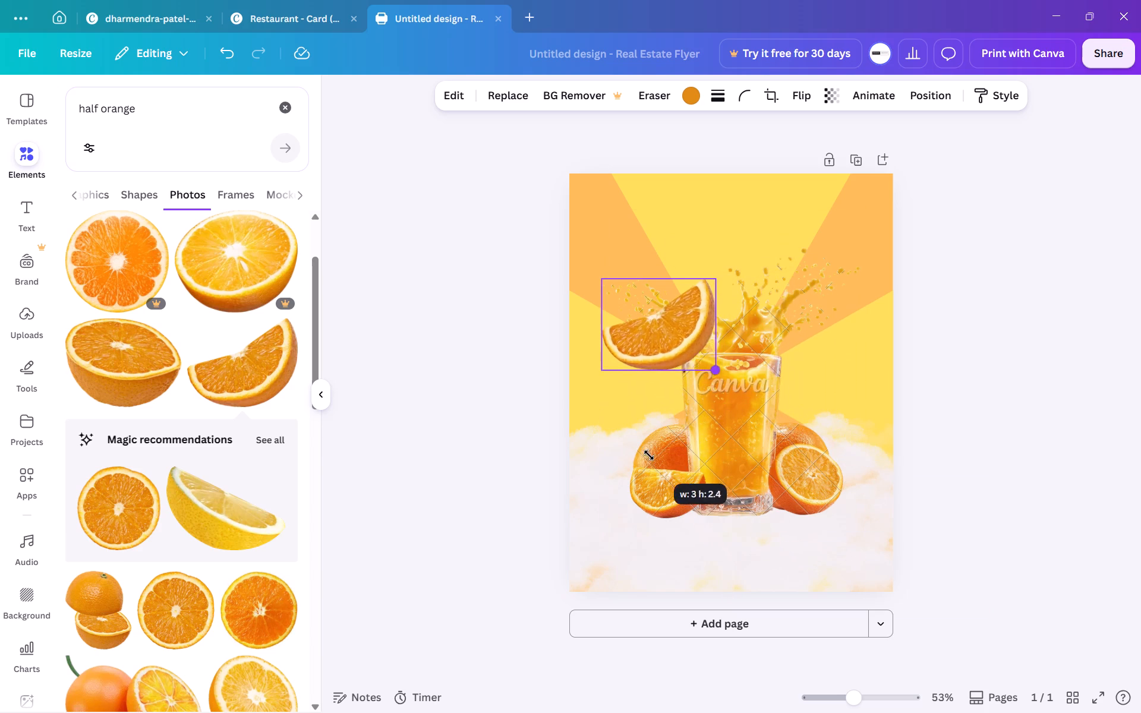
drag(649, 455, 633, 435)
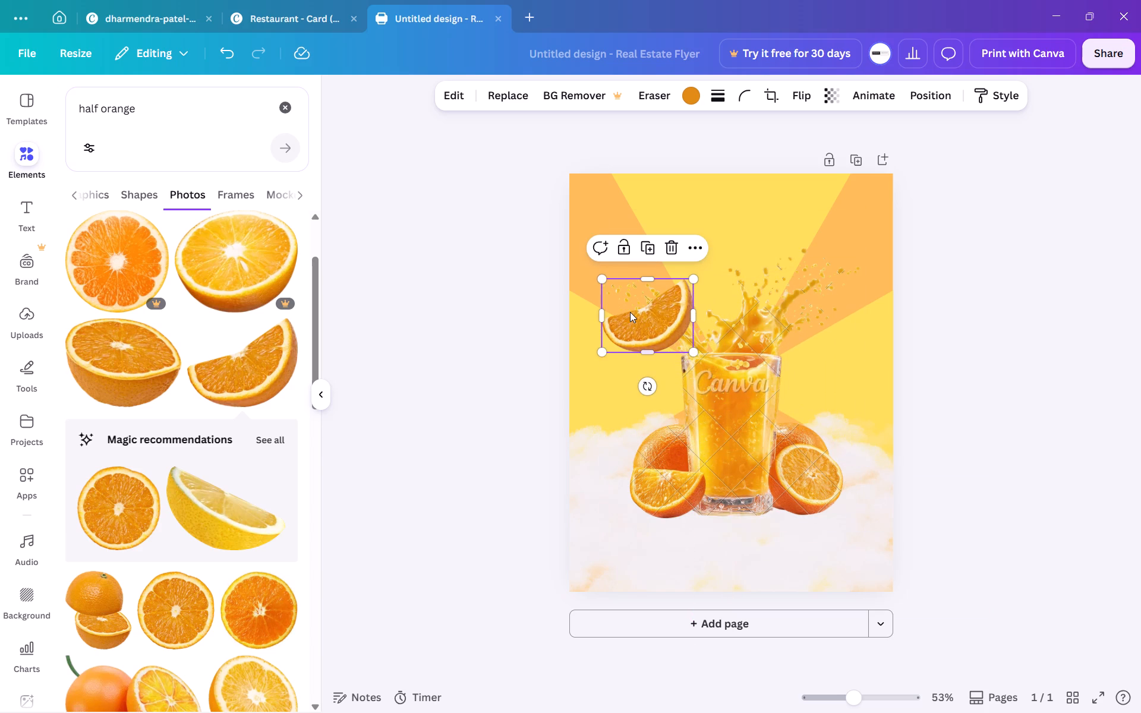
drag(630, 312, 628, 495)
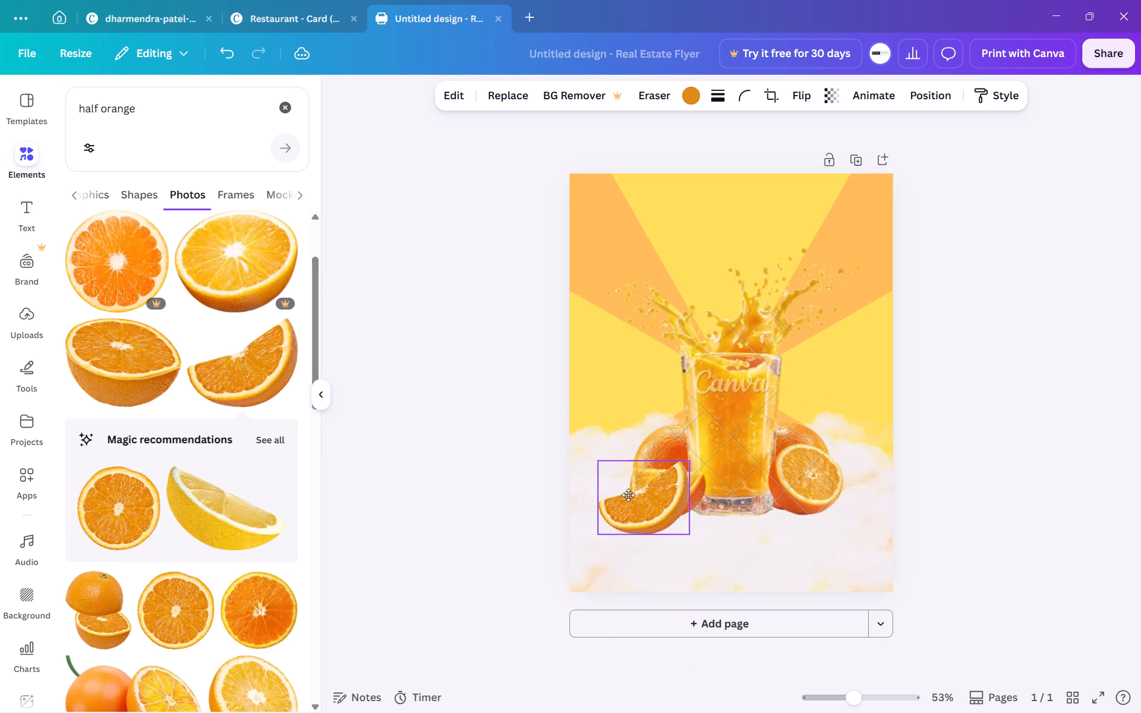
drag(628, 495, 594, 477)
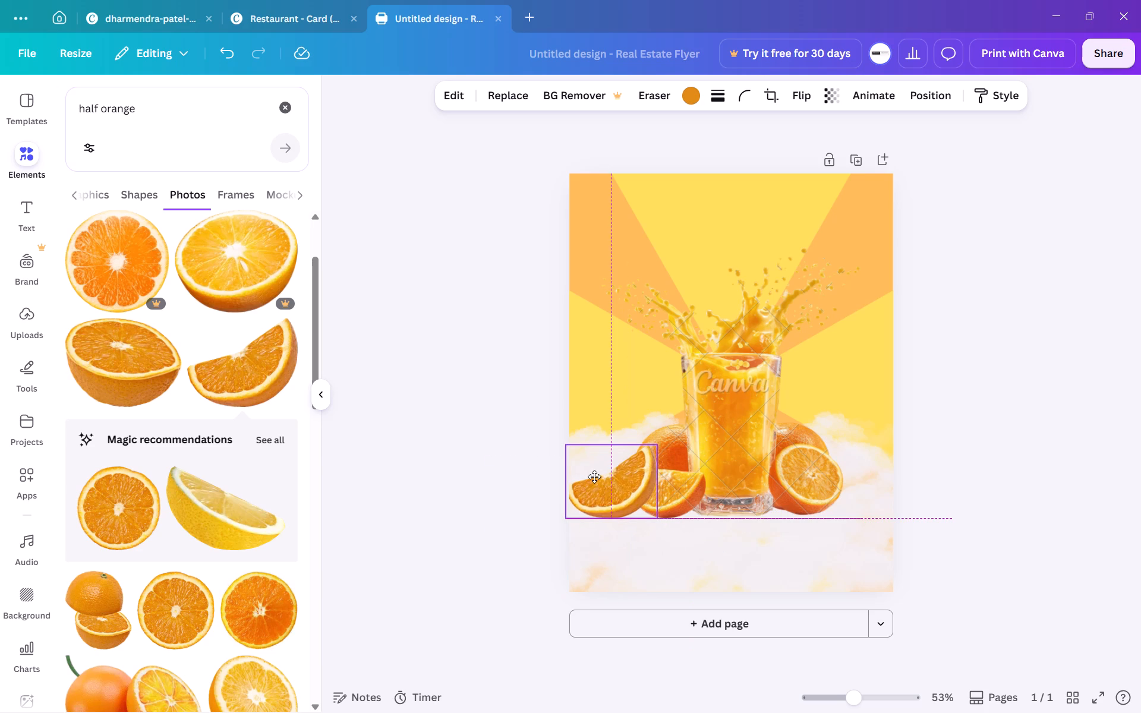
drag(594, 477, 592, 531)
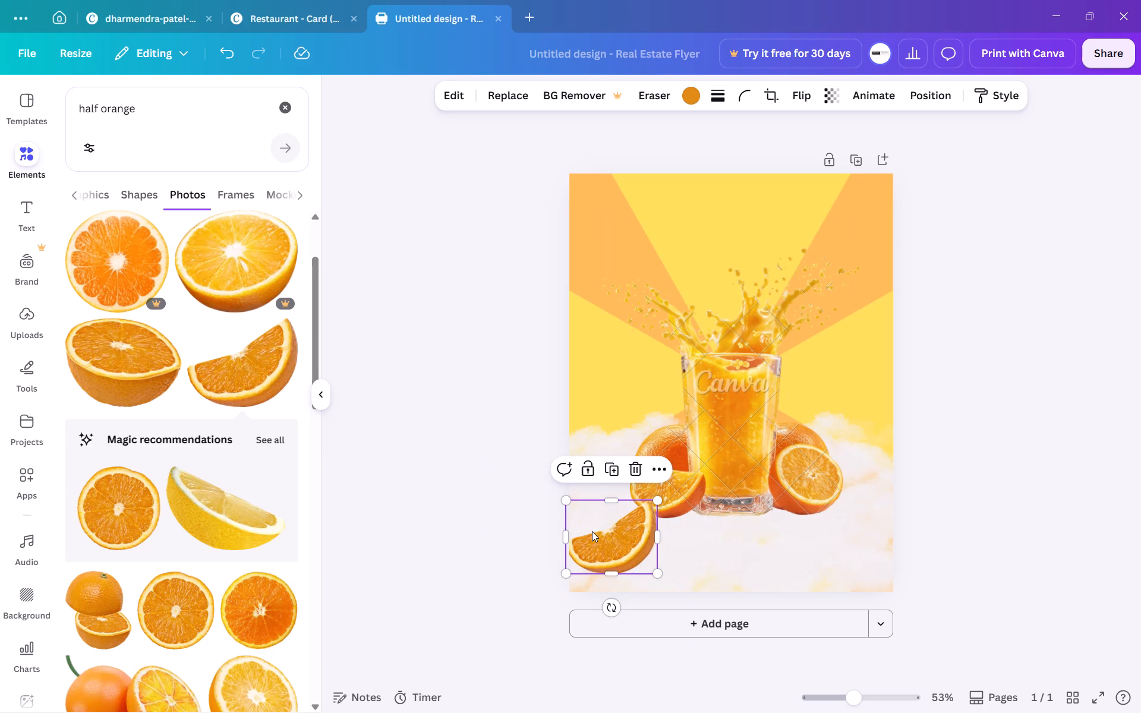
Rotate the orange wedge to about 67° and scale it down to roughly 60% of its size.
drag(610, 609, 551, 598)
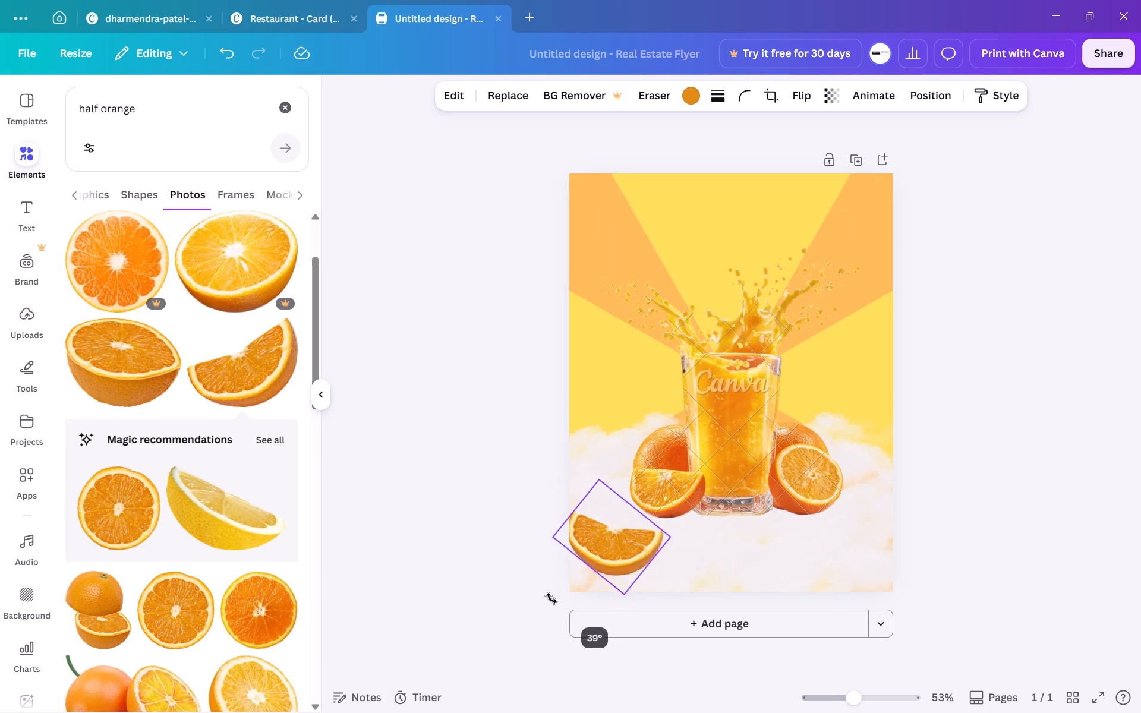
drag(551, 598, 551, 555)
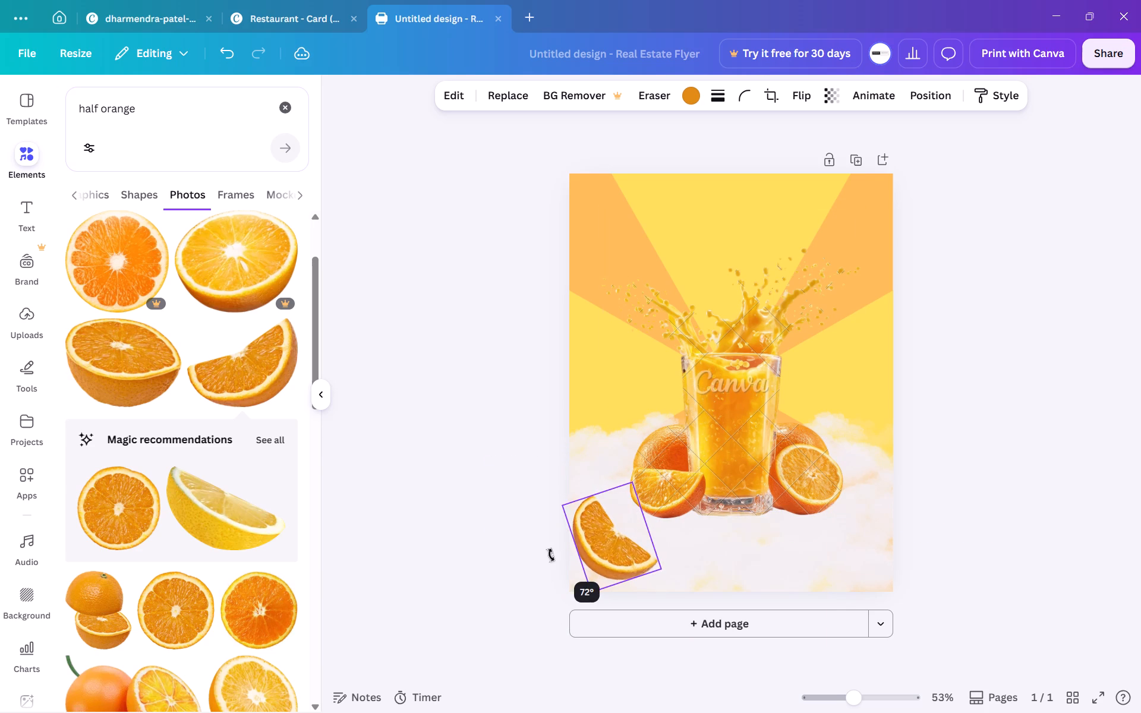
drag(551, 555, 557, 557)
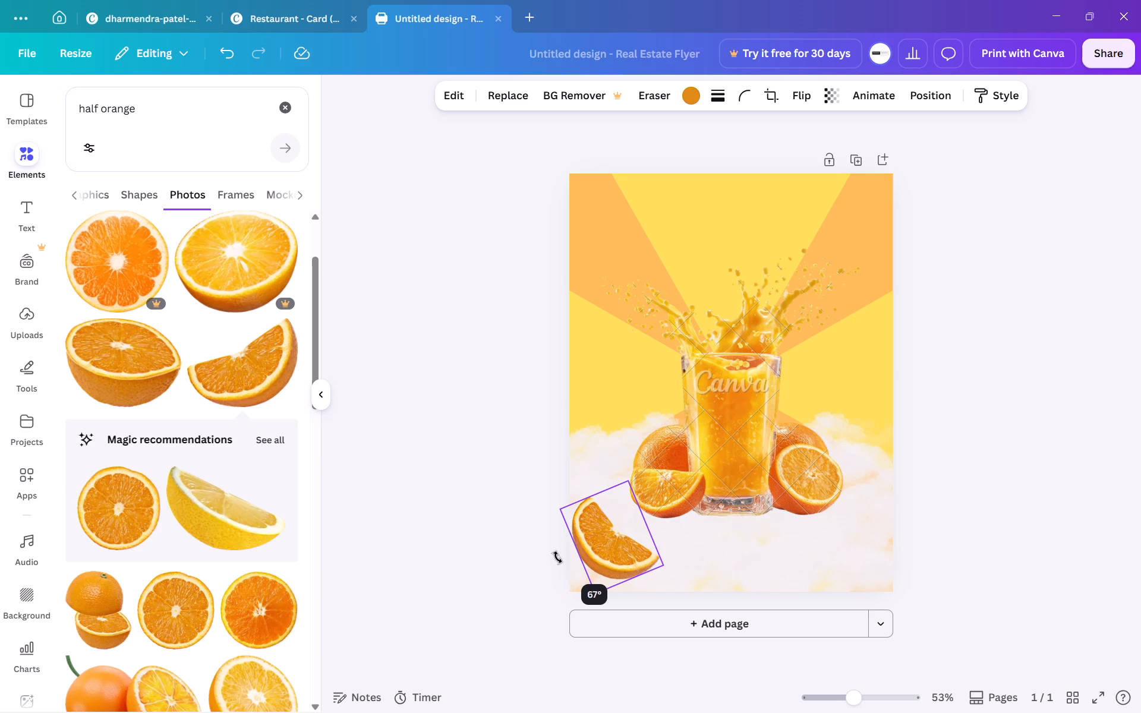
drag(557, 557, 557, 559)
drag(598, 594, 619, 535)
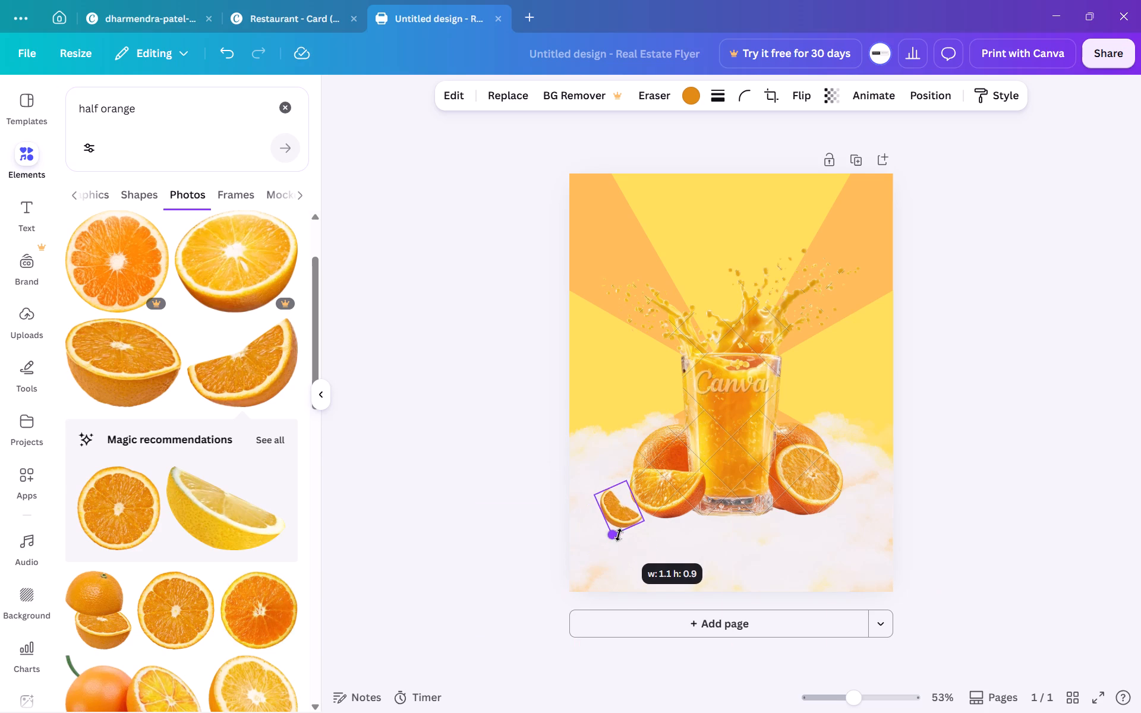
drag(619, 535, 610, 550)
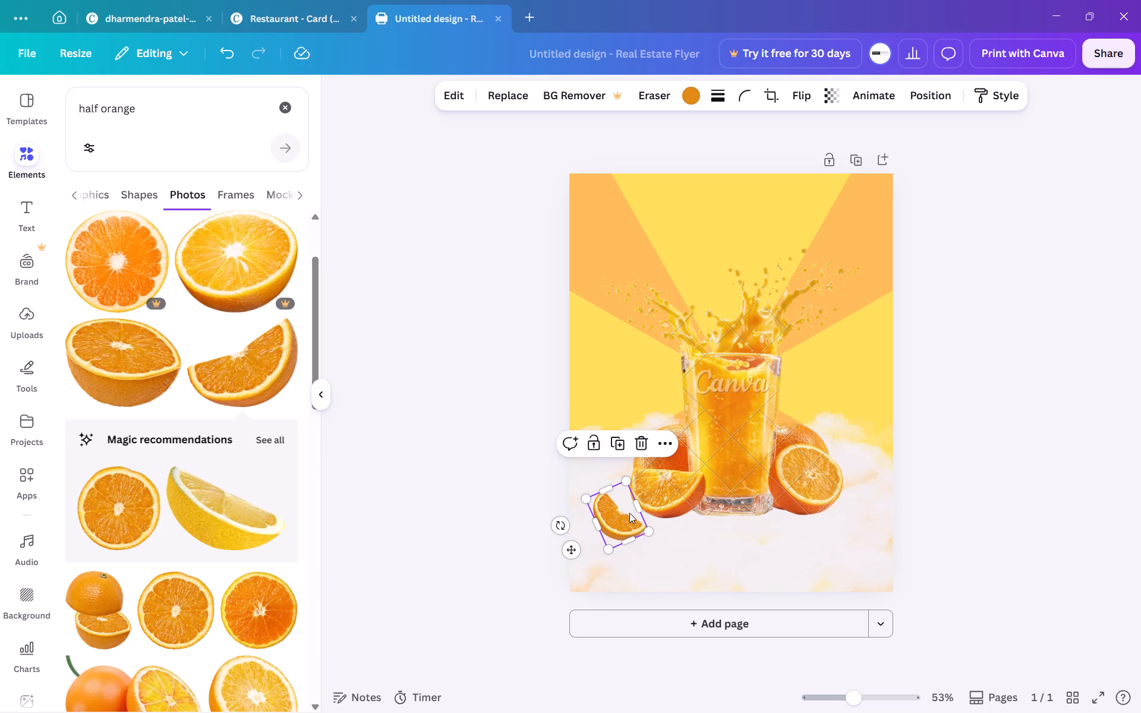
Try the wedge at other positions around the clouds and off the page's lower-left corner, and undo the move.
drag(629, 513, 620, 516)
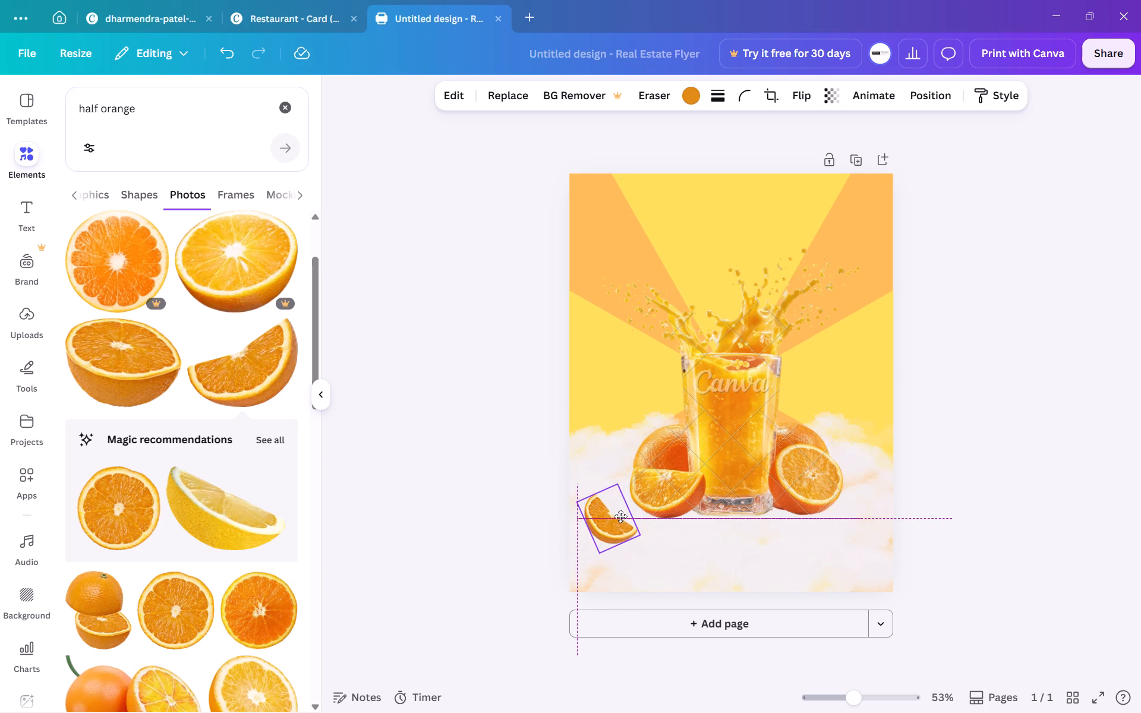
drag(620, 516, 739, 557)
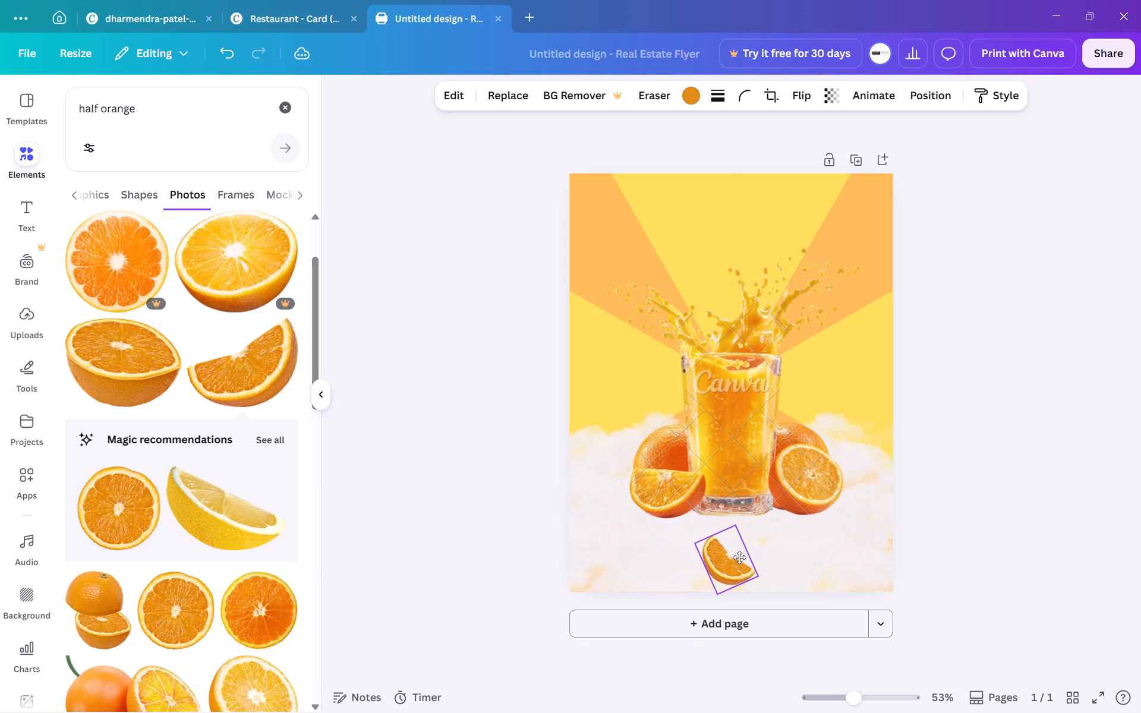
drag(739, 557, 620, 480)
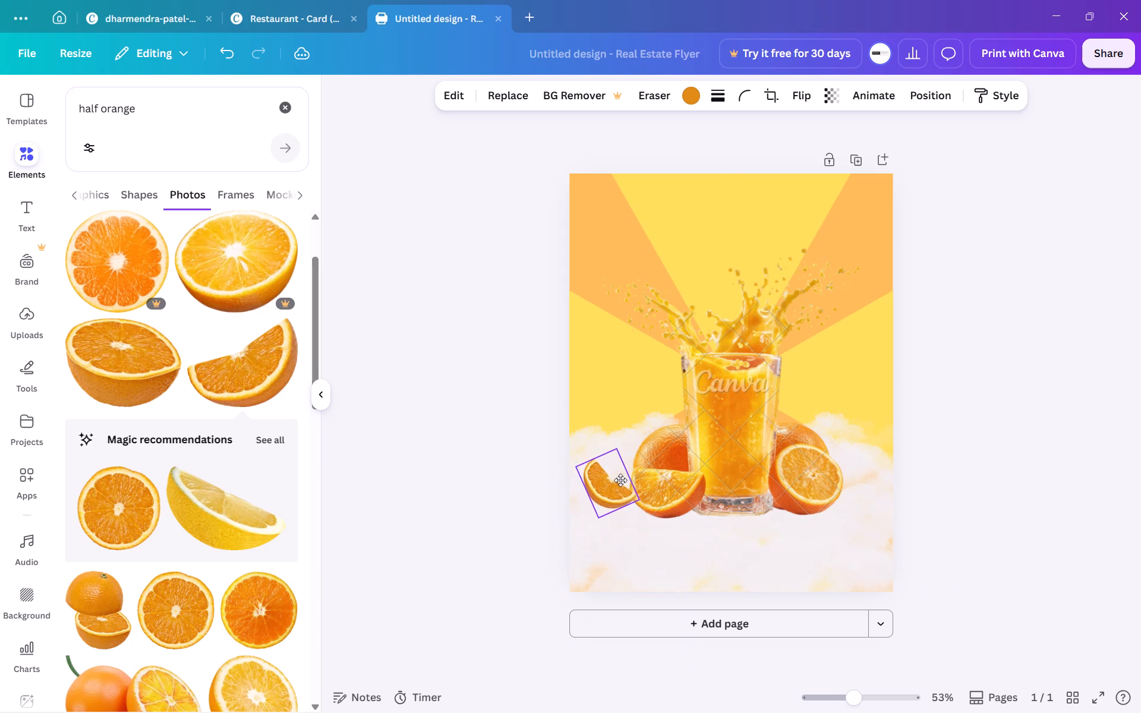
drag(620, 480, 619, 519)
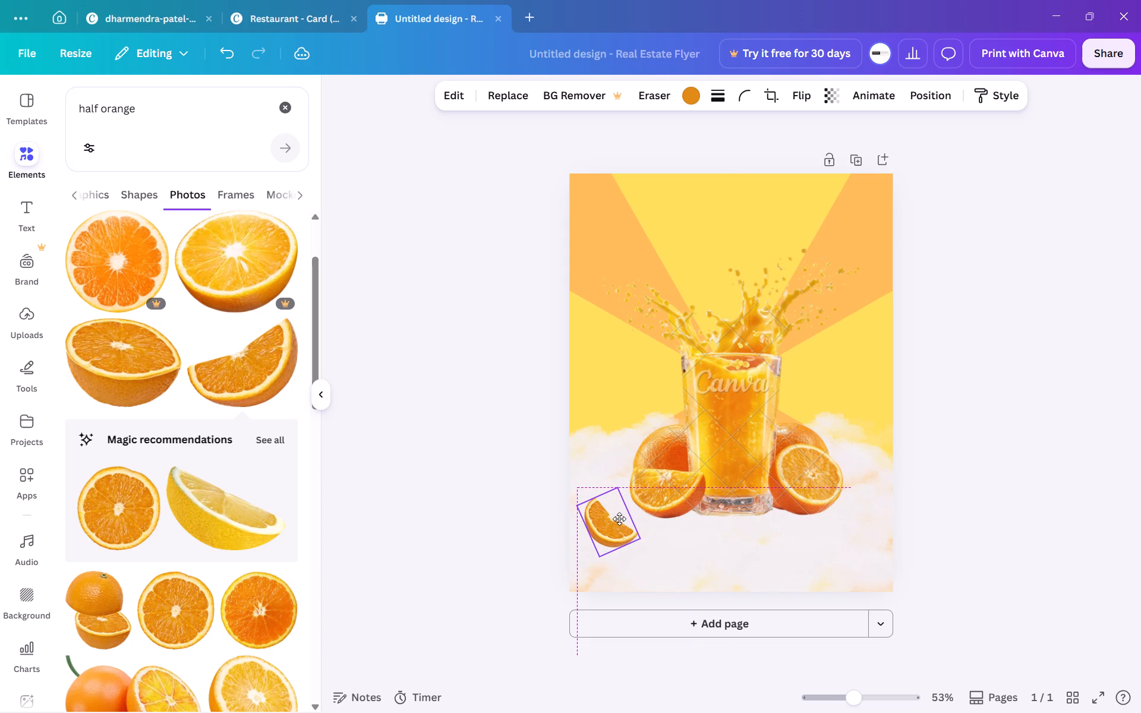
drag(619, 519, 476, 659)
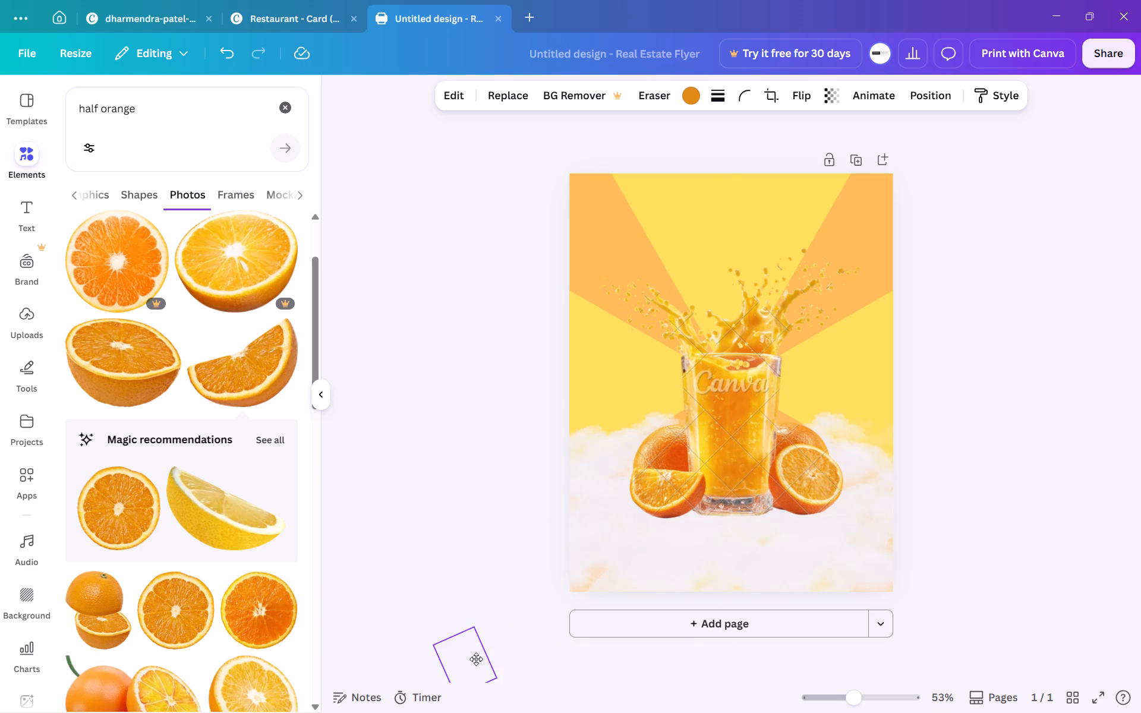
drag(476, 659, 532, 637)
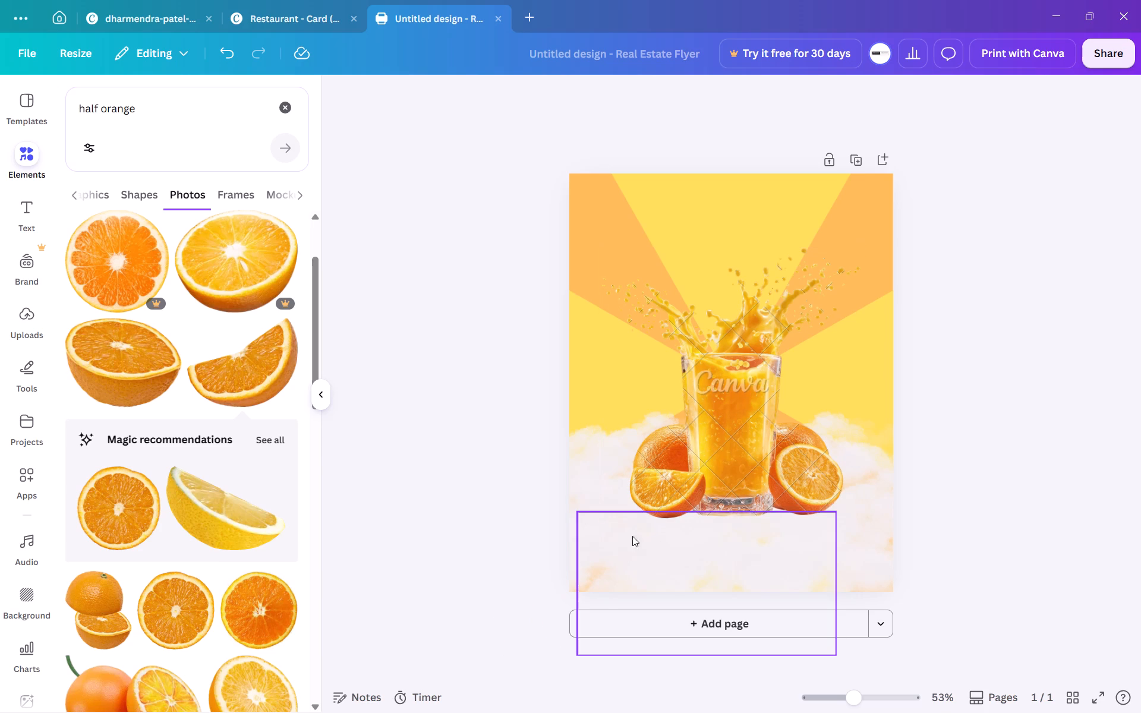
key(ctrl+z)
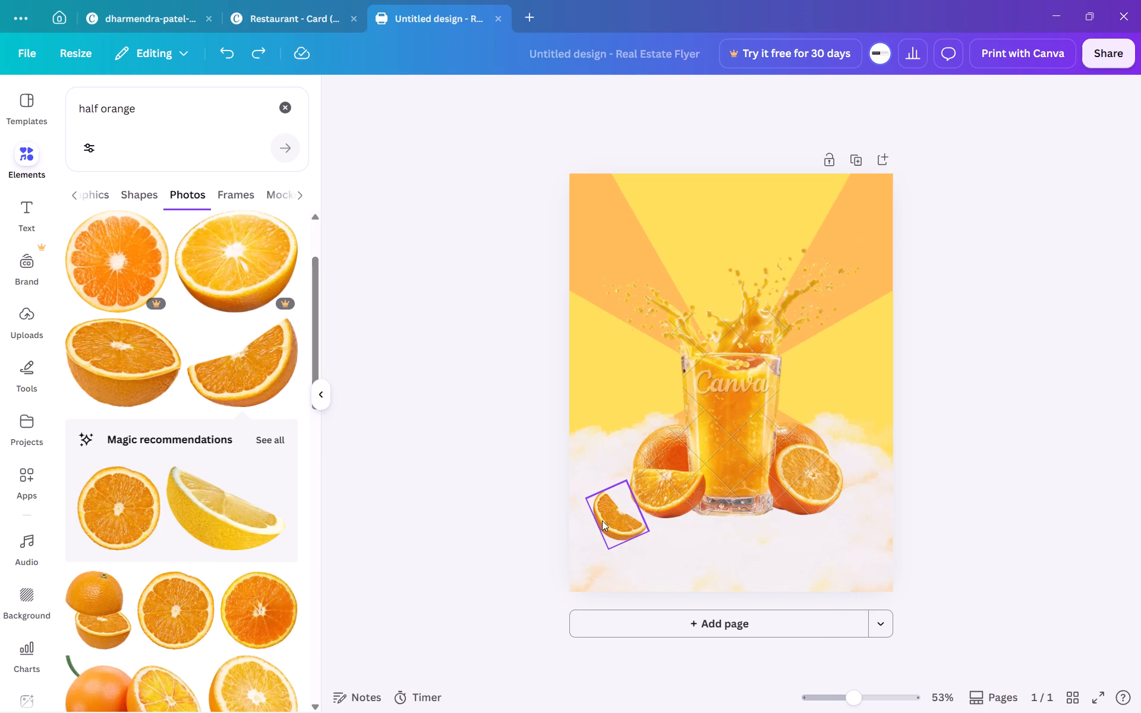
Move the orange wedge up to the page's left edge, over the top of the clouds beside the whole orange.
drag(613, 508, 597, 427)
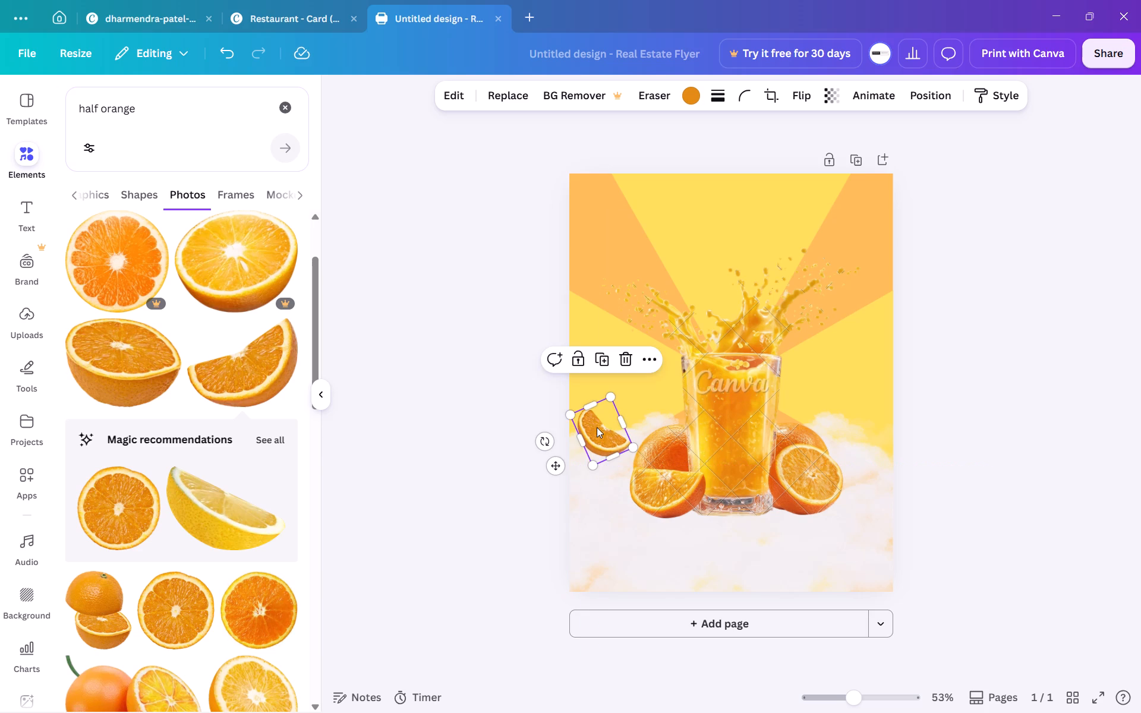
Send the small orange wedge backward one level and keep it selected.
click(649, 364)
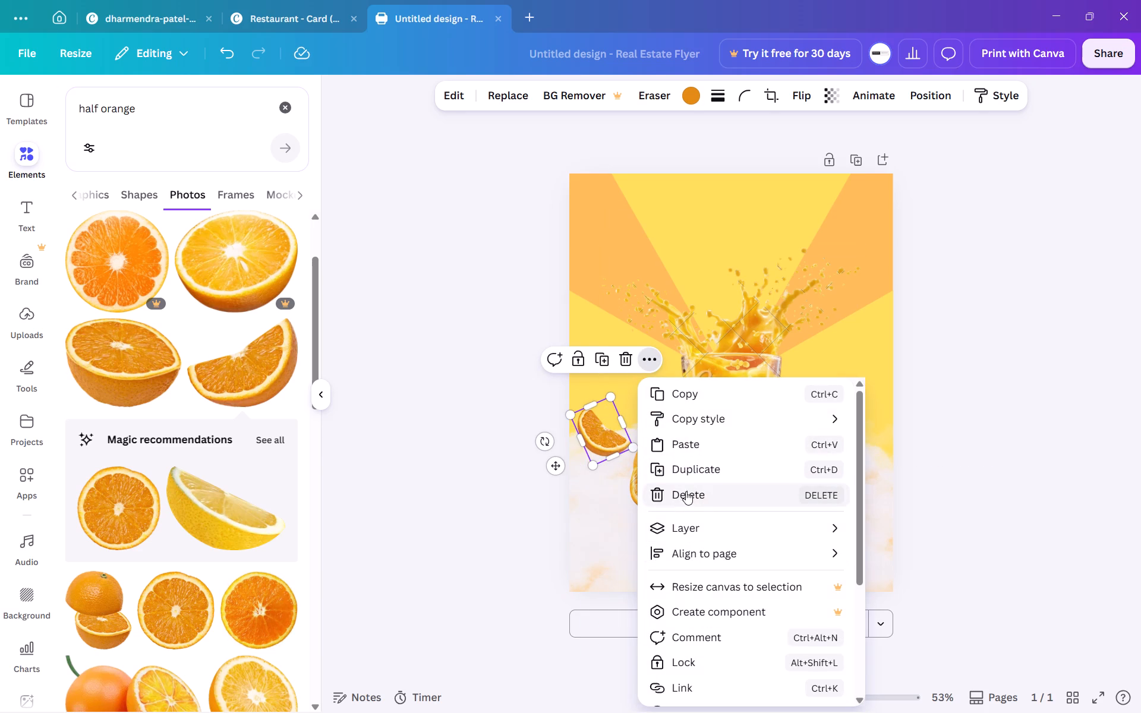
click(701, 538)
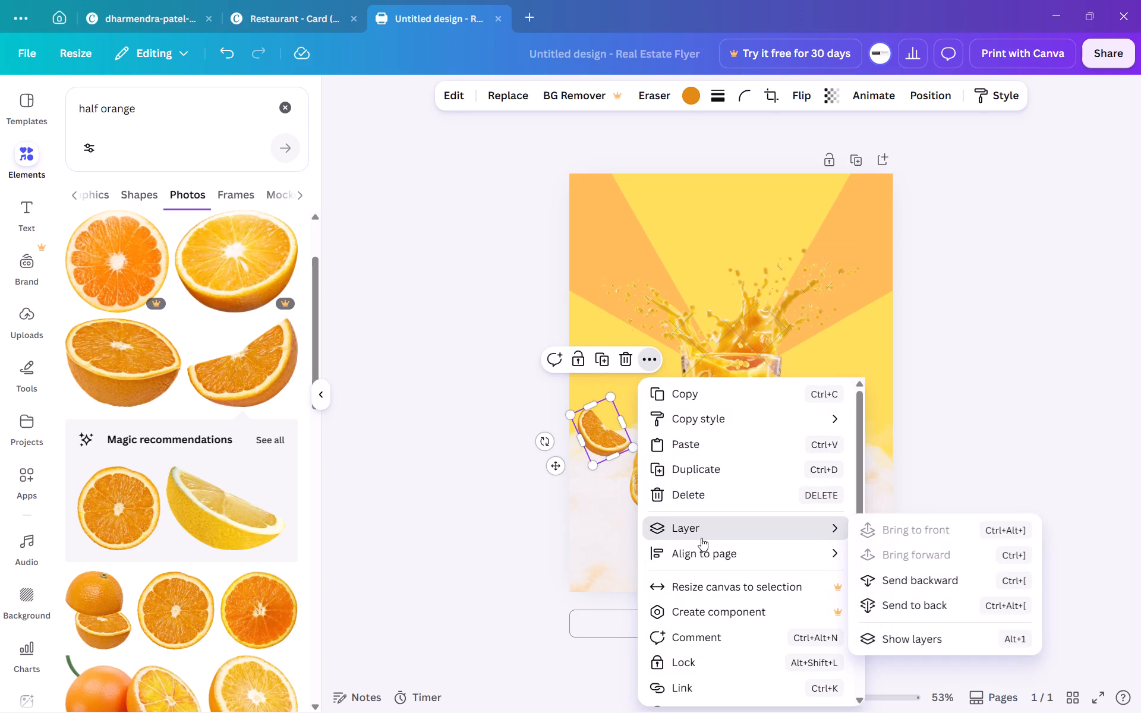
click(911, 584)
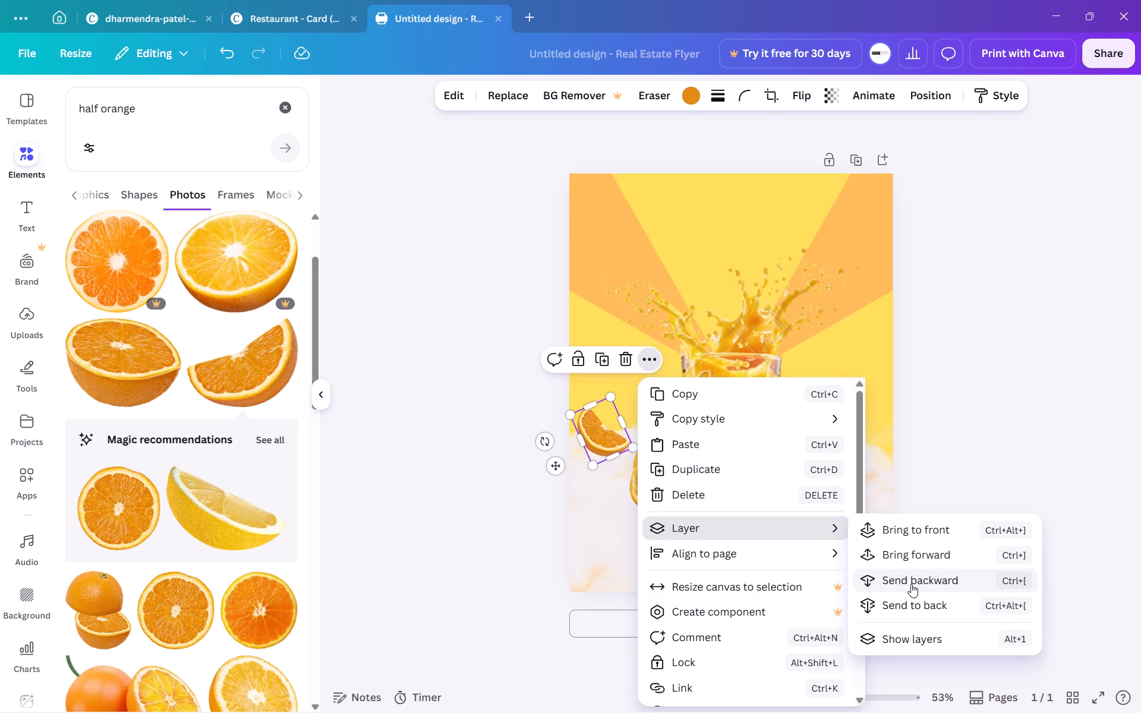
click(274, 482)
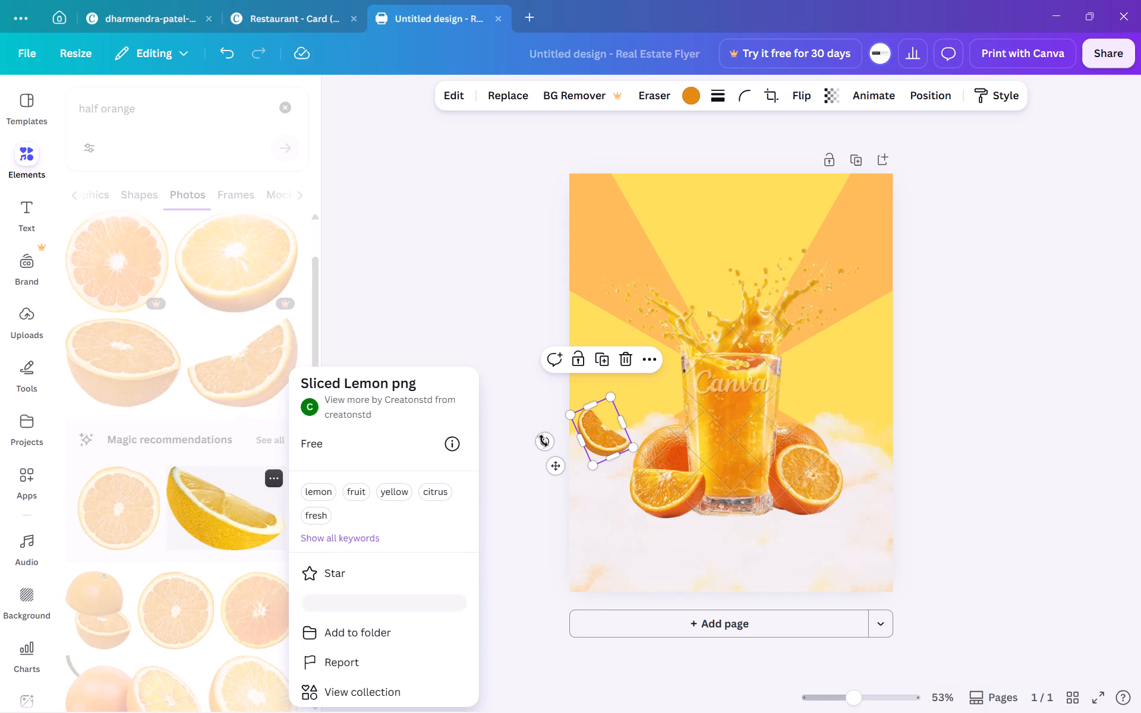
click(491, 385)
click(600, 423)
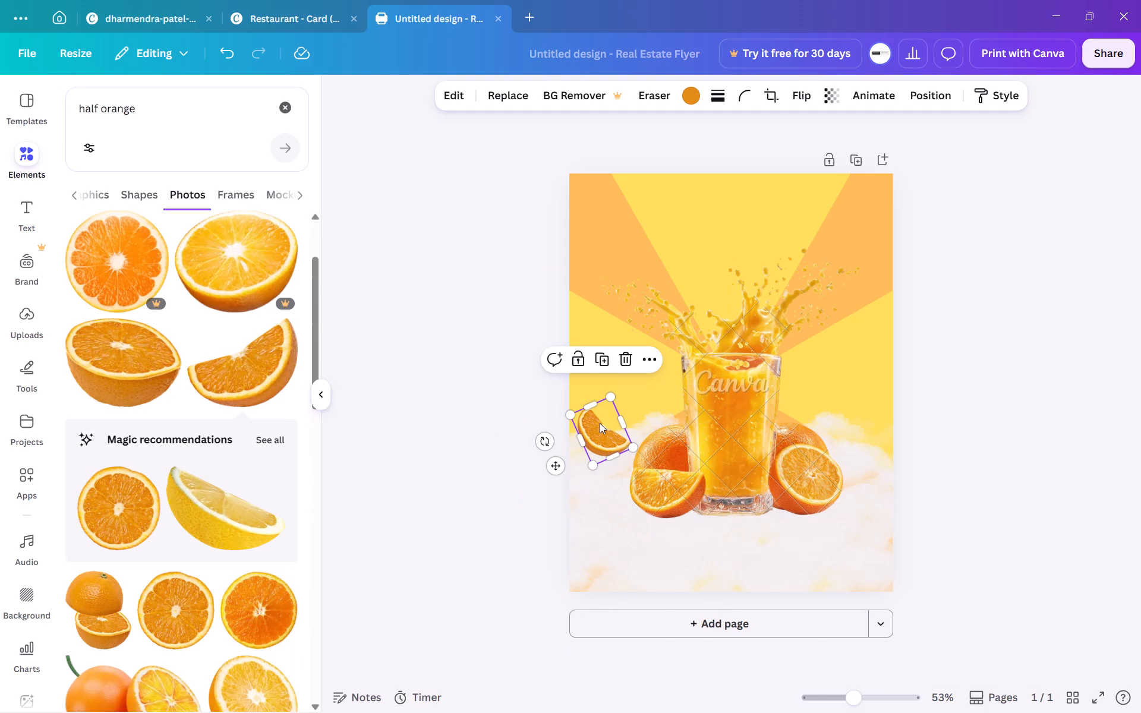
Send the small orange wedge at the page's left edge backward two more levels, so the clouds partly cover it.
right_click(600, 423)
click(682, 347)
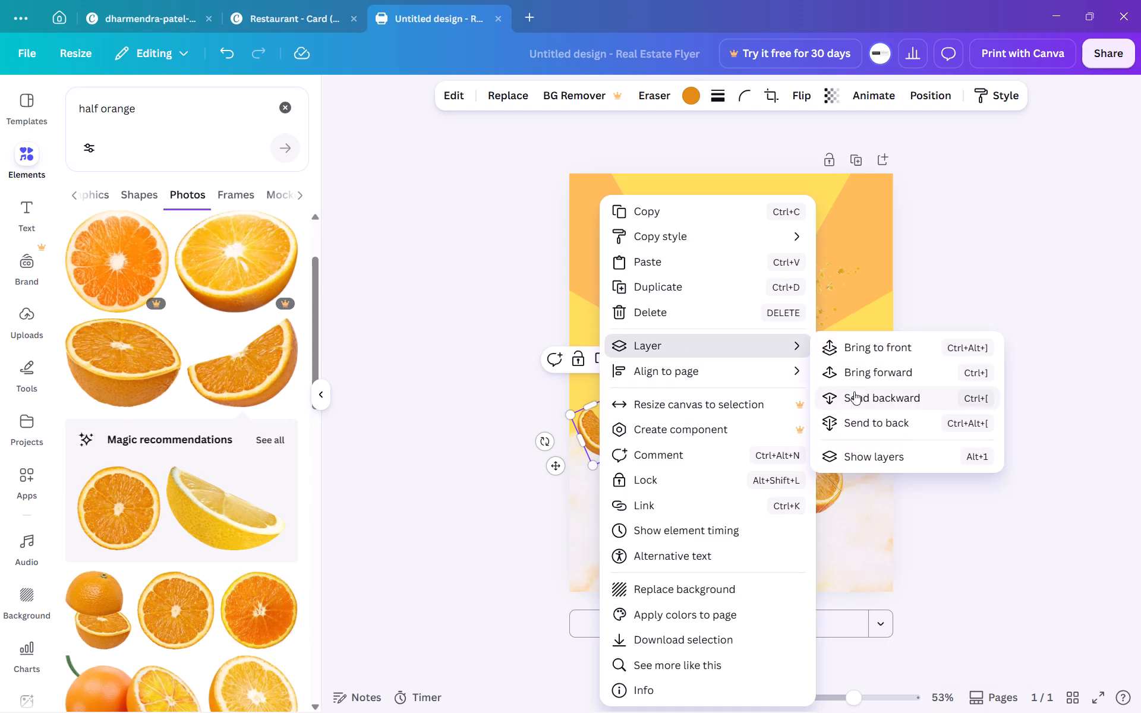
click(862, 395)
click(862, 395)
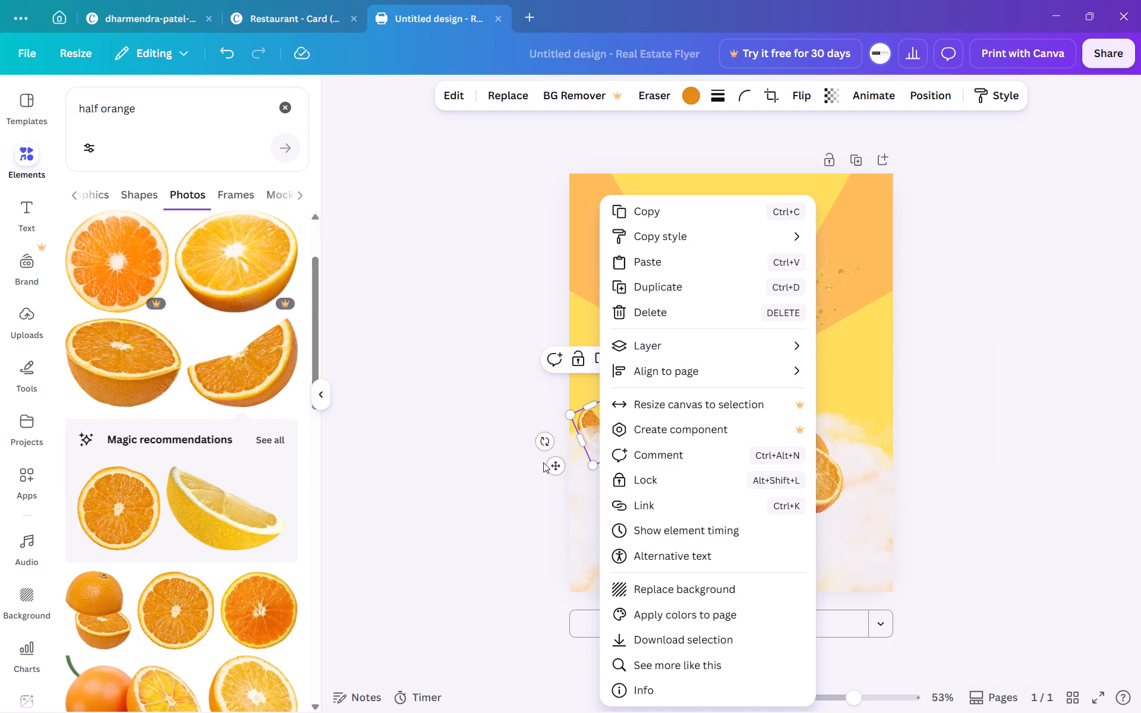
click(504, 471)
click(501, 412)
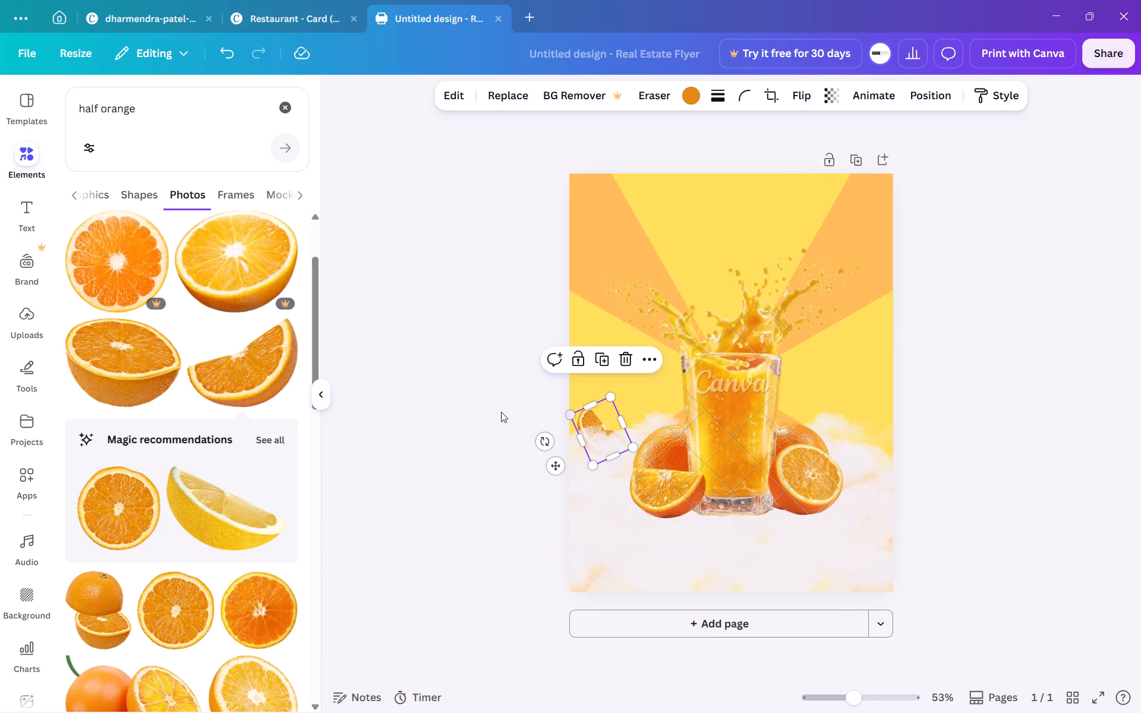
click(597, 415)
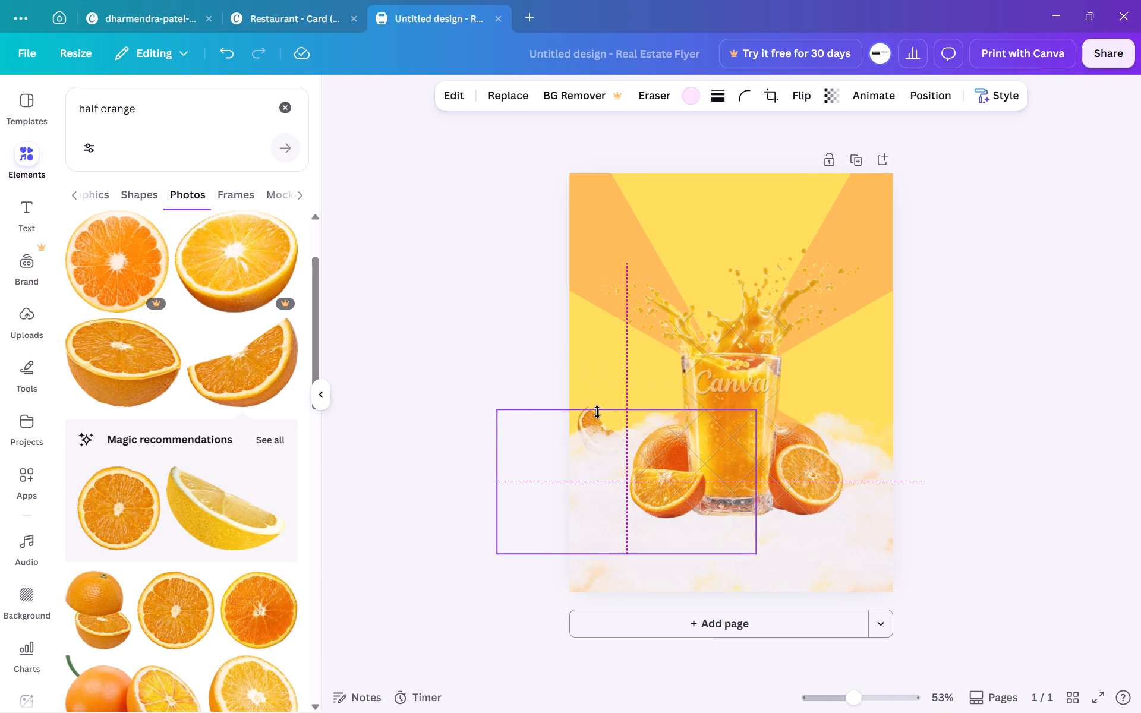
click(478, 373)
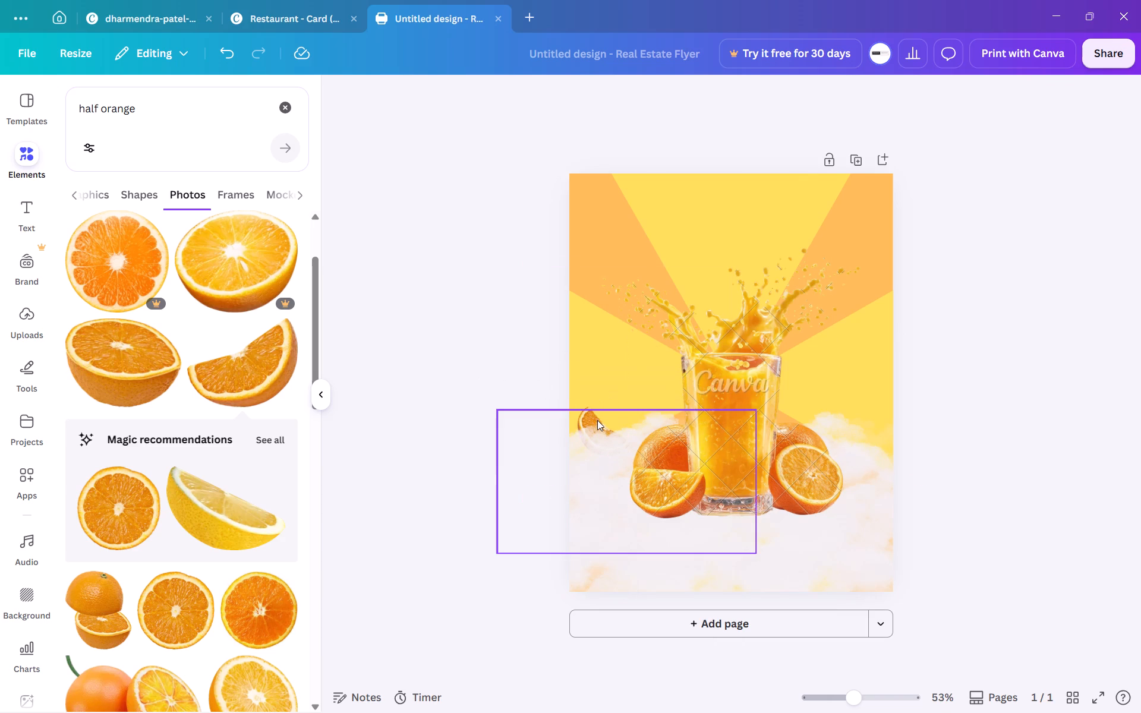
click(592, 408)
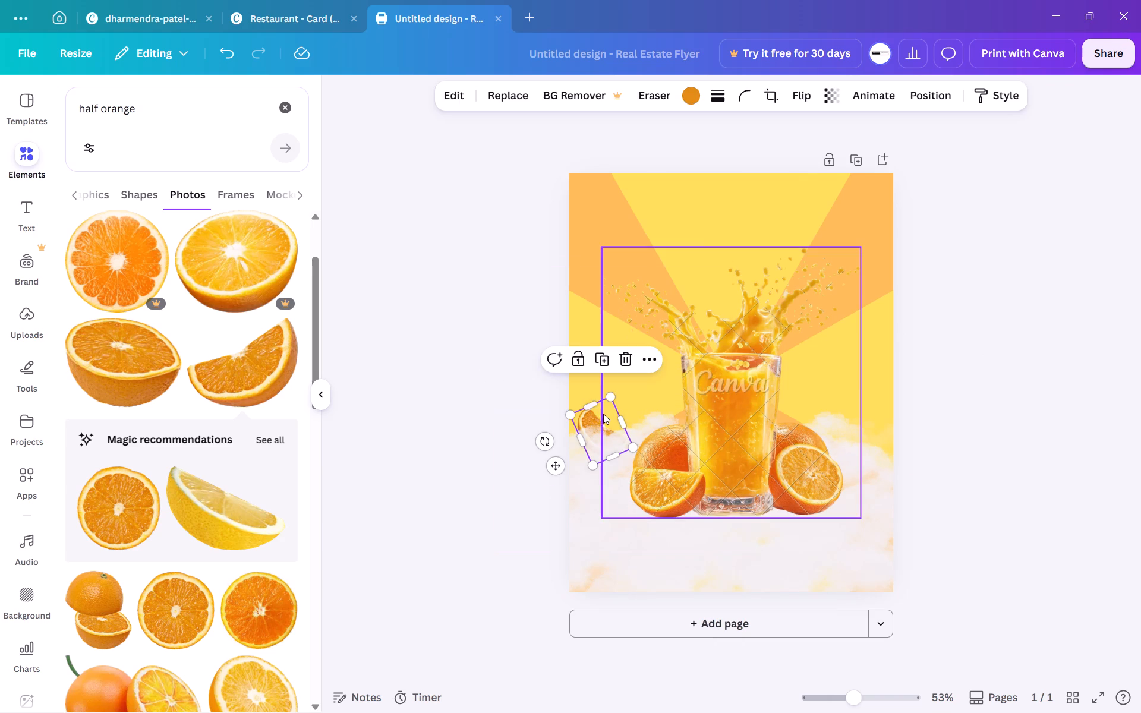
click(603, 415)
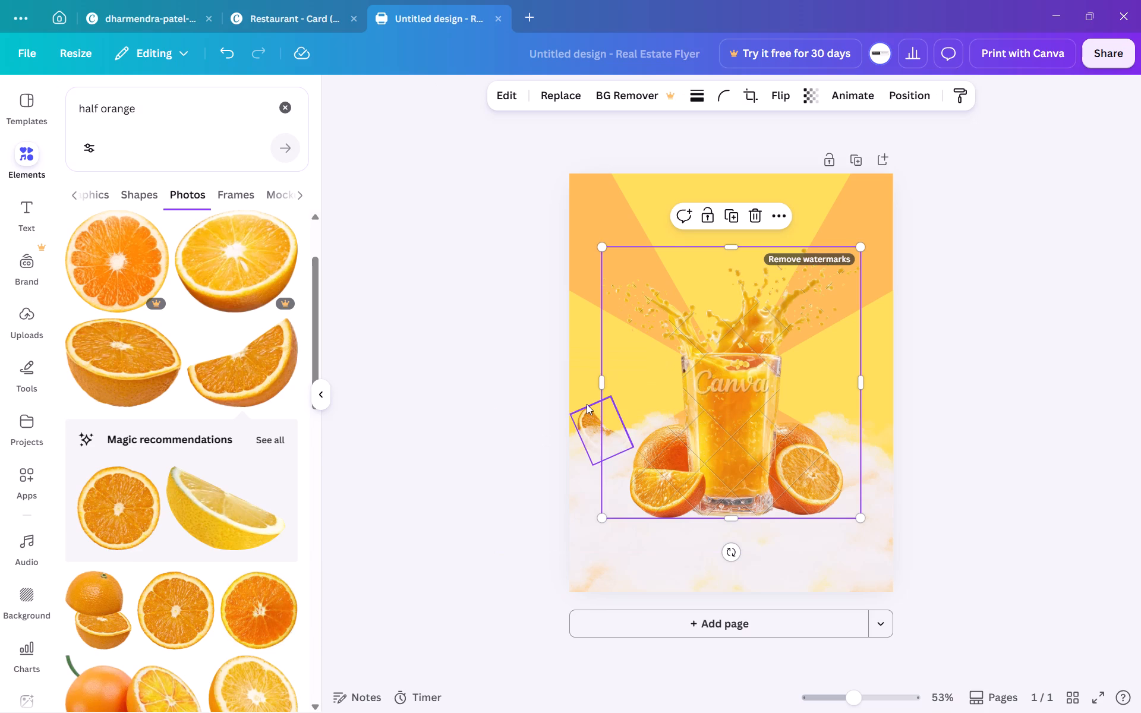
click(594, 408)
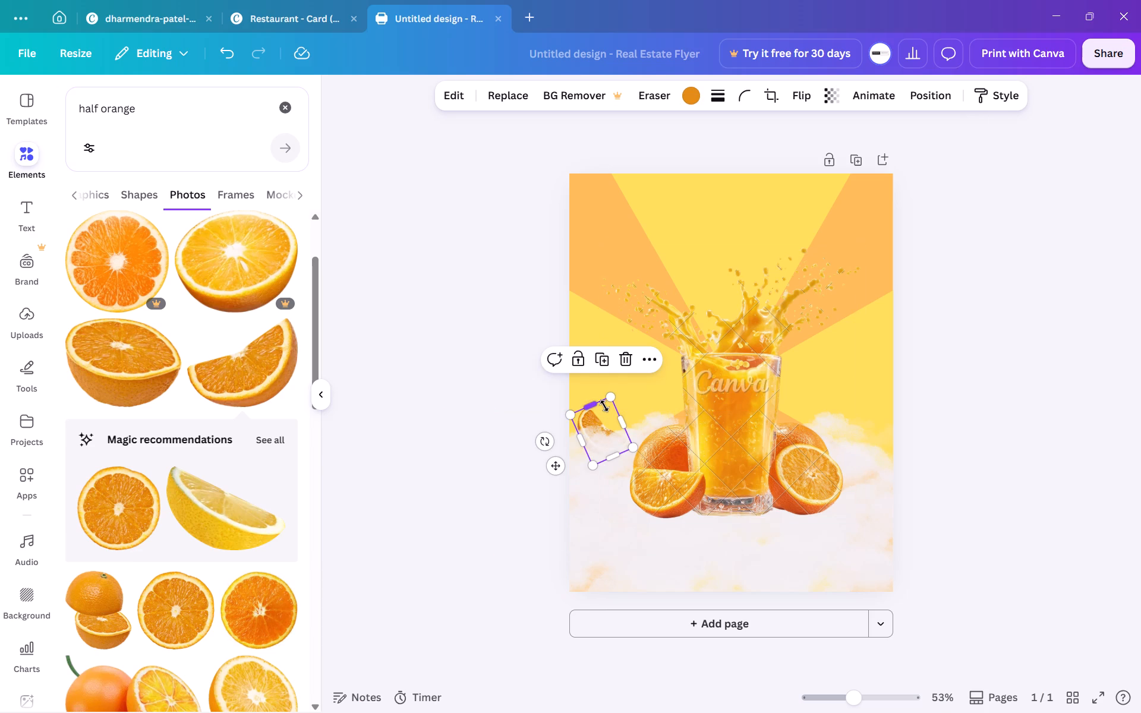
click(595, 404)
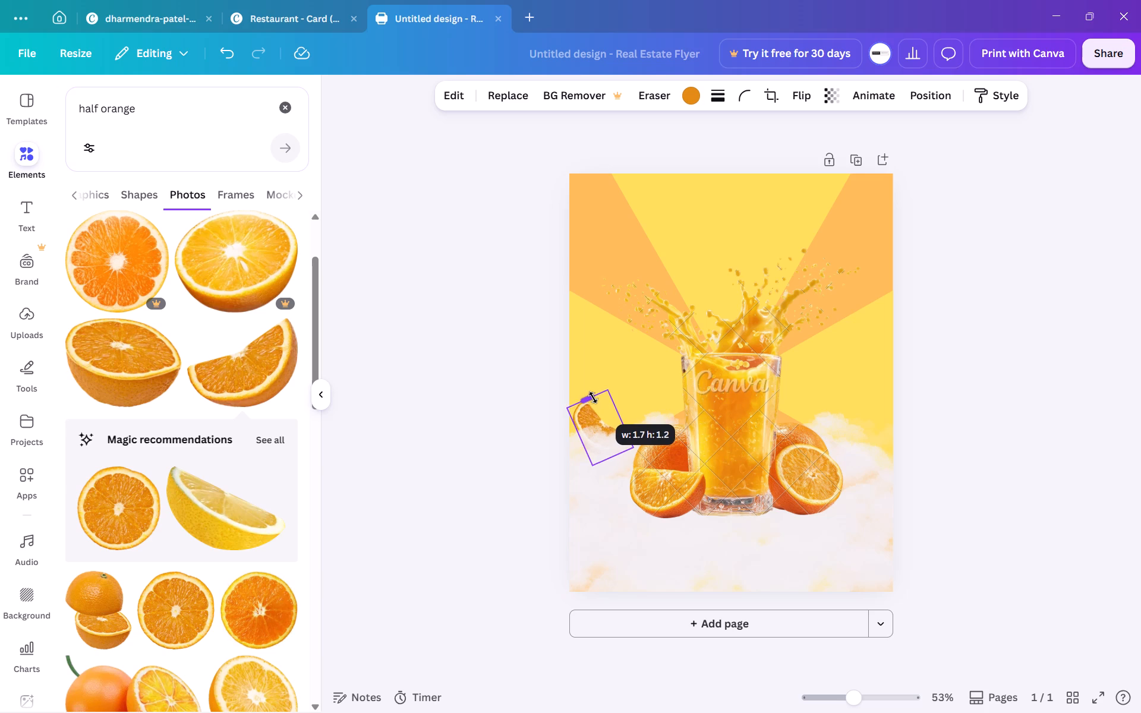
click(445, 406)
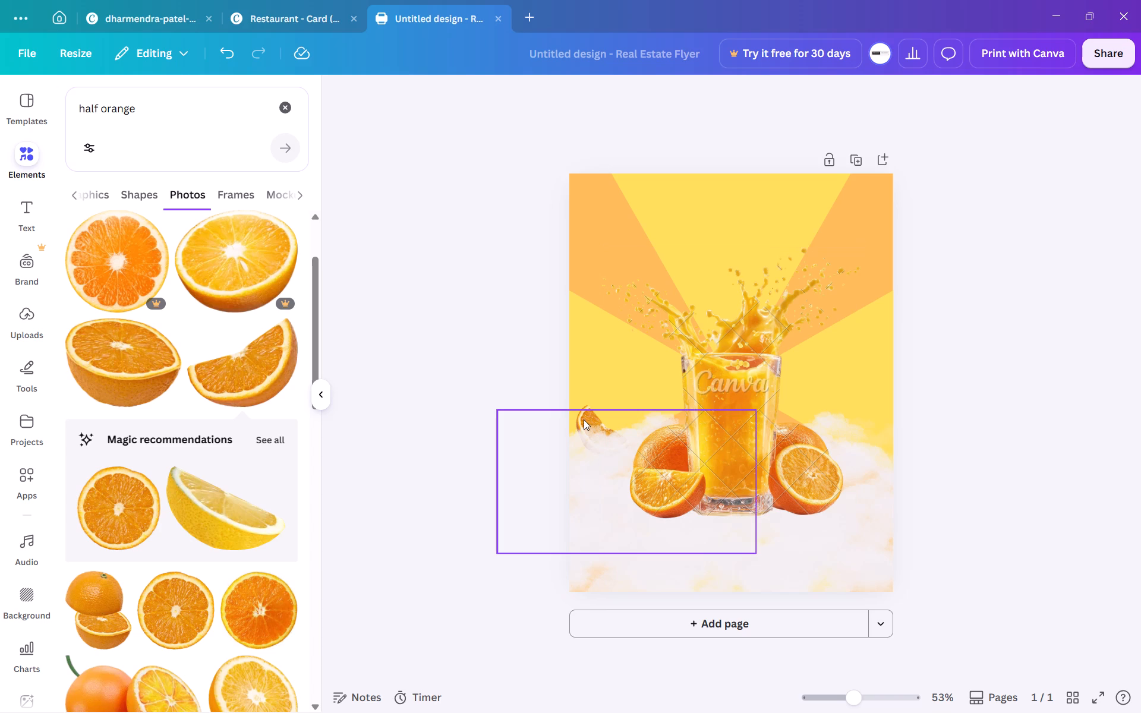
Duplicate the small orange wedge and place the copy at the page's right edge, over the cloud tops beside the halved orange.
click(598, 406)
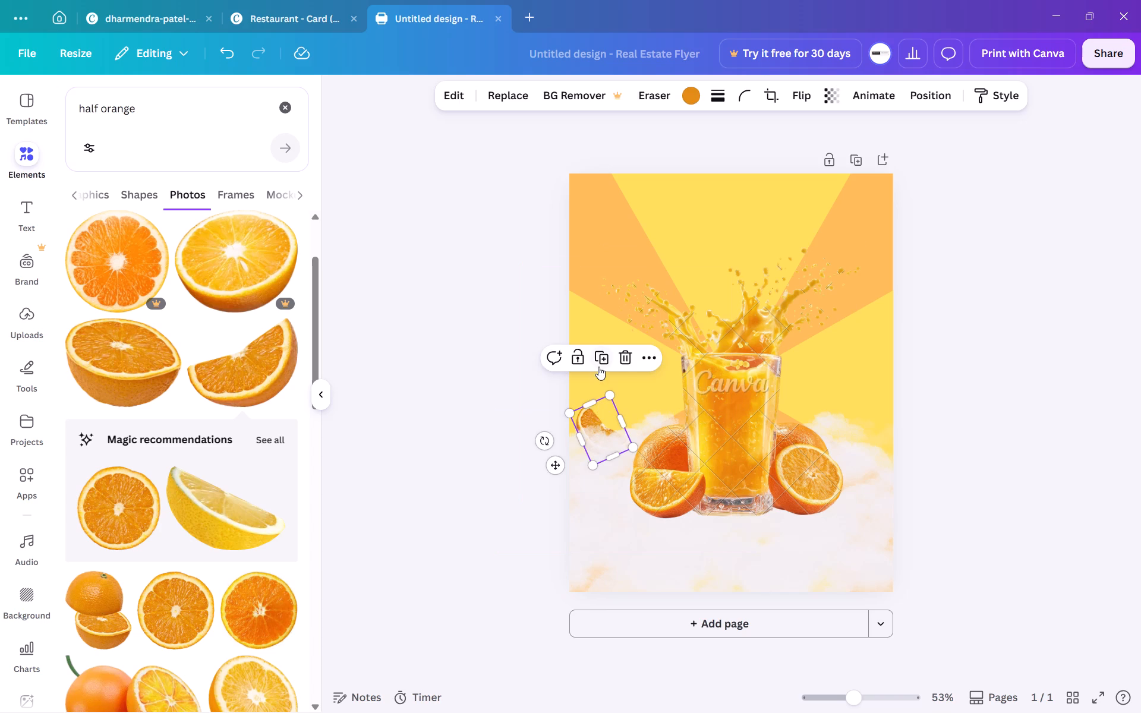
click(598, 364)
drag(610, 449, 629, 459)
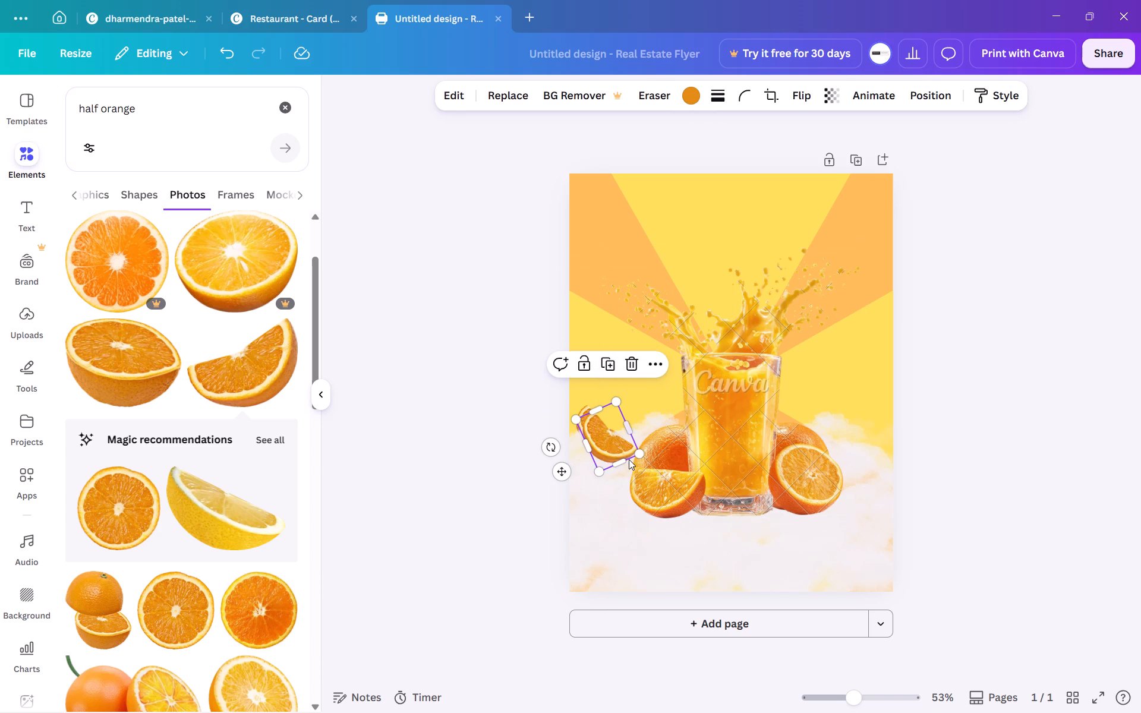
drag(629, 459, 865, 496)
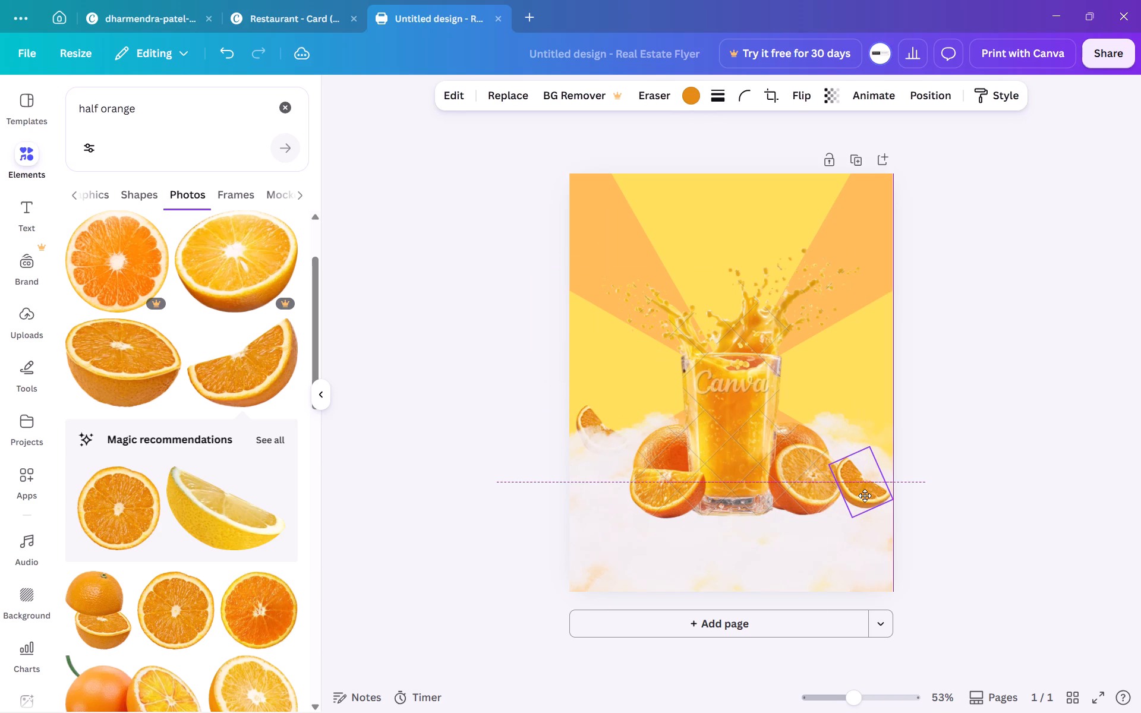
drag(865, 496, 874, 466)
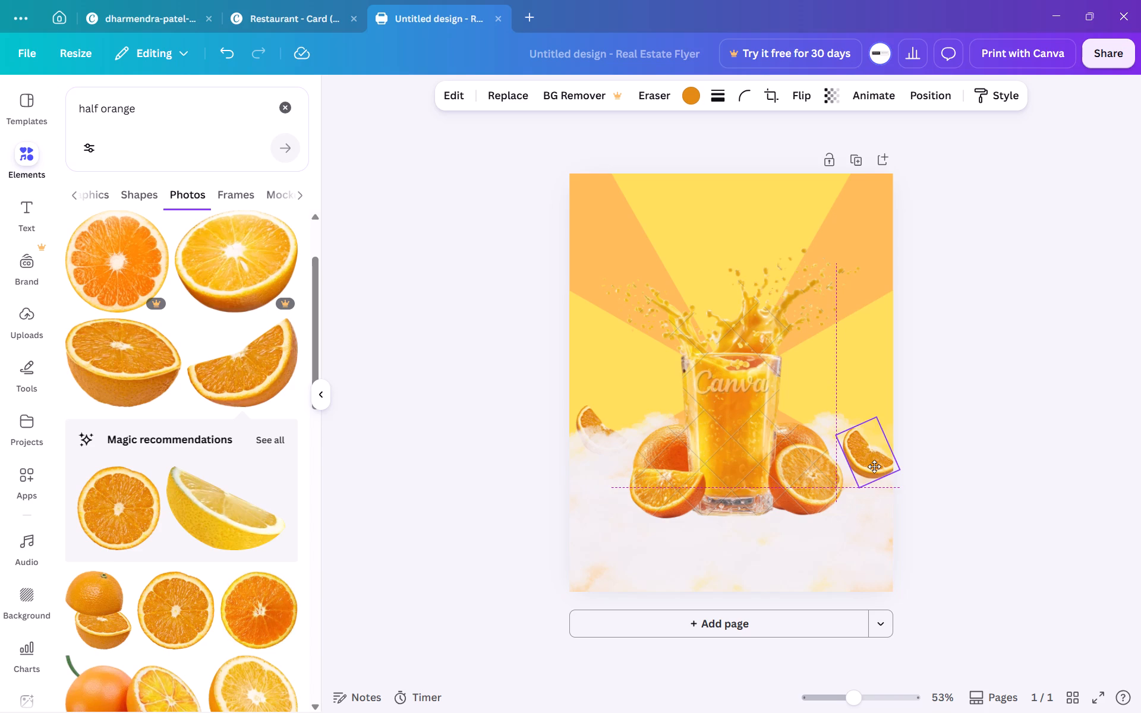
drag(874, 466, 874, 477)
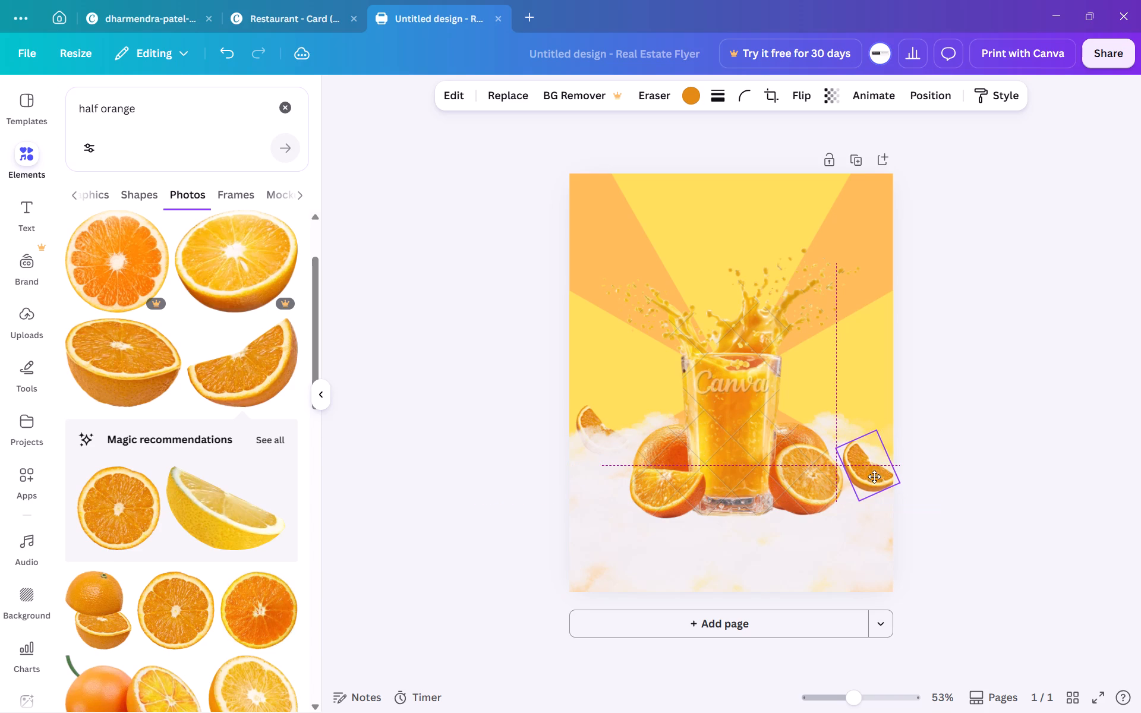
drag(874, 477, 875, 530)
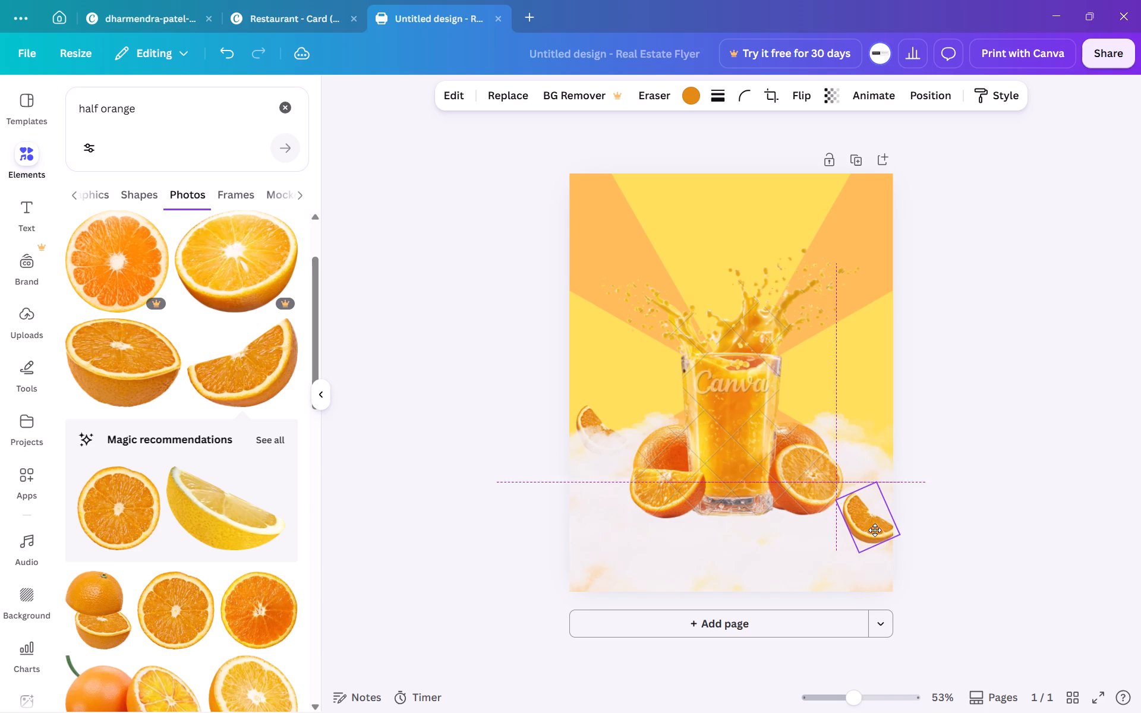
drag(875, 530, 870, 455)
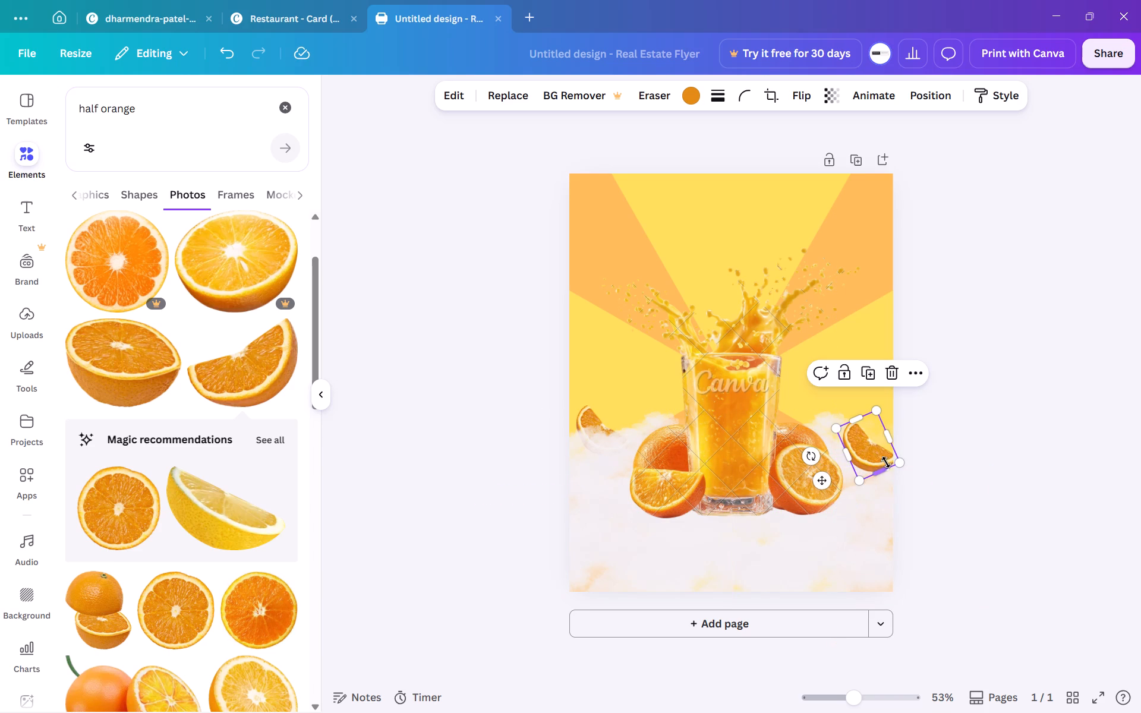
drag(879, 450, 877, 440)
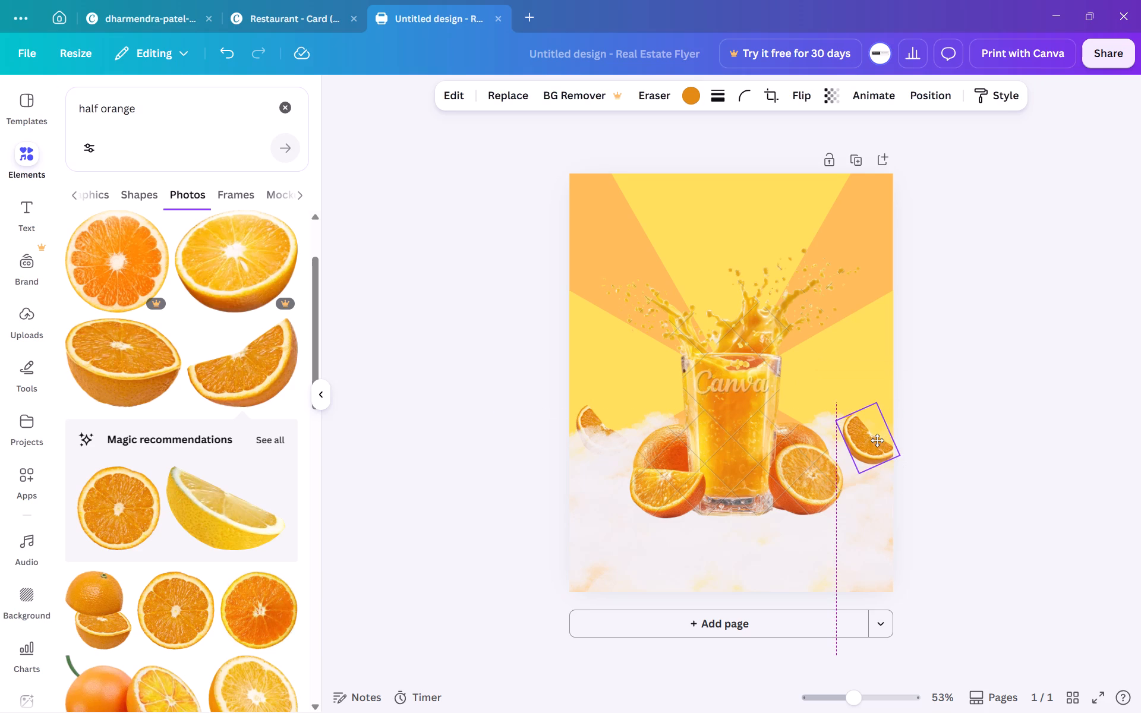
drag(877, 440, 878, 444)
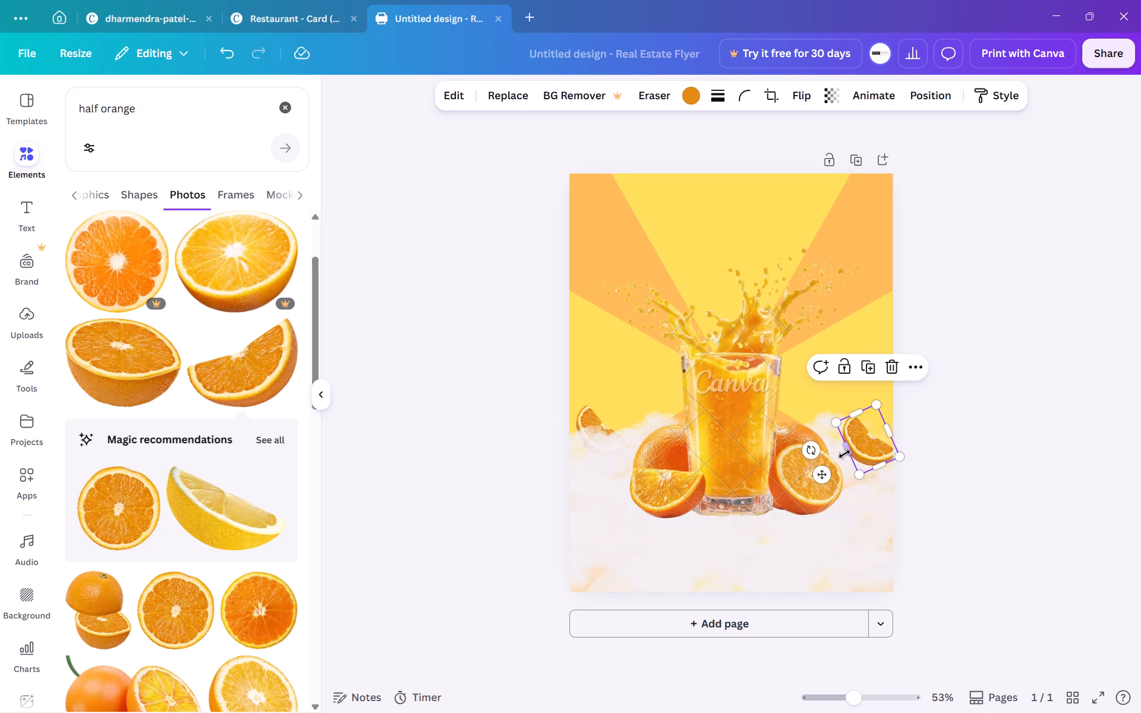
Rotate the wedge copy at the page's right edge until it lies nearly level with its rind facing down.
drag(813, 450, 861, 442)
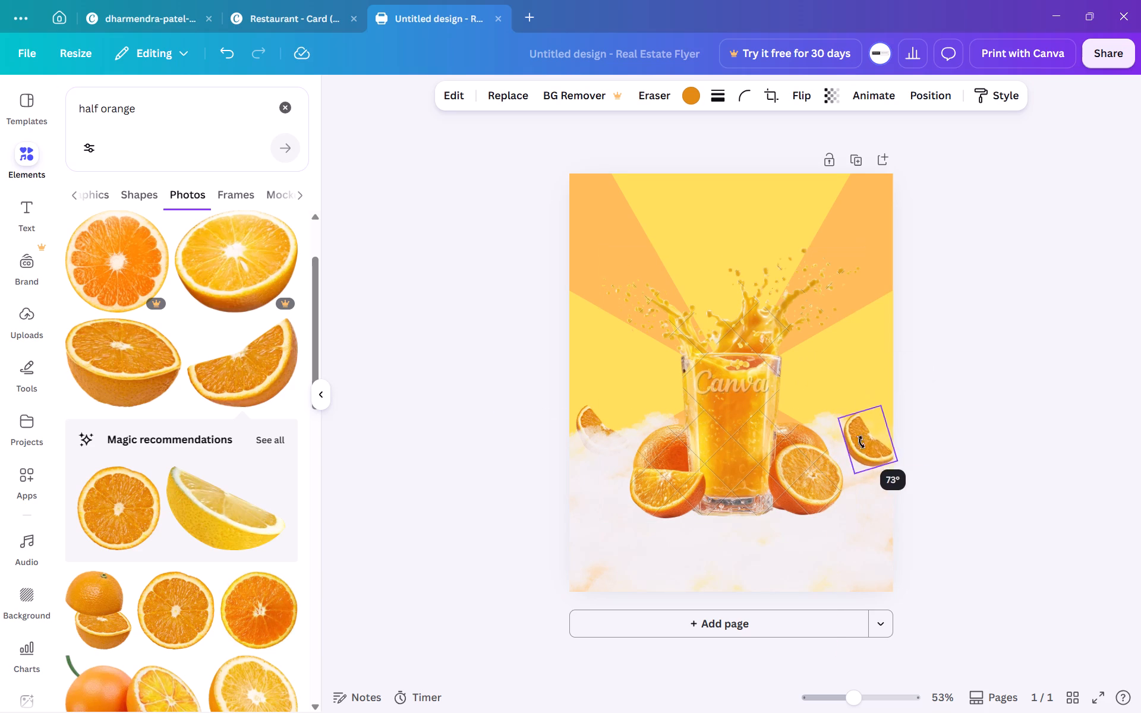
drag(861, 442, 864, 457)
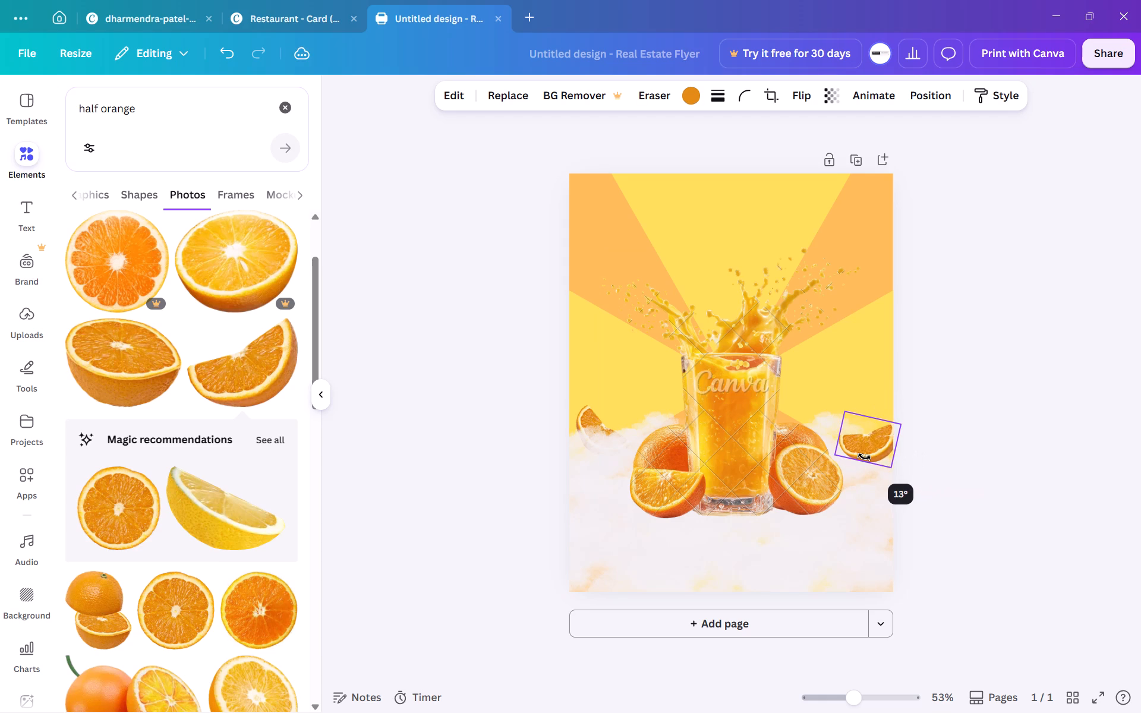
drag(864, 457, 866, 459)
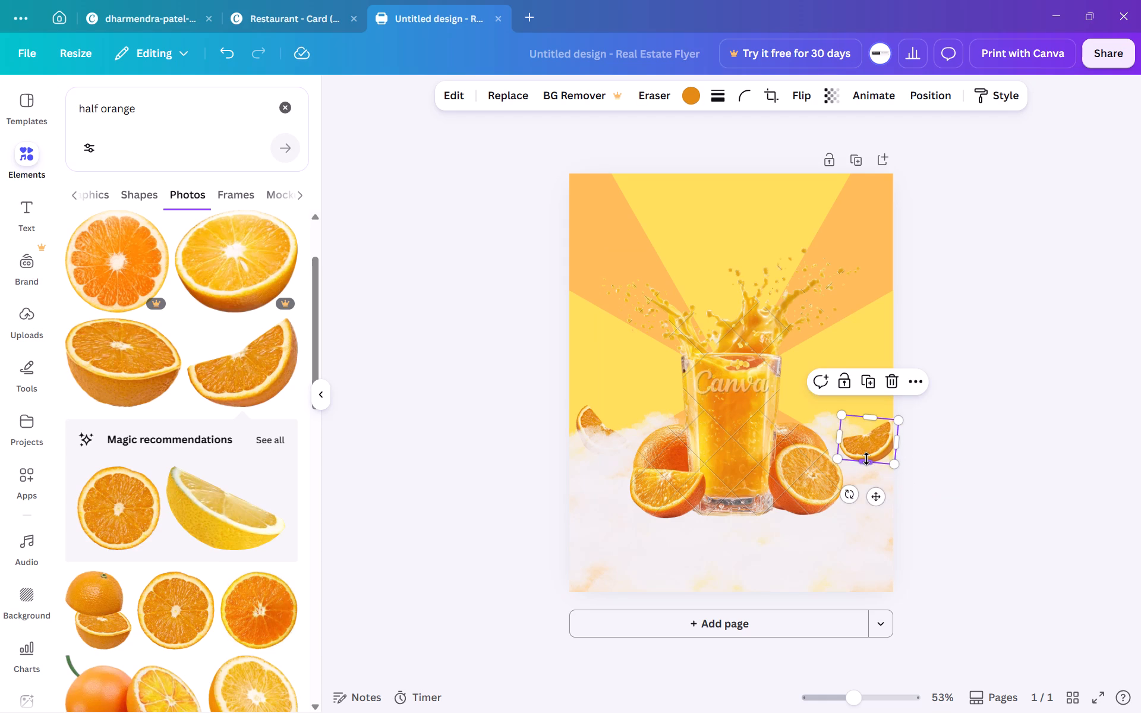
Adjust the layer order of the right-edge wedge so it sits in front of the sunburst and partly behind the clouds.
click(914, 388)
click(954, 192)
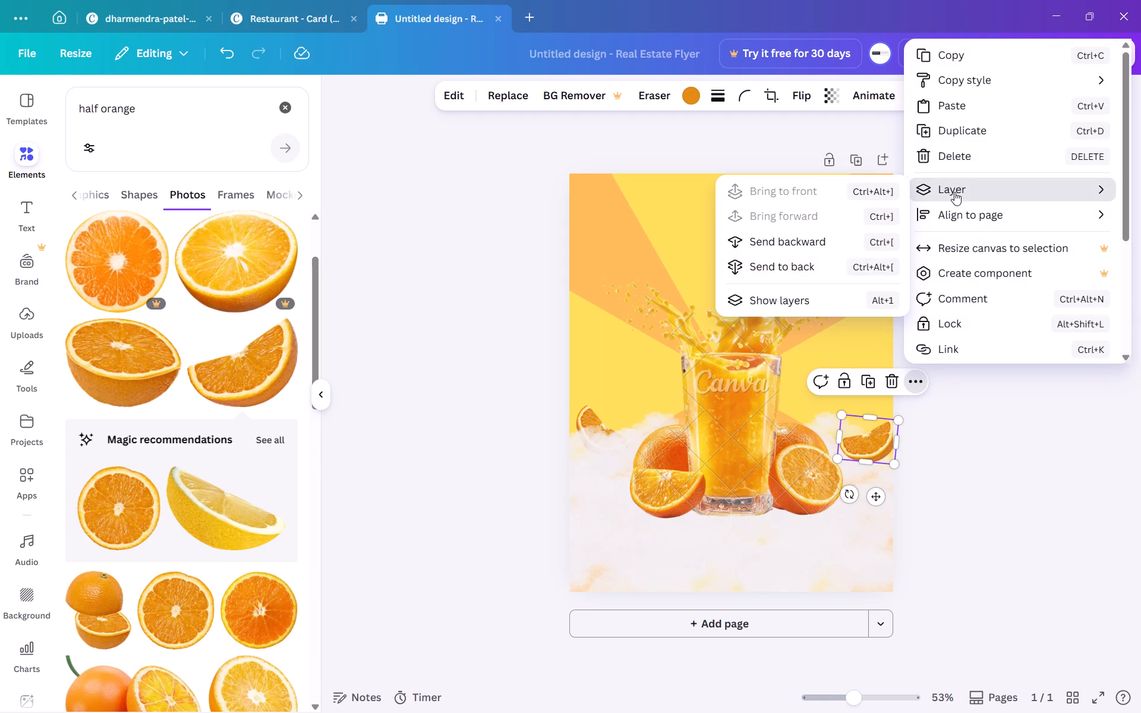
click(808, 243)
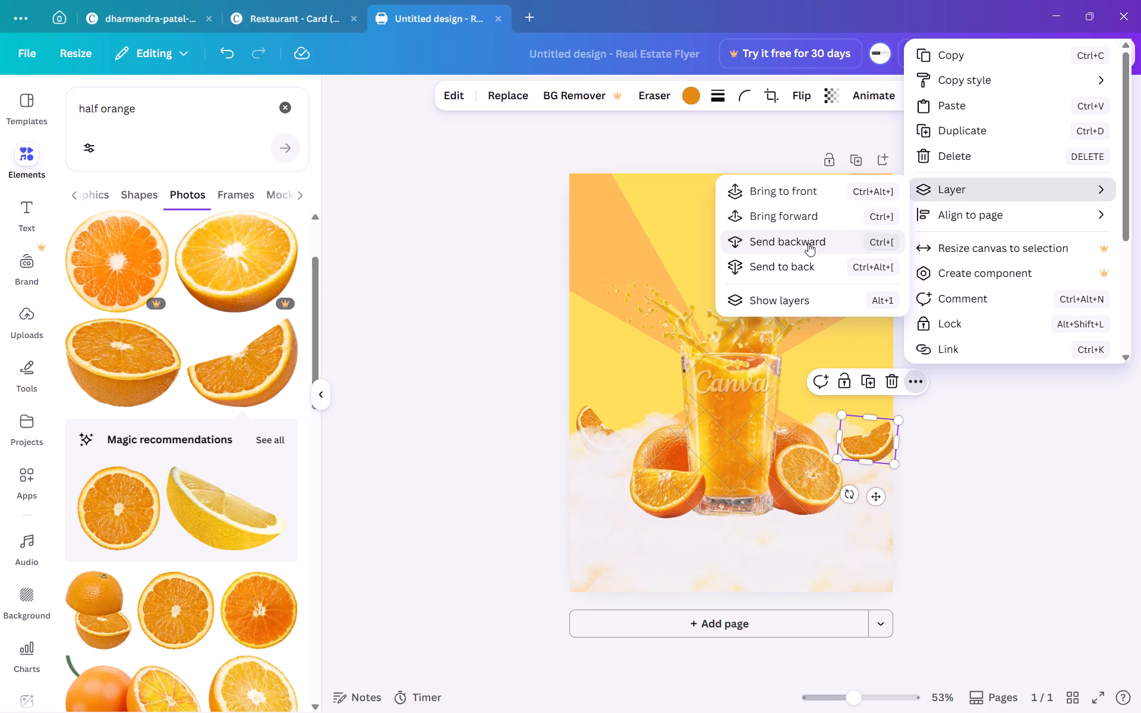
double_click(808, 243)
click(808, 243)
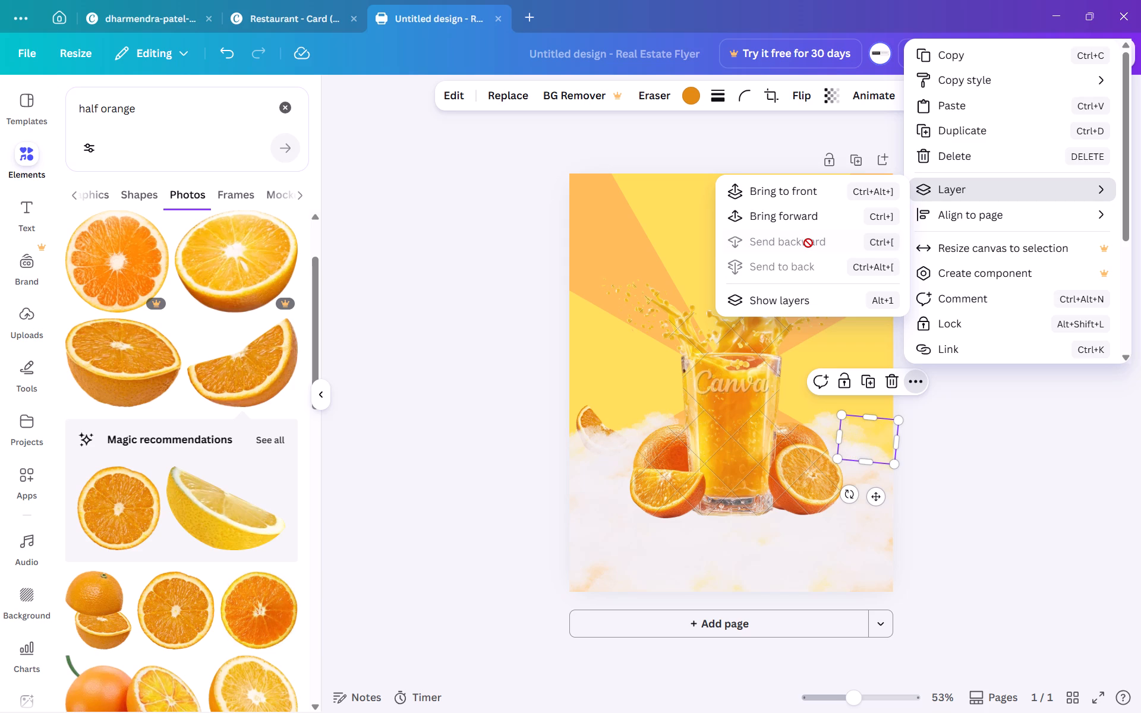
click(808, 243)
click(815, 214)
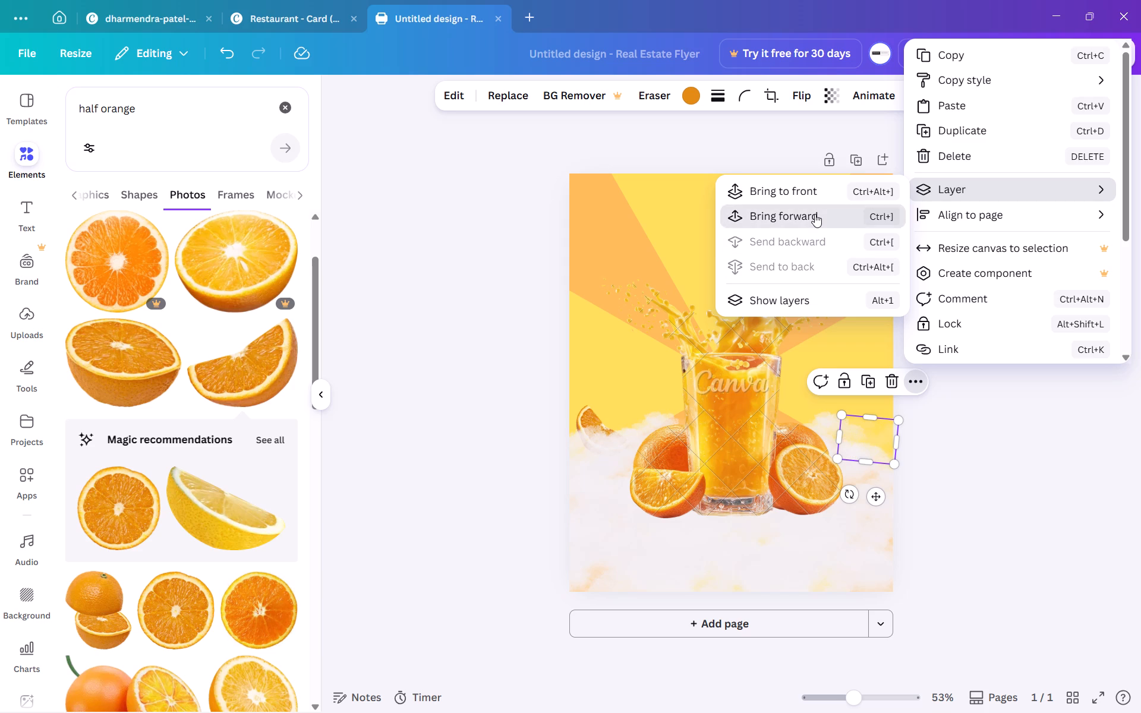
double_click(815, 214)
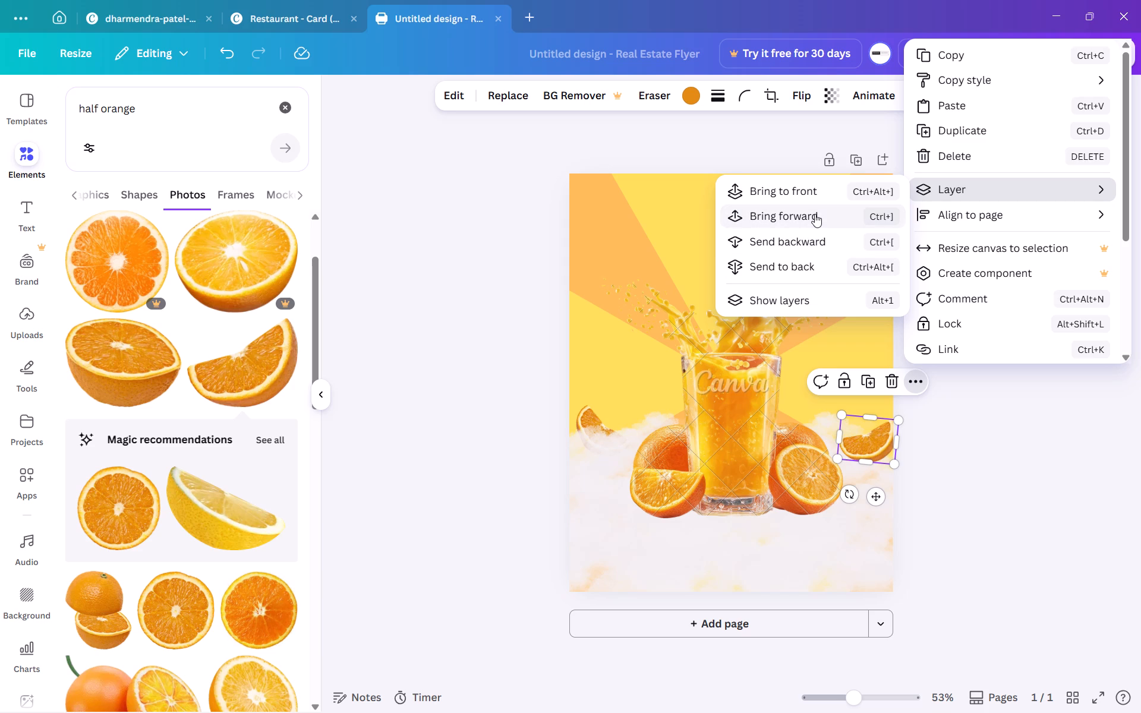
click(812, 238)
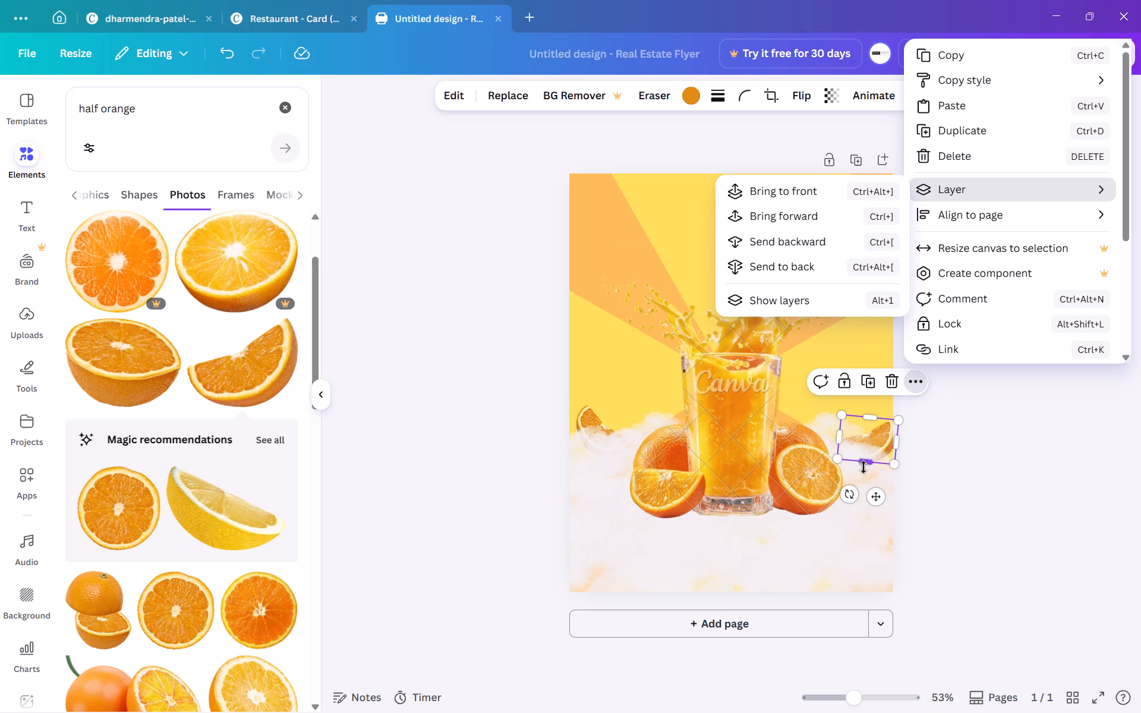
click(941, 469)
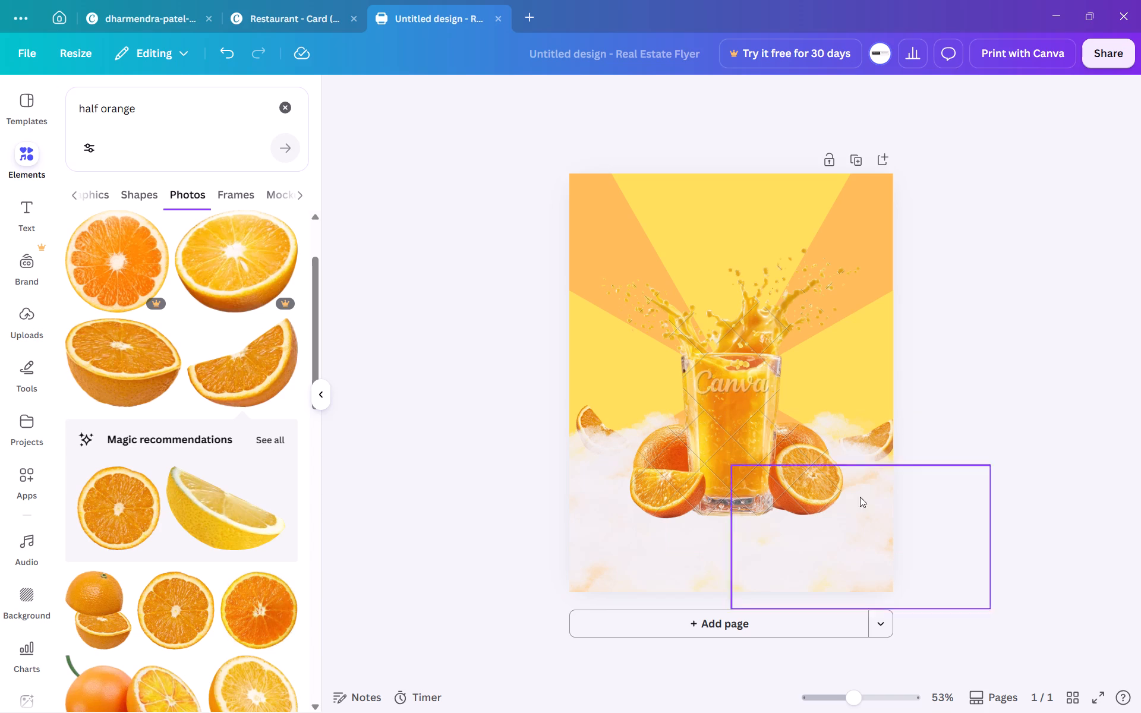
Duplicate the left-edge orange wedge and place the copy on the clouds near the page's lower-left corner.
click(593, 408)
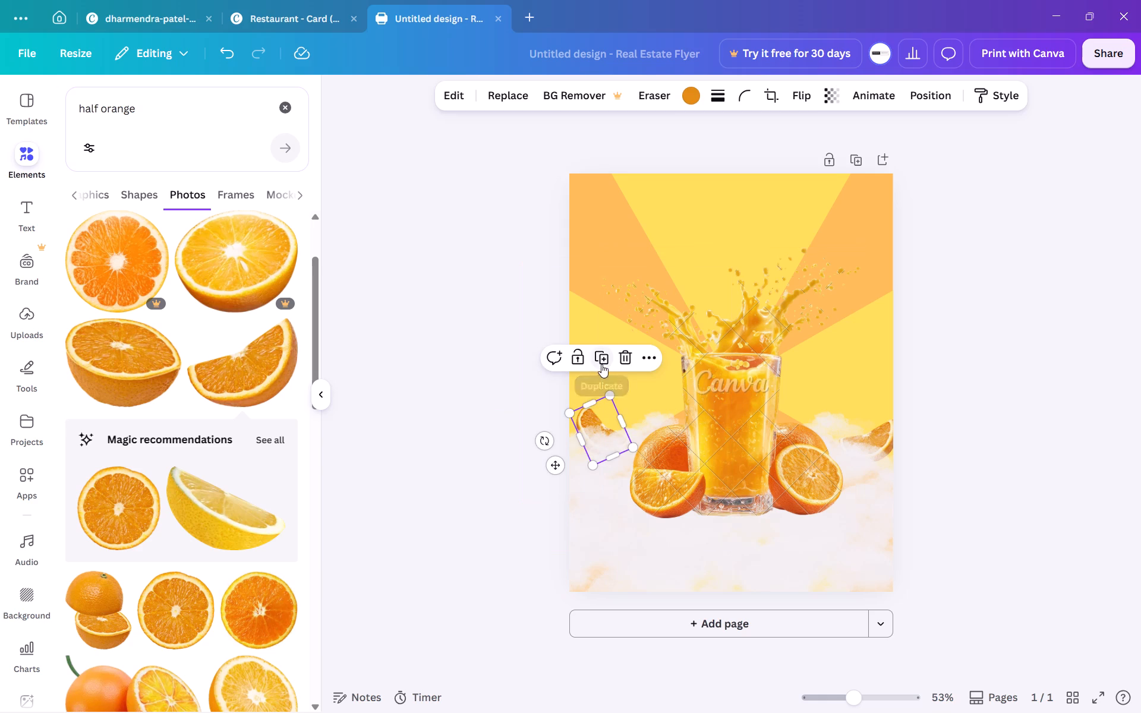
click(600, 365)
drag(599, 450, 620, 564)
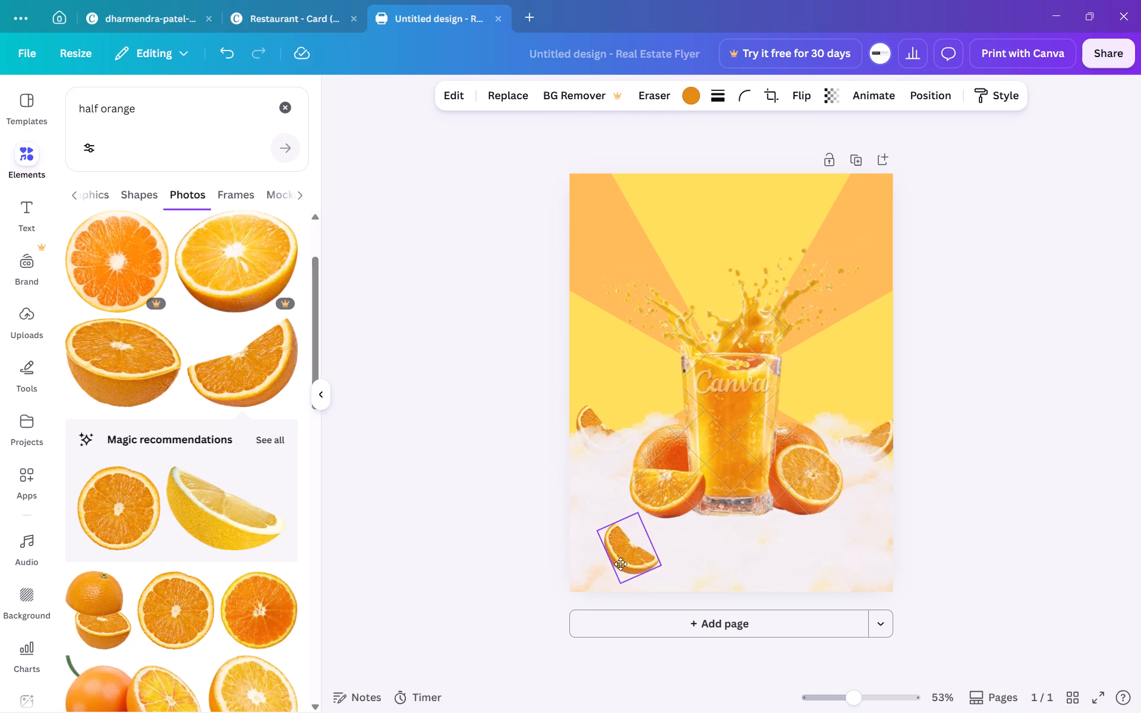
drag(620, 564, 628, 570)
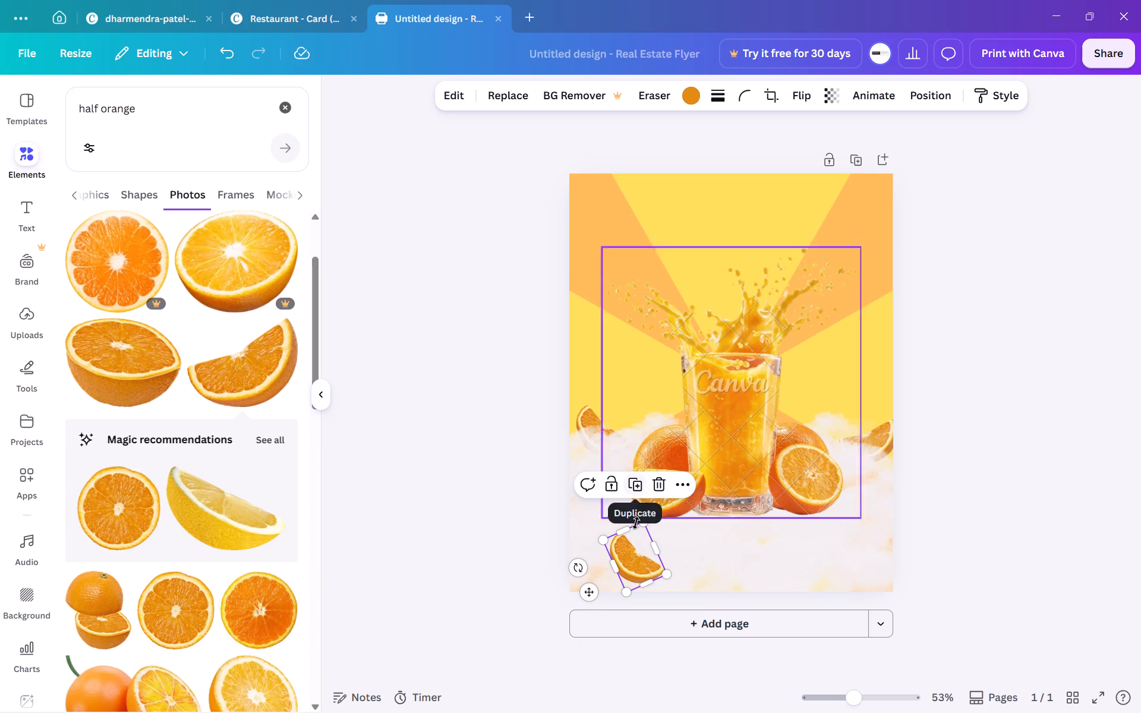
Send the orange wedge near the page's lower-left corner backward so the clouds partly cover it.
right_click(634, 550)
click(630, 548)
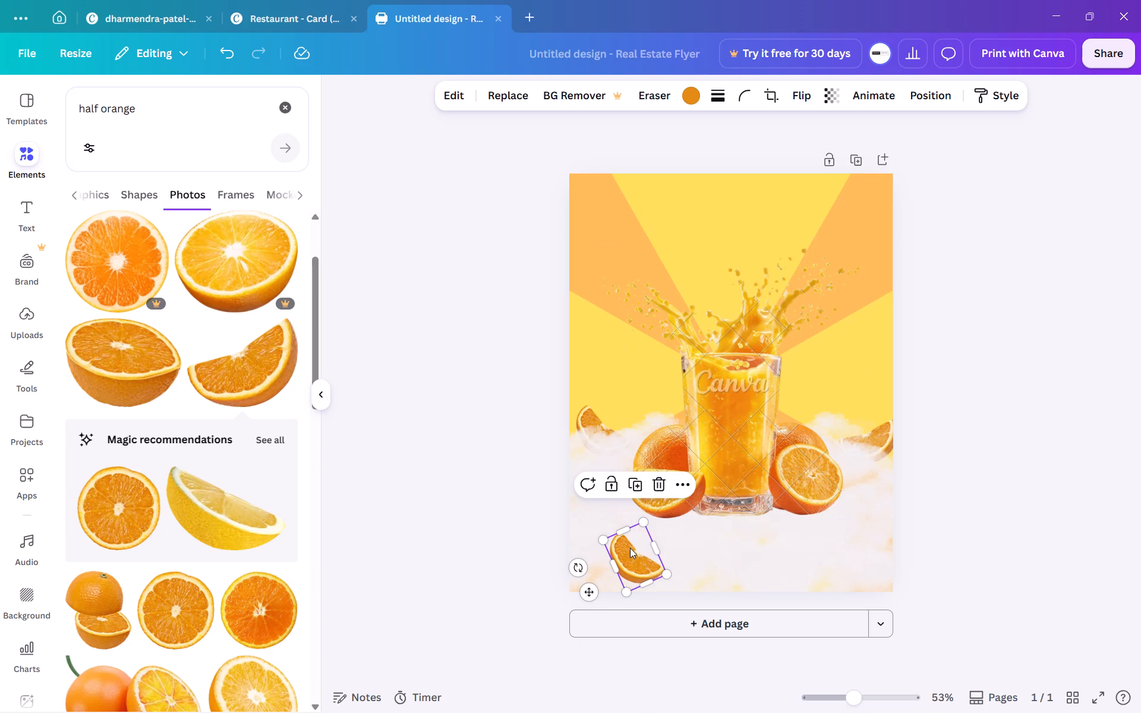
click(680, 485)
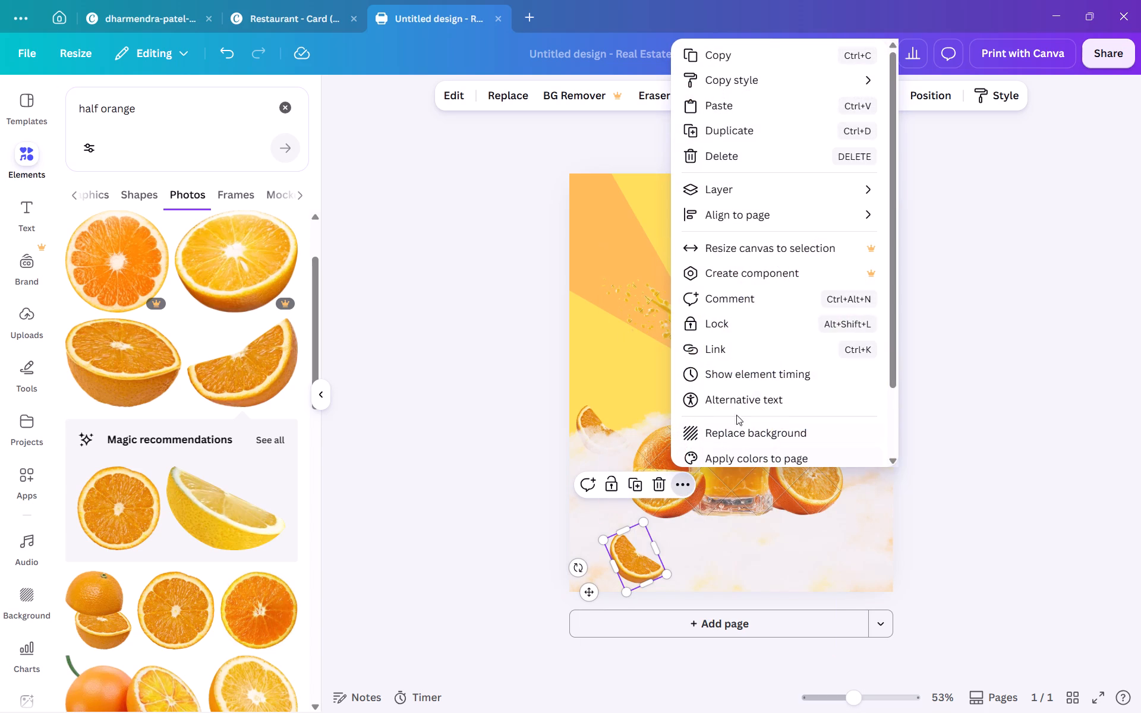
click(761, 194)
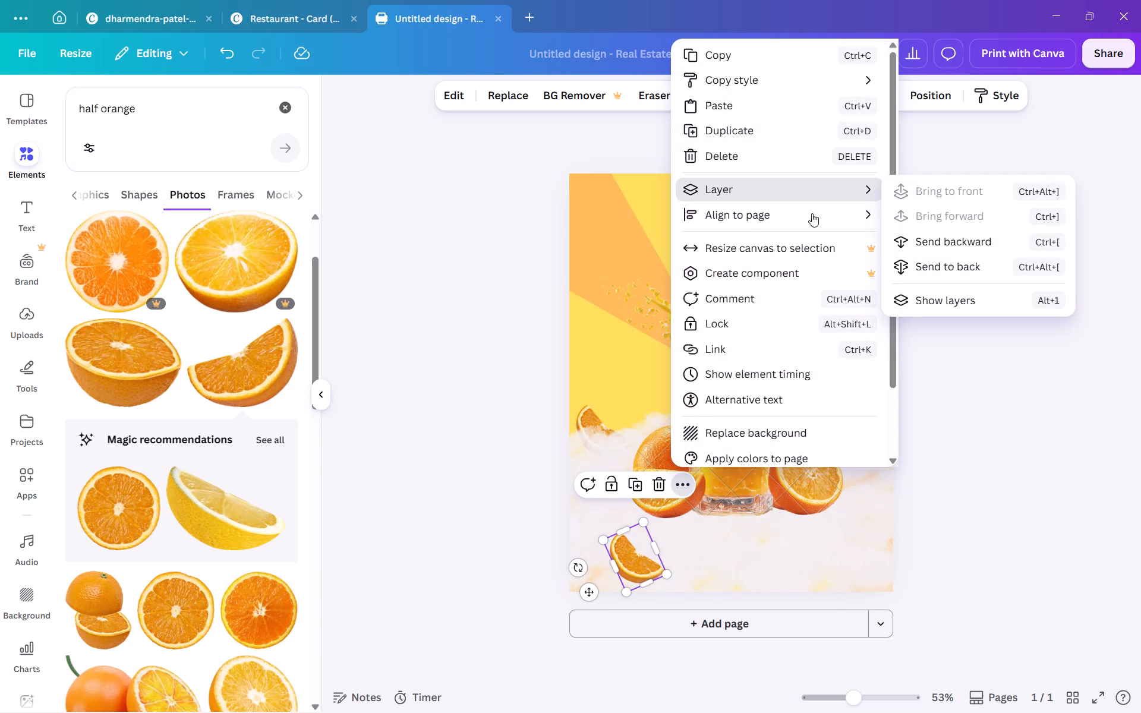
click(945, 248)
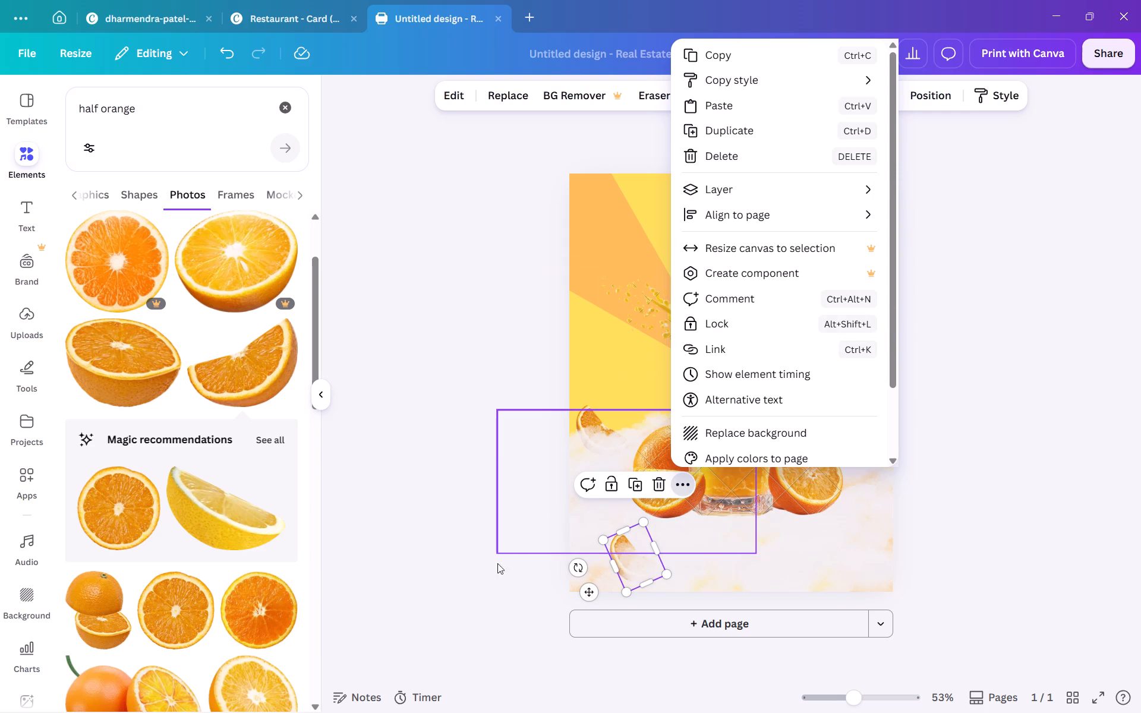
Shrink the lower-left orange wedge and move it slightly up toward the page's left edge.
drag(627, 593, 629, 589)
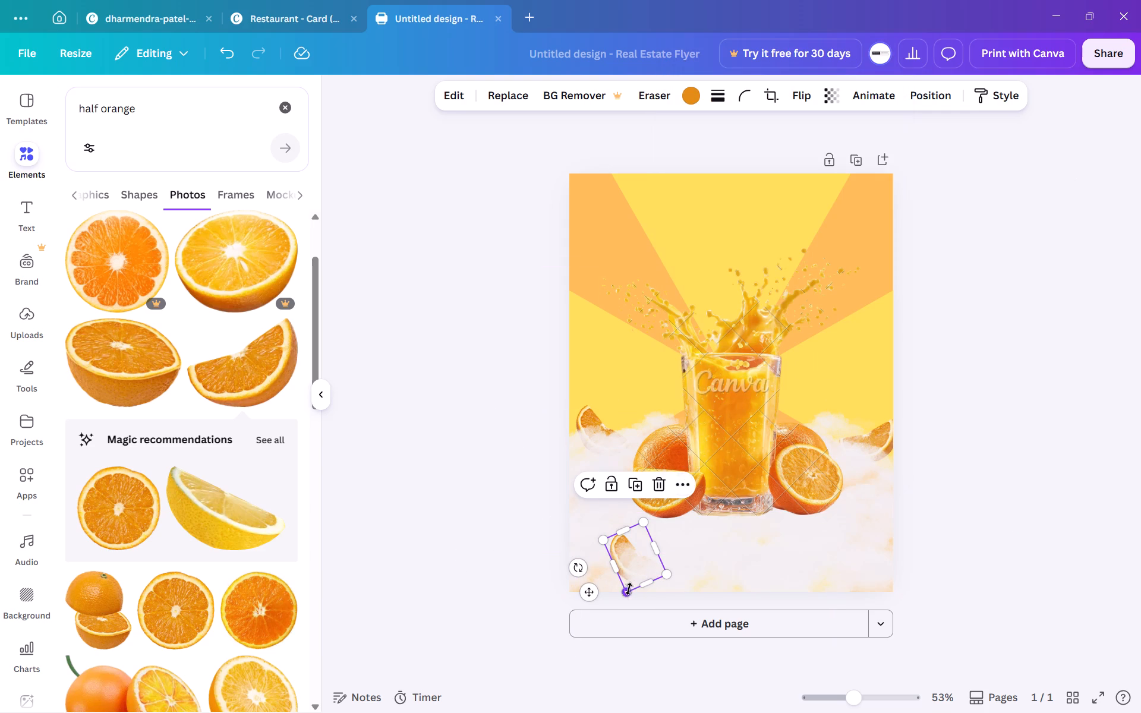
drag(629, 589, 640, 576)
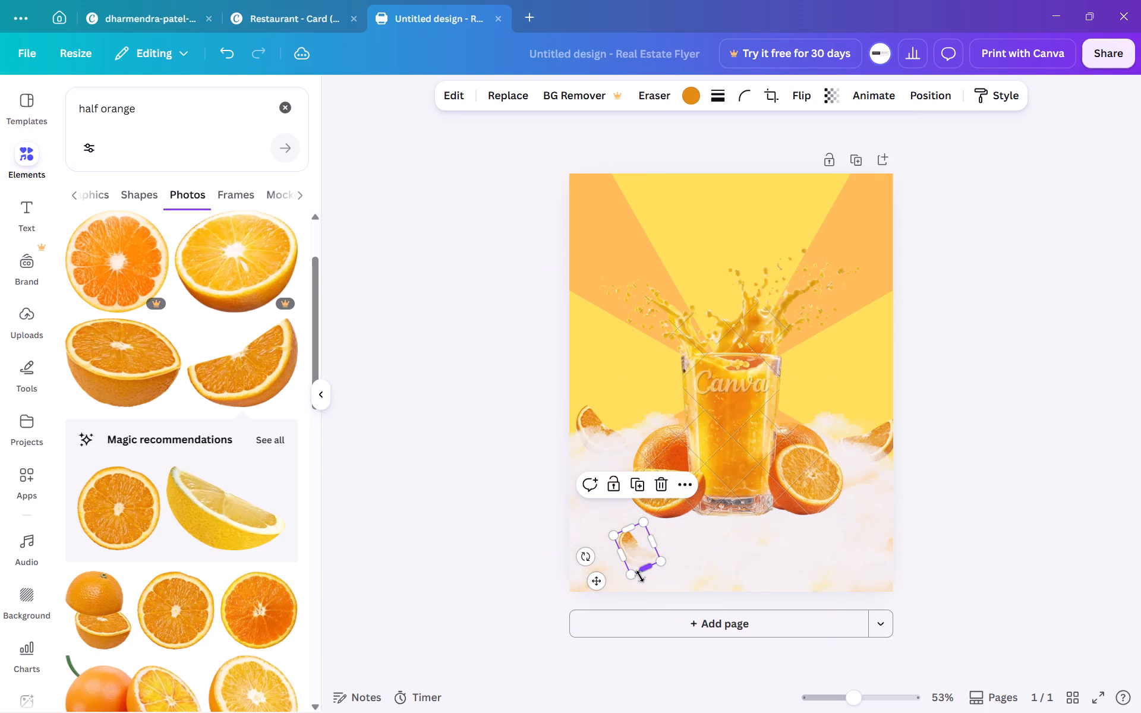
drag(592, 577, 588, 574)
drag(588, 574, 580, 569)
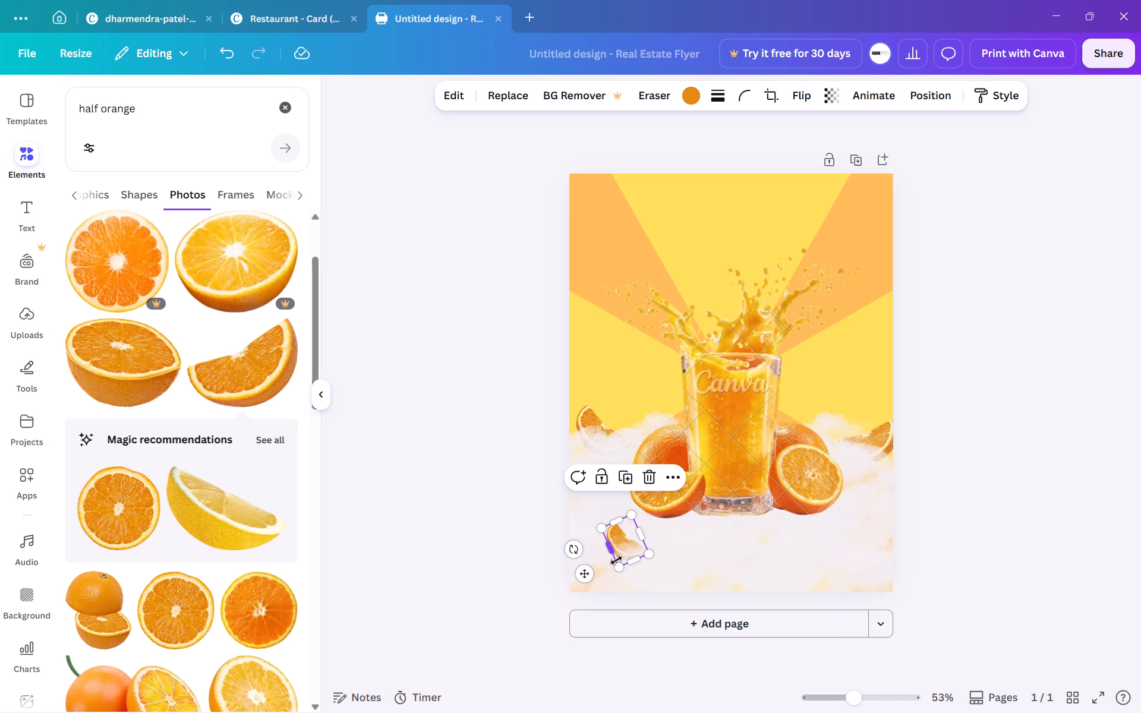
Rotate the lower-left orange wedge to about 51°.
drag(572, 551, 594, 562)
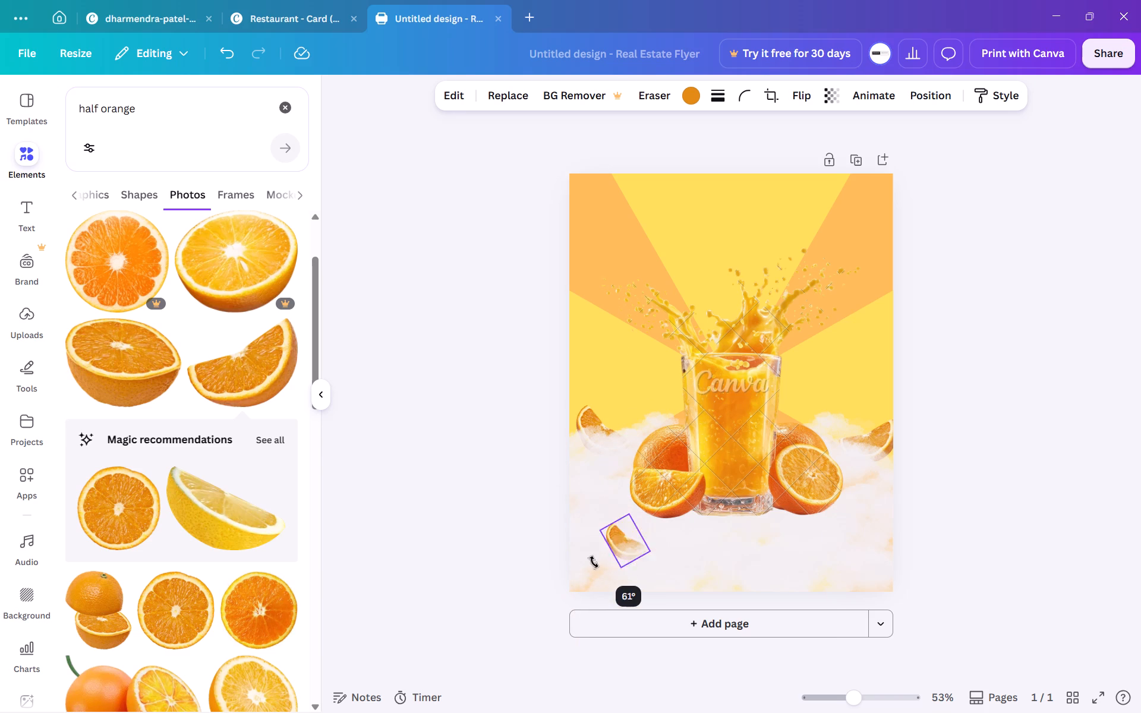
drag(594, 562, 608, 570)
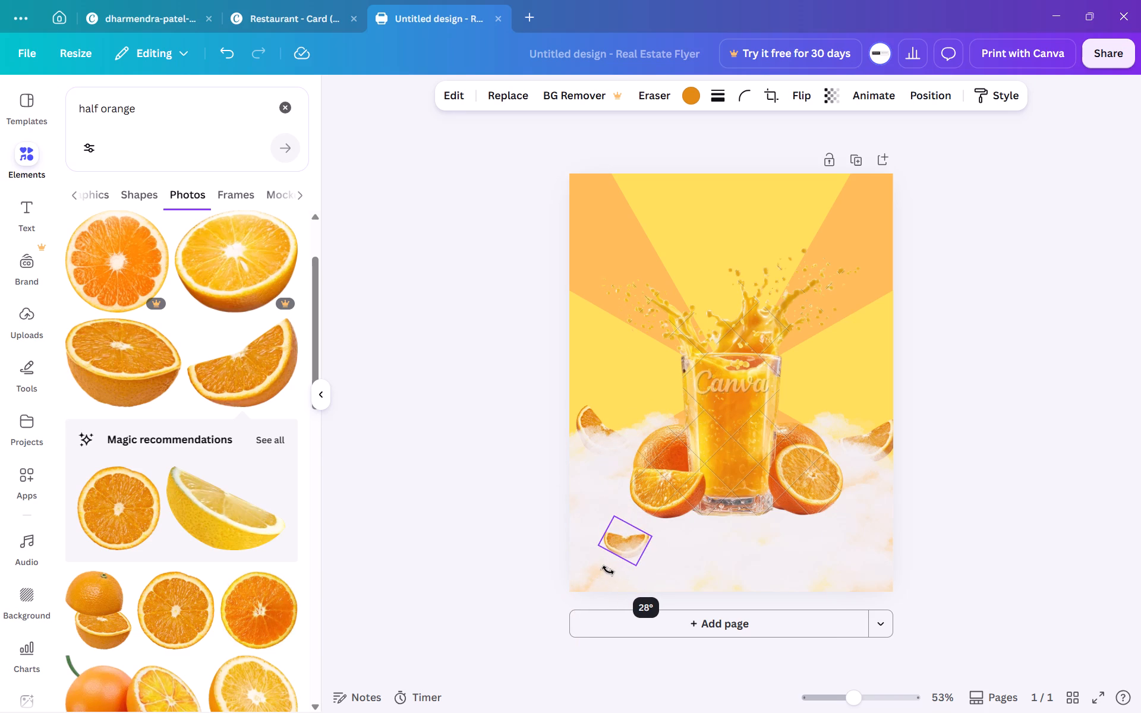
drag(608, 570, 596, 564)
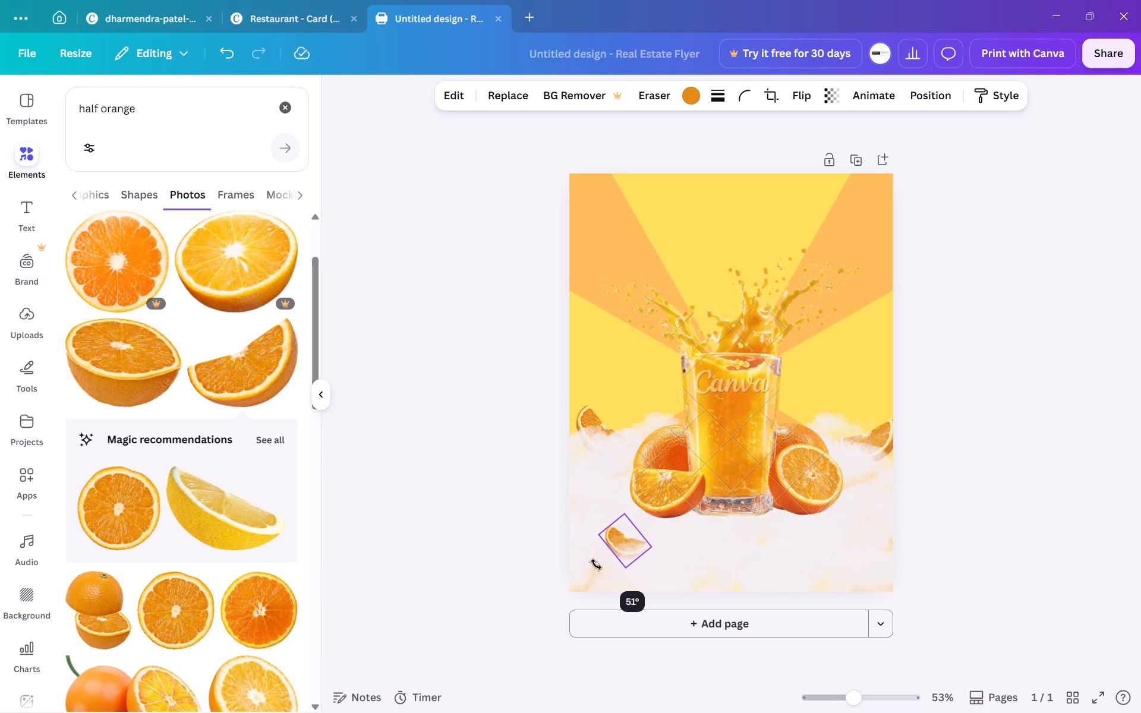
drag(596, 564, 595, 564)
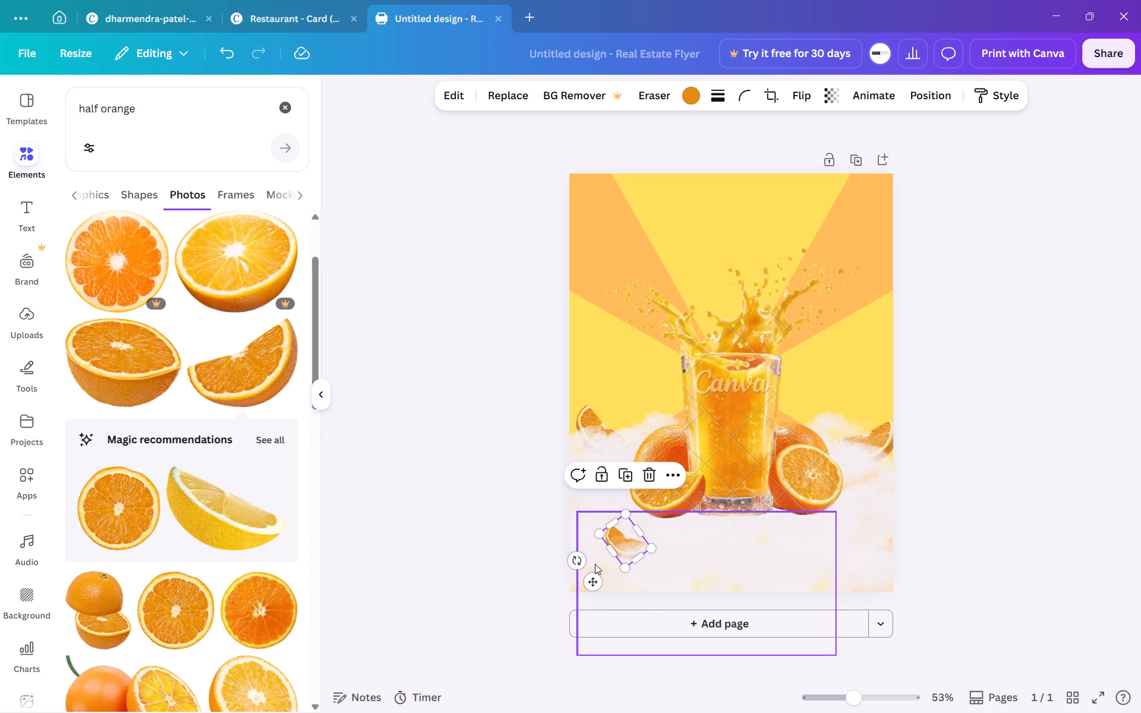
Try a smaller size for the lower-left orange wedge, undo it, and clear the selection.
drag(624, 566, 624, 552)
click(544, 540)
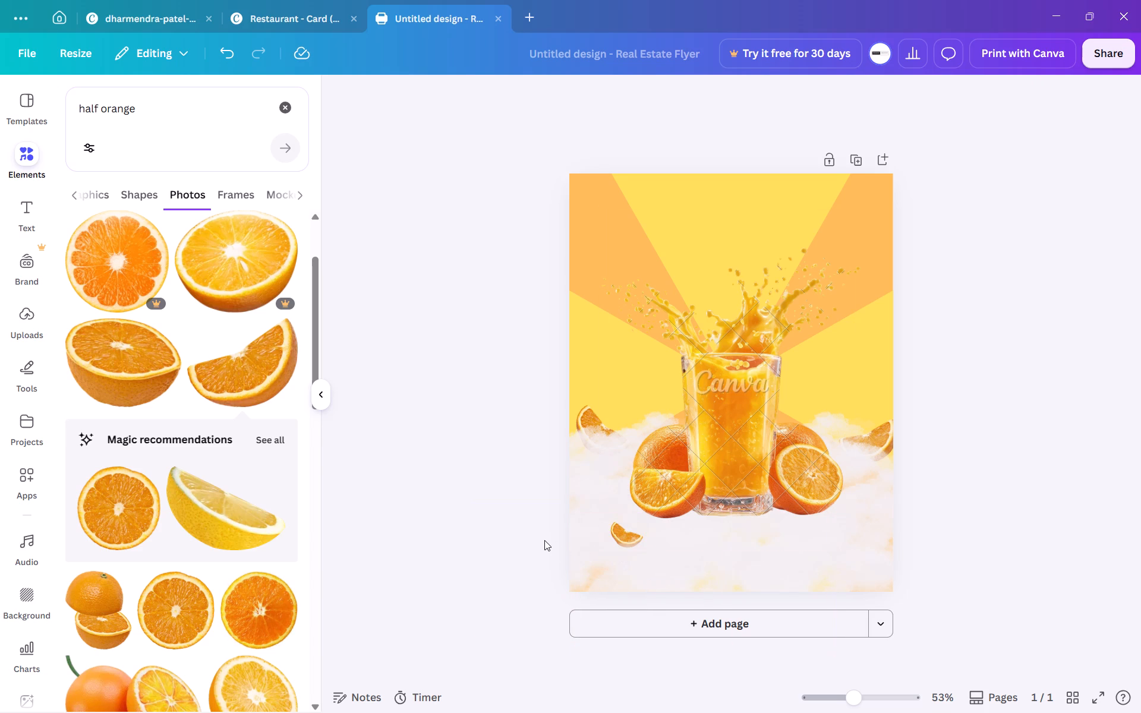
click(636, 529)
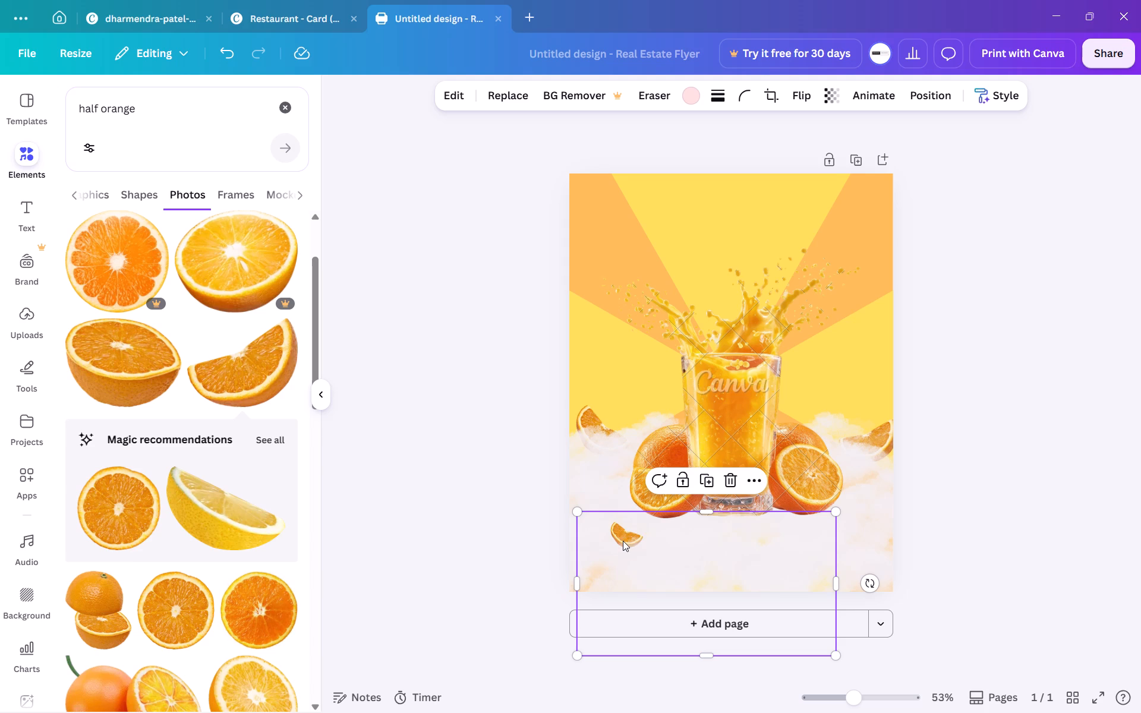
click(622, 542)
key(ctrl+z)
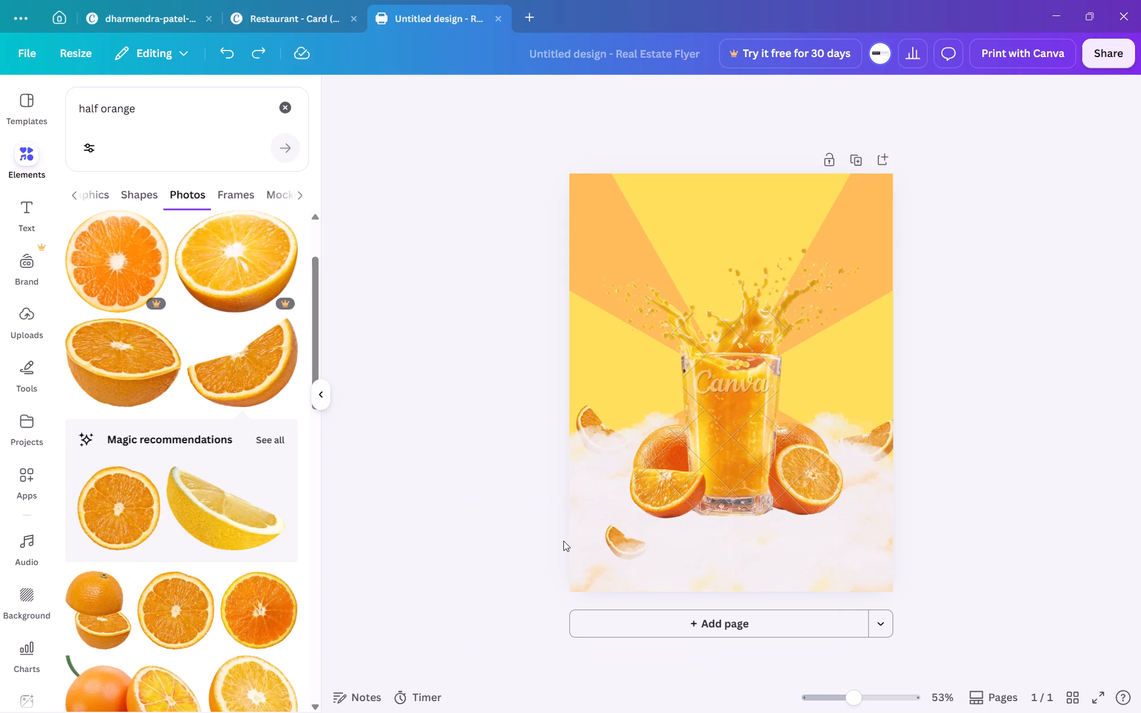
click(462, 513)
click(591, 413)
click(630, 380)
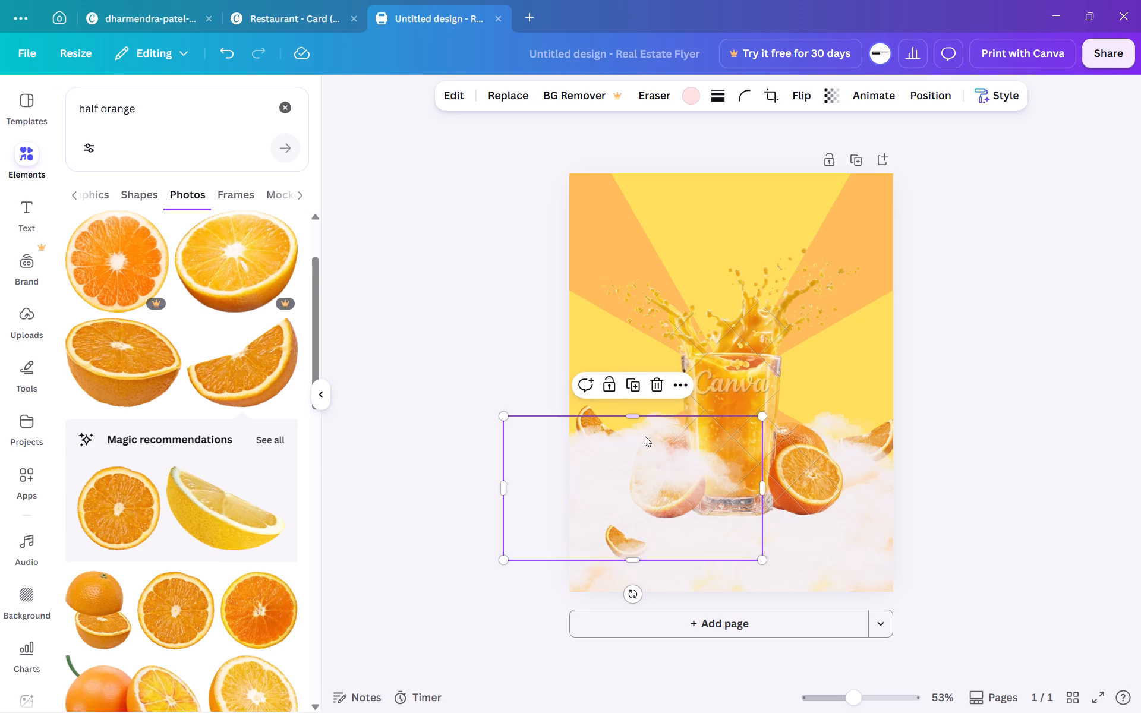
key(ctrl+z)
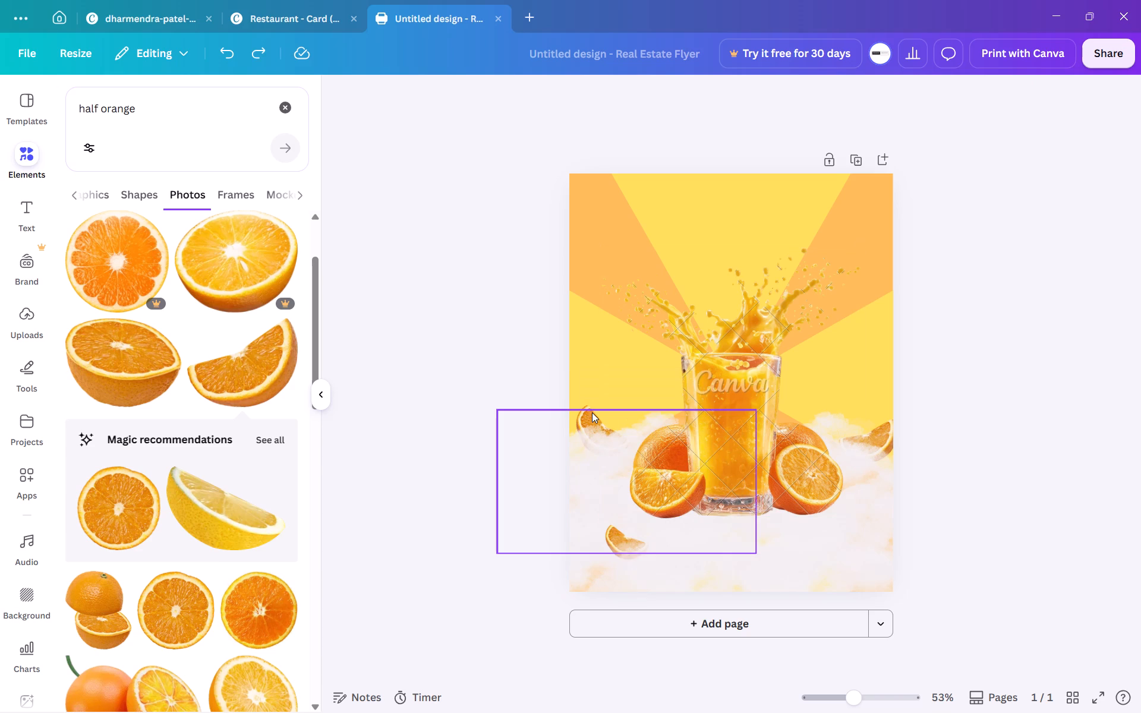
Duplicate the left-edge orange wedge and place the copy on the clouds near the page's lower-right corner.
click(601, 406)
click(600, 354)
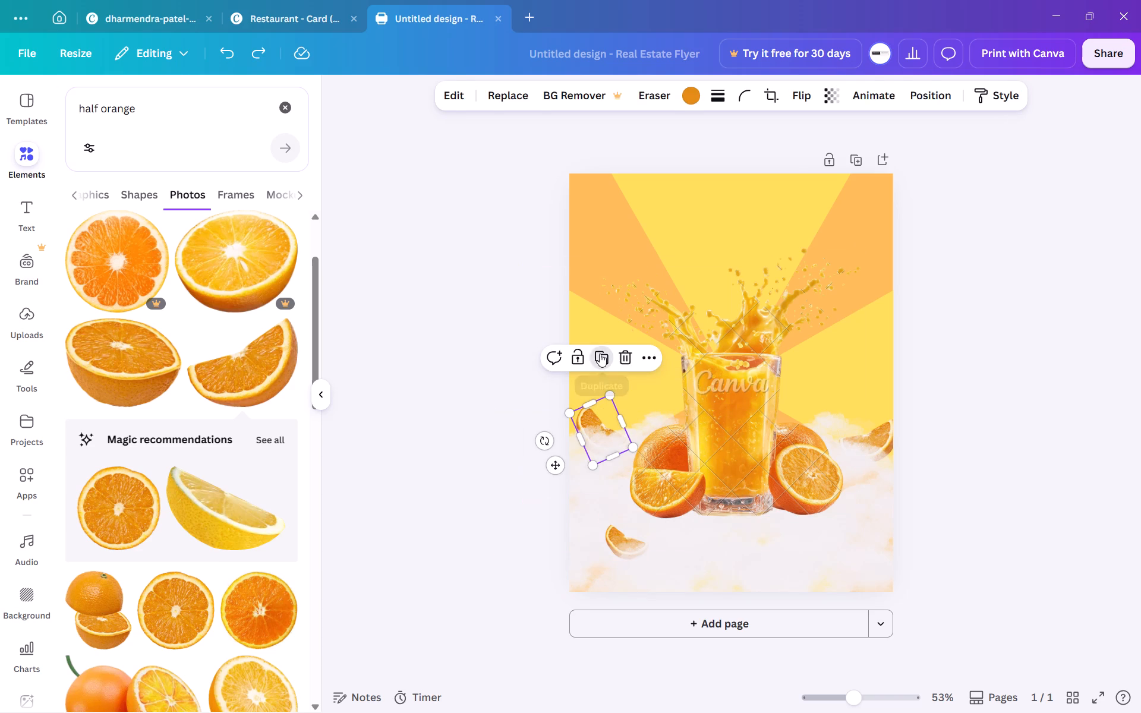
drag(614, 436, 823, 556)
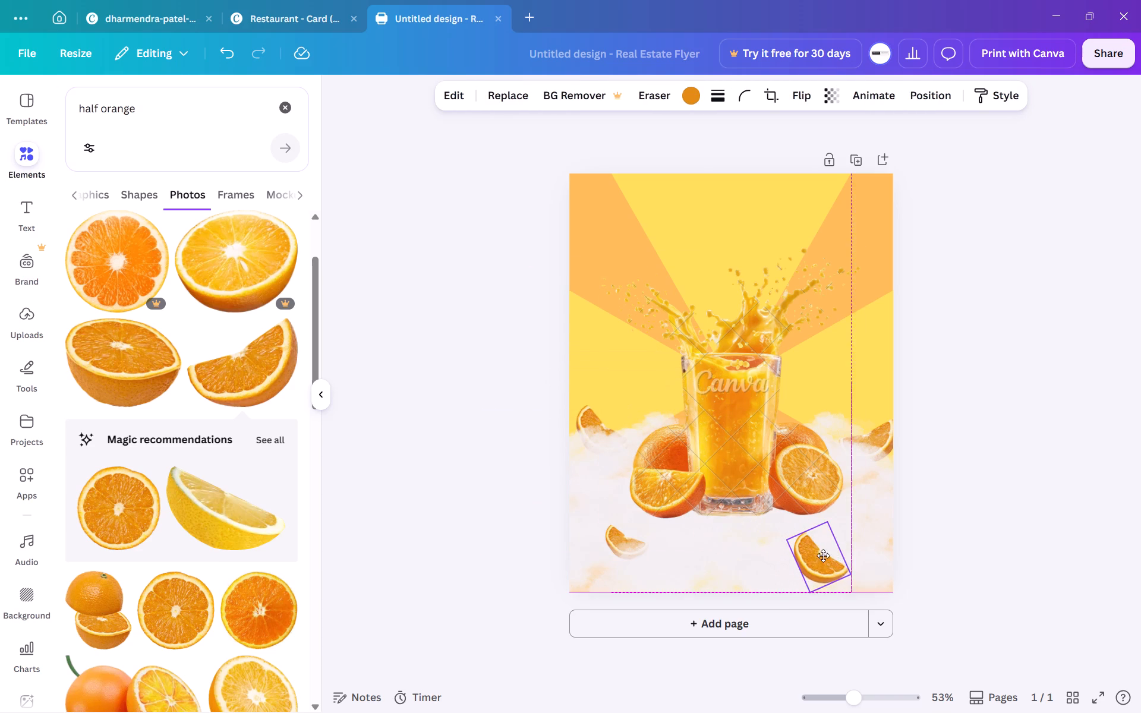
drag(823, 556, 837, 551)
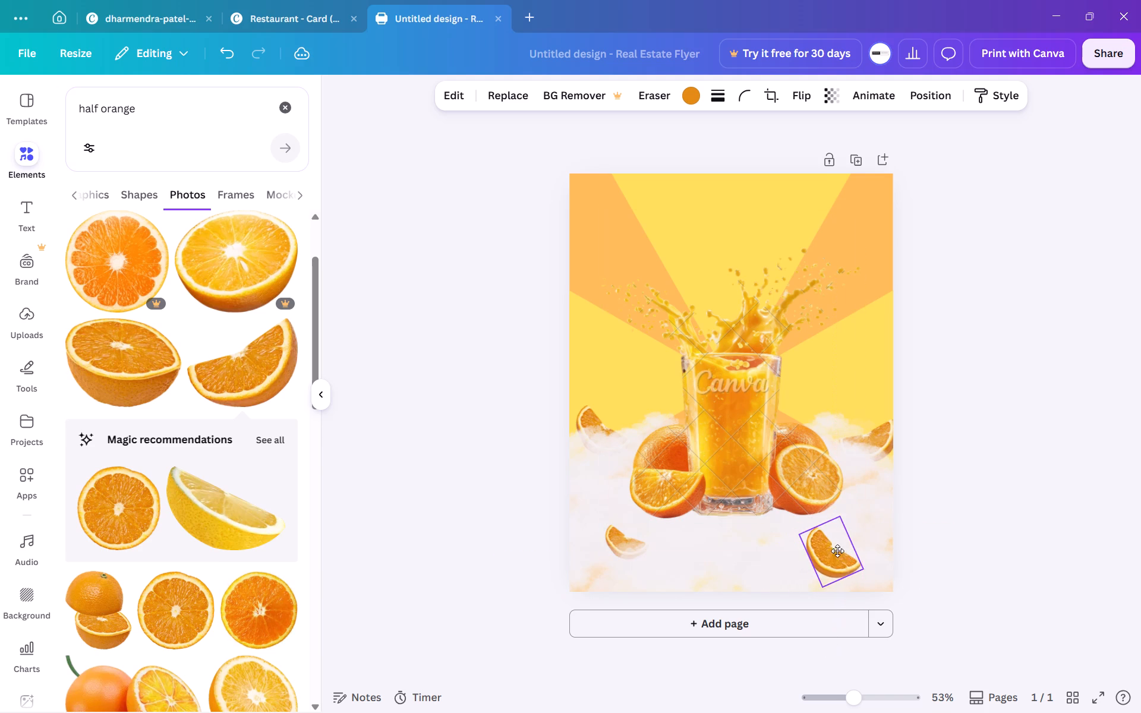
drag(837, 551, 852, 555)
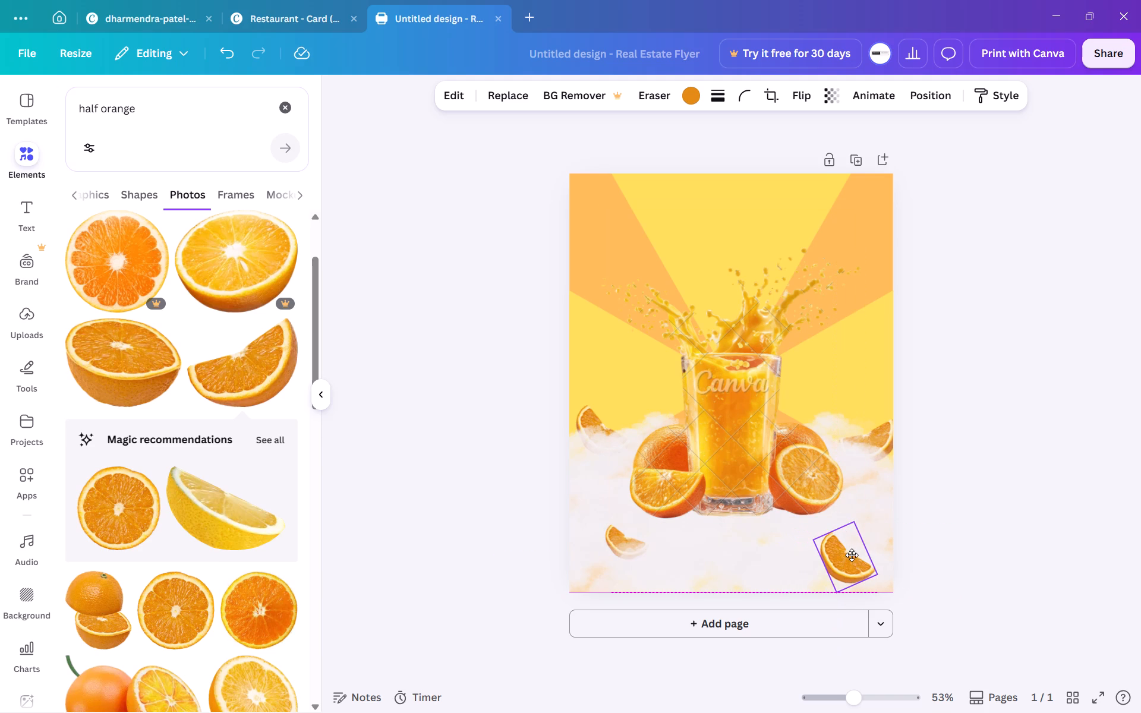
drag(852, 555, 850, 553)
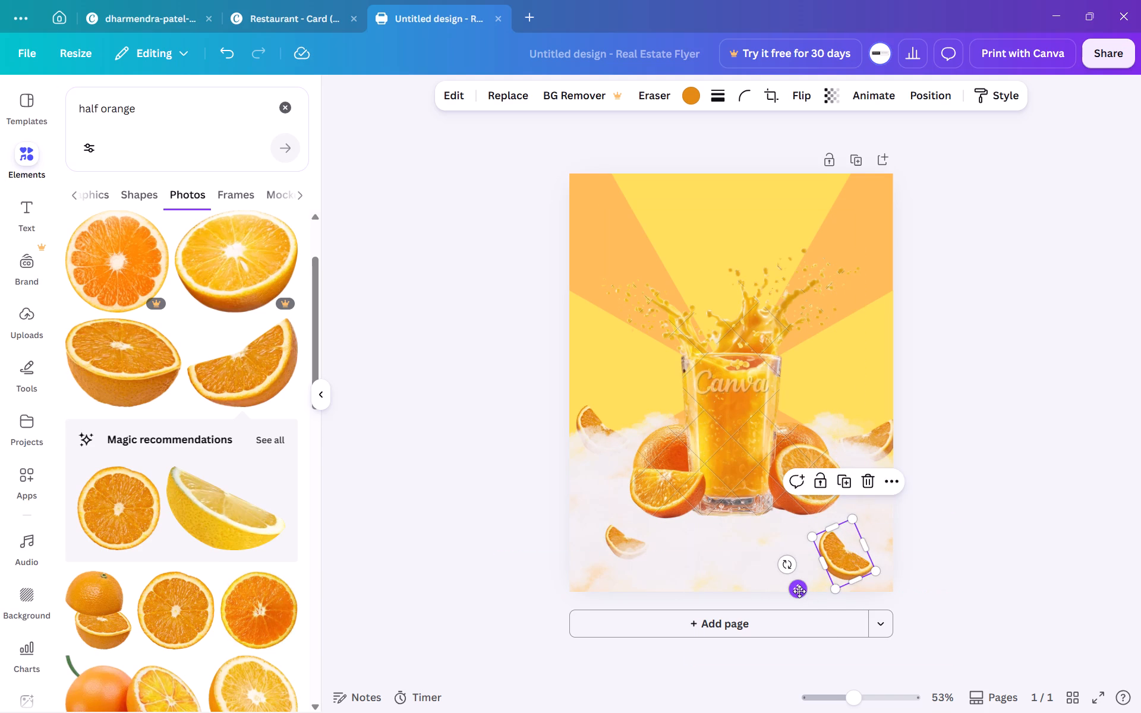
Rotate the lower-right orange wedge to about 47° and move it closer to the page's right edge.
drag(787, 569, 811, 574)
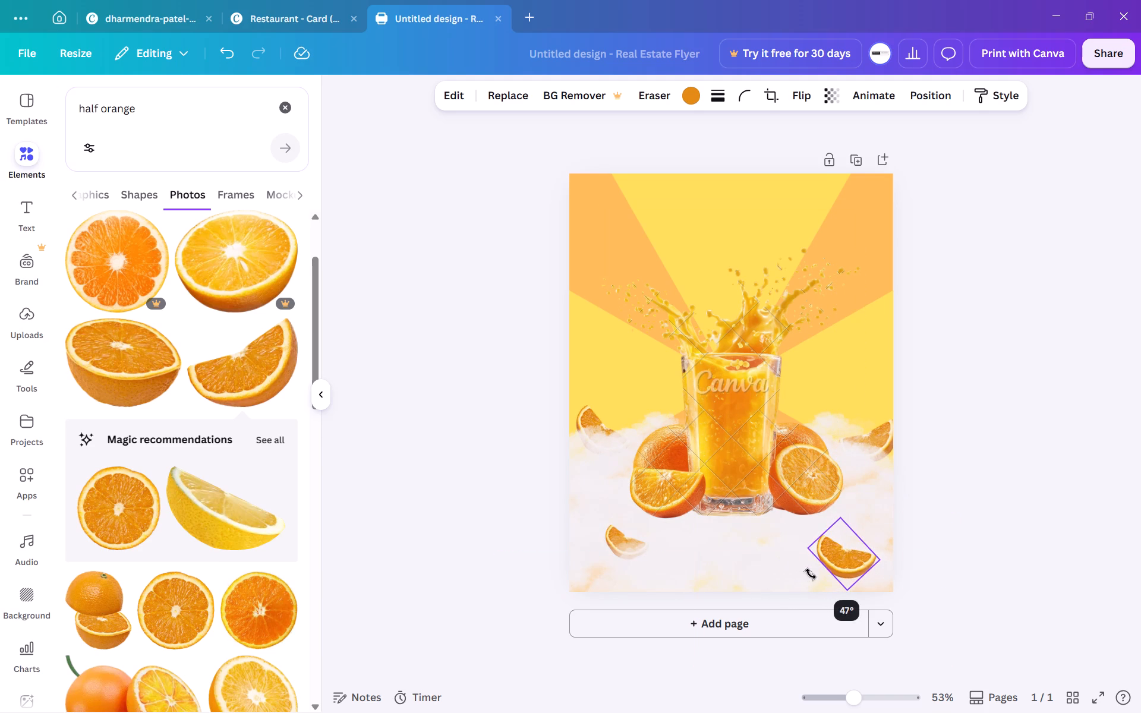
drag(811, 574, 811, 575)
drag(850, 561, 871, 561)
Send the lower-right orange wedge backward into the clouds and shift it inward, below the halved orange.
click(909, 481)
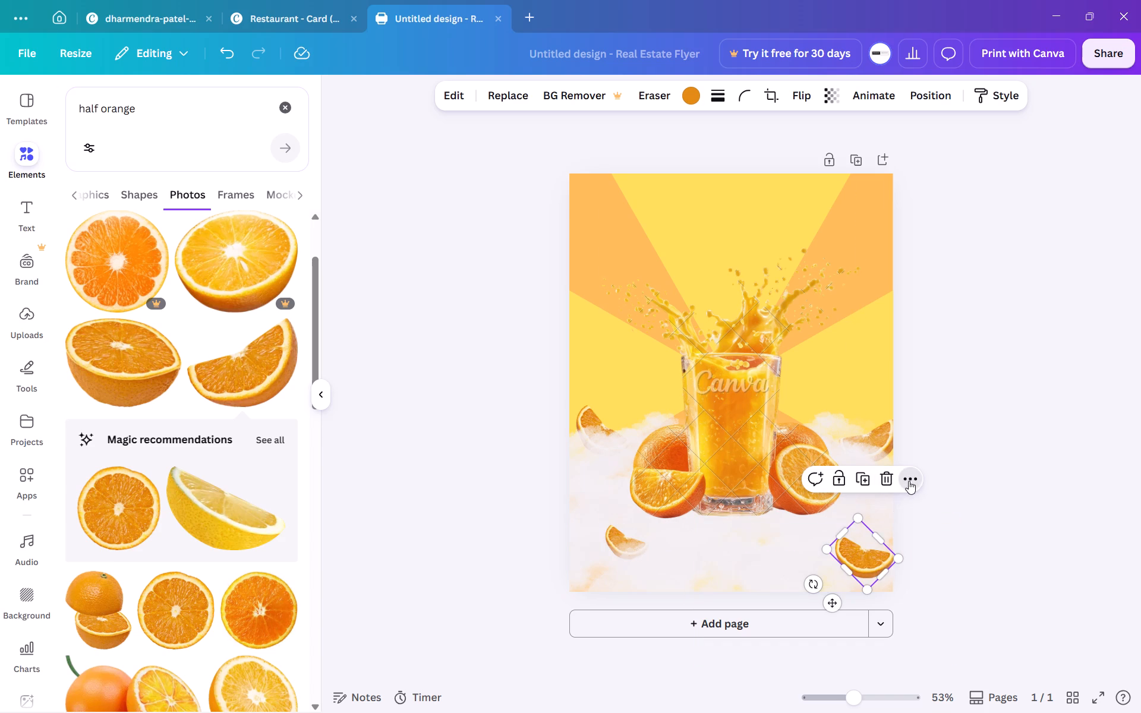
click(965, 181)
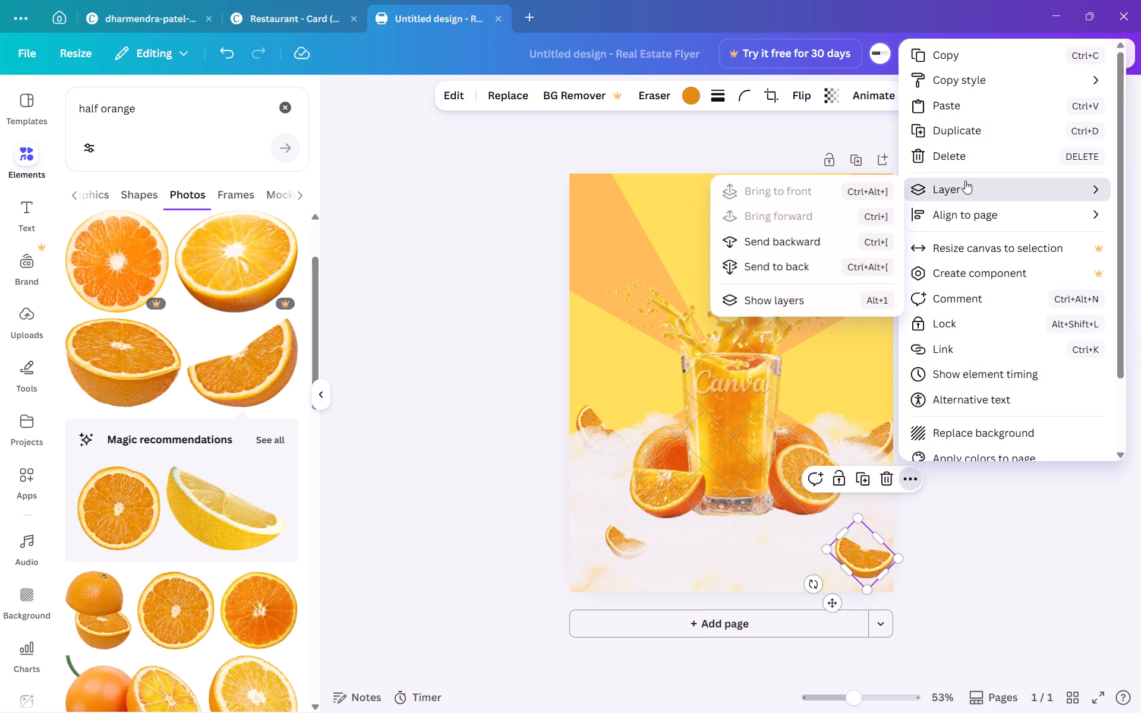
click(836, 238)
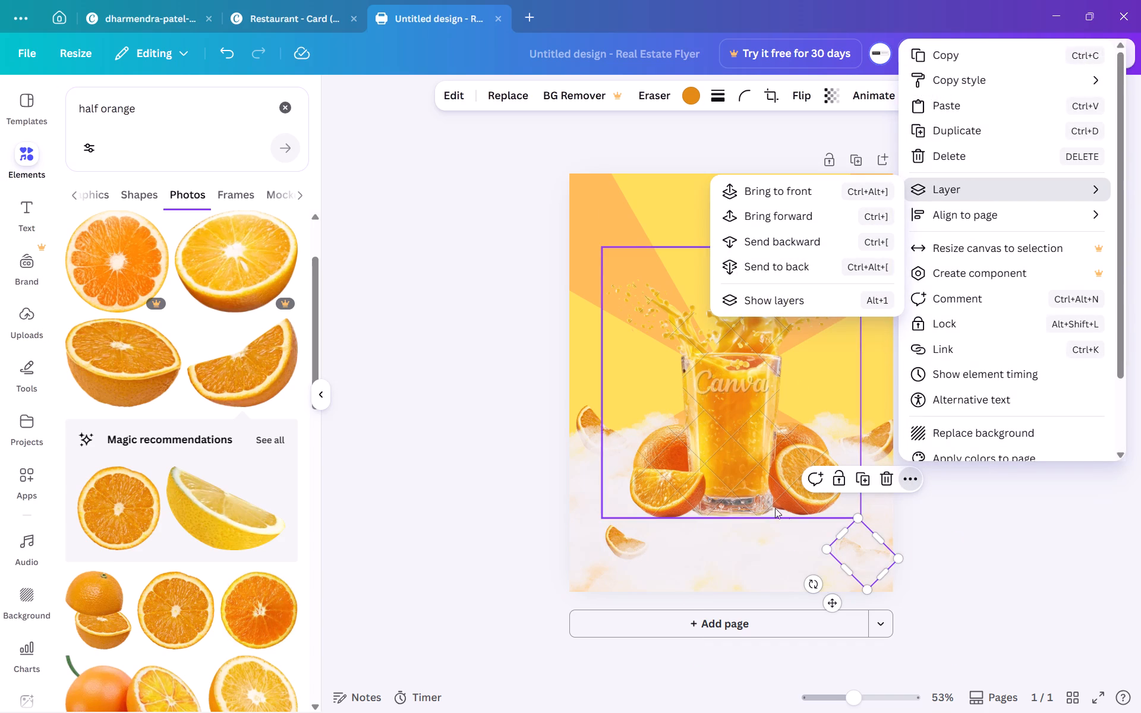
drag(858, 553, 854, 545)
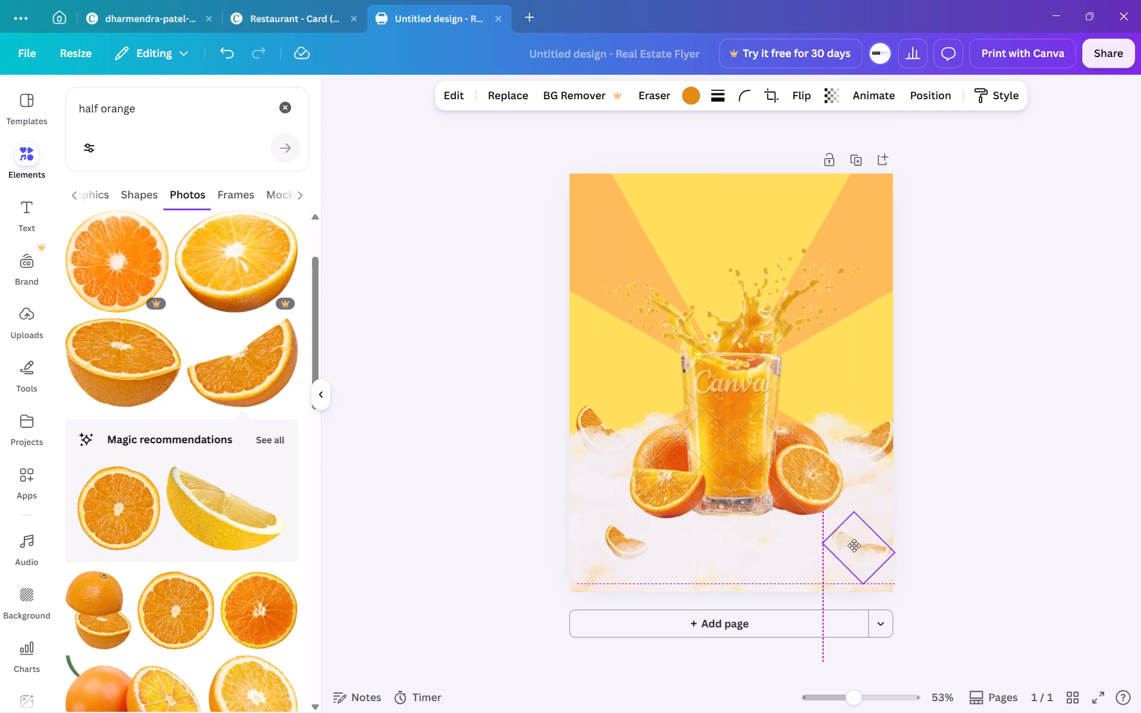
drag(854, 545, 827, 547)
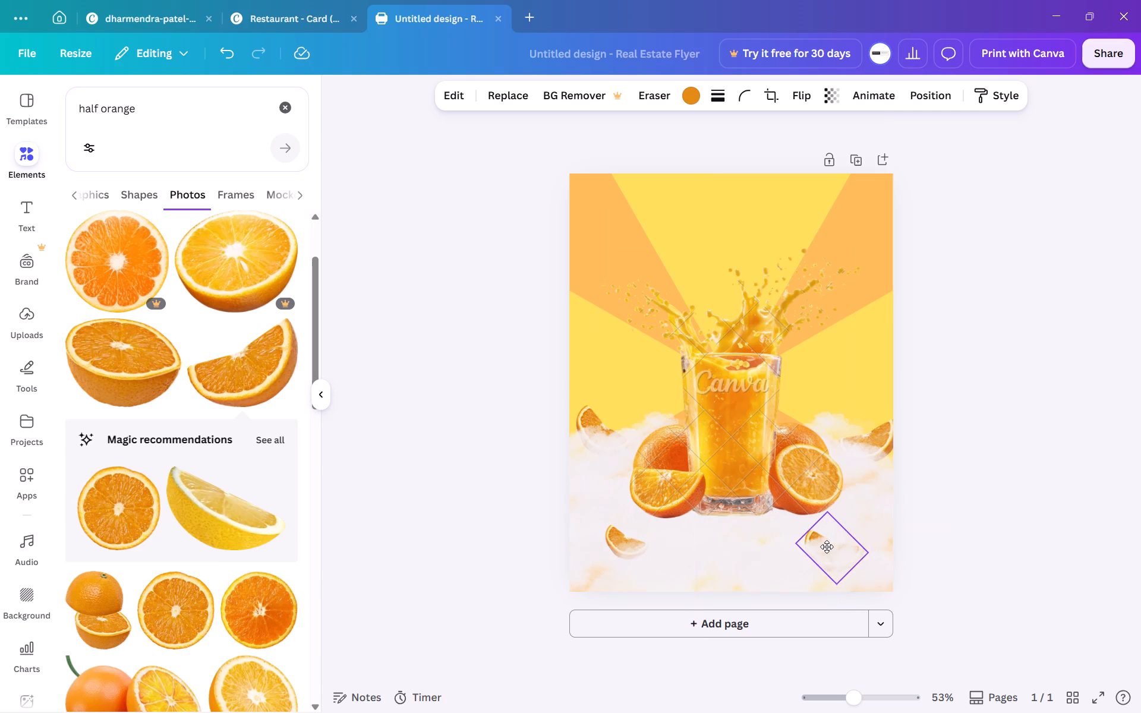
drag(827, 547, 806, 553)
click(1108, 445)
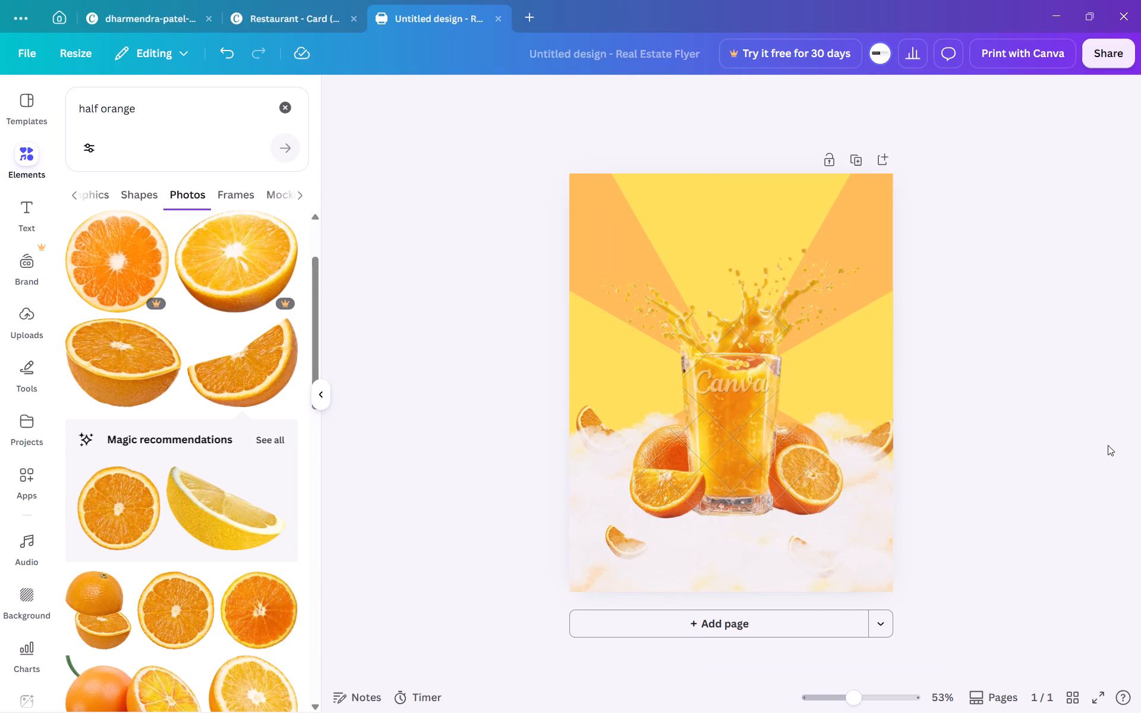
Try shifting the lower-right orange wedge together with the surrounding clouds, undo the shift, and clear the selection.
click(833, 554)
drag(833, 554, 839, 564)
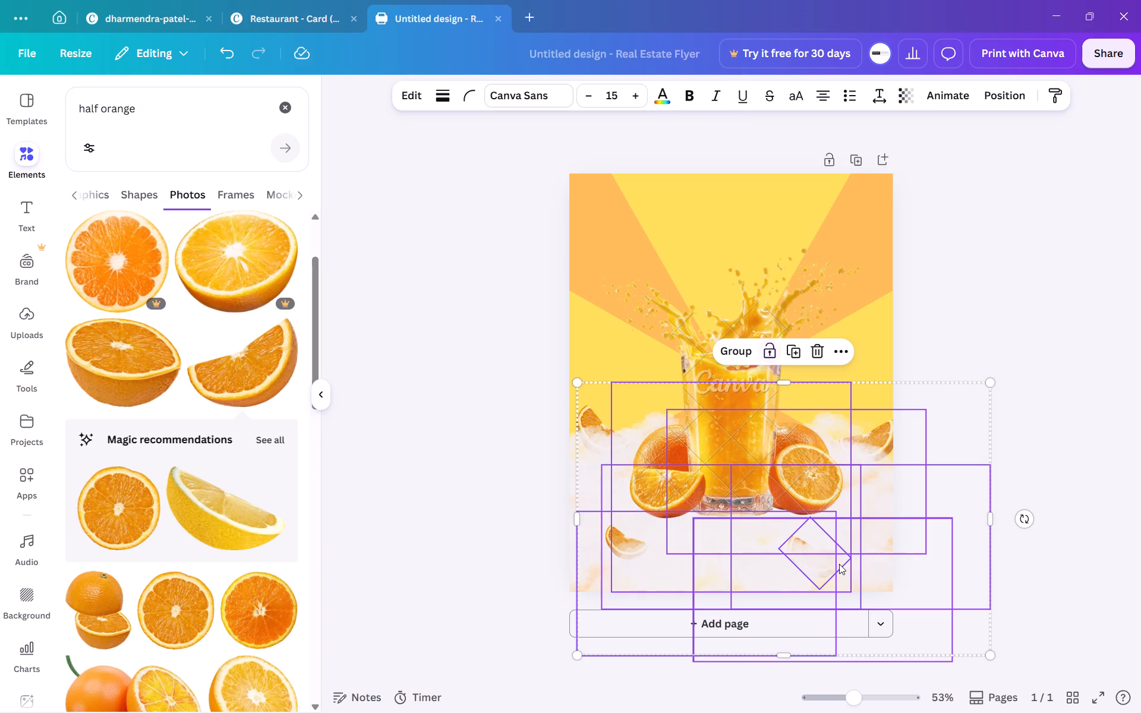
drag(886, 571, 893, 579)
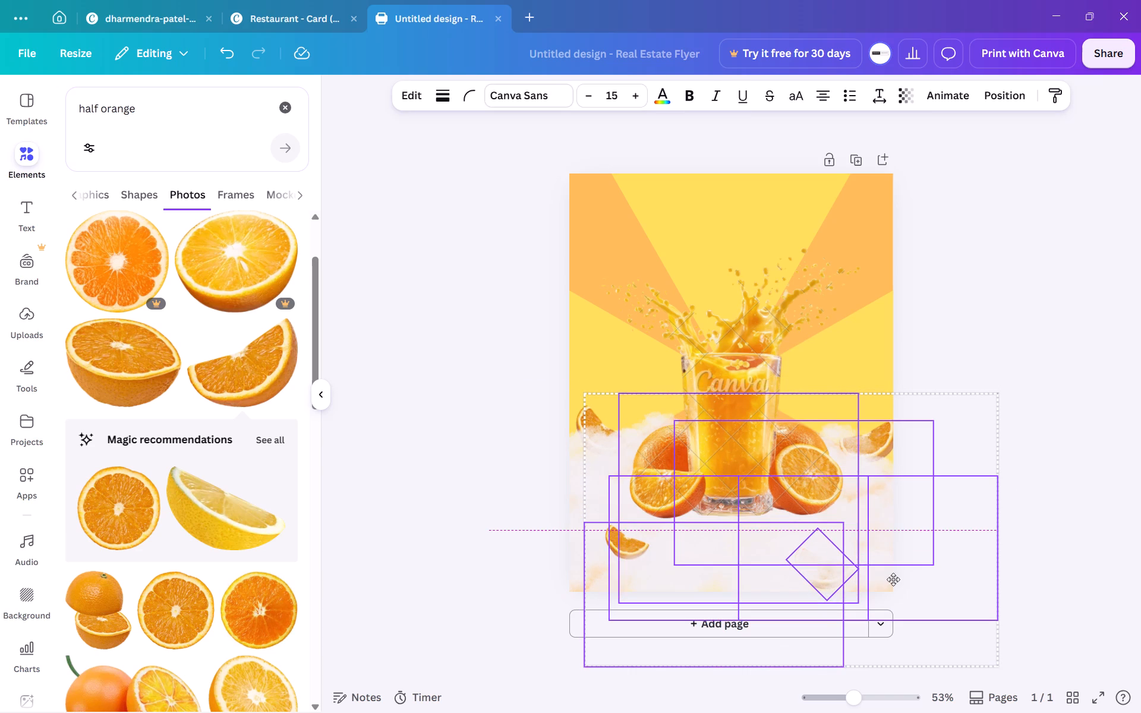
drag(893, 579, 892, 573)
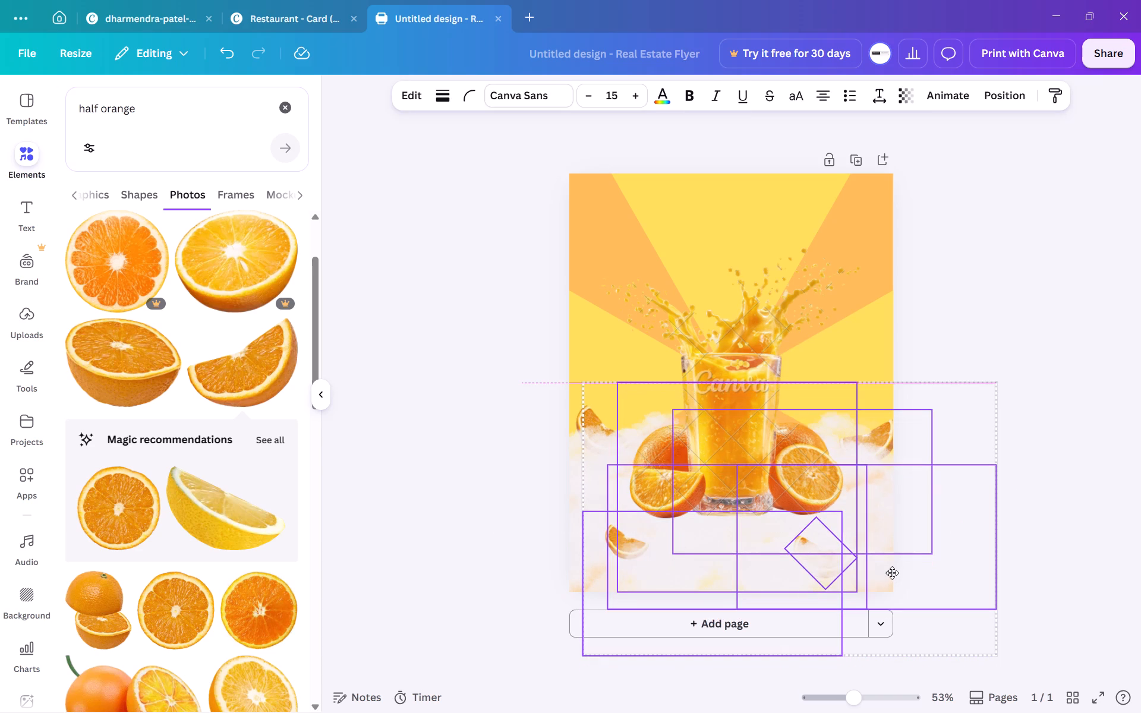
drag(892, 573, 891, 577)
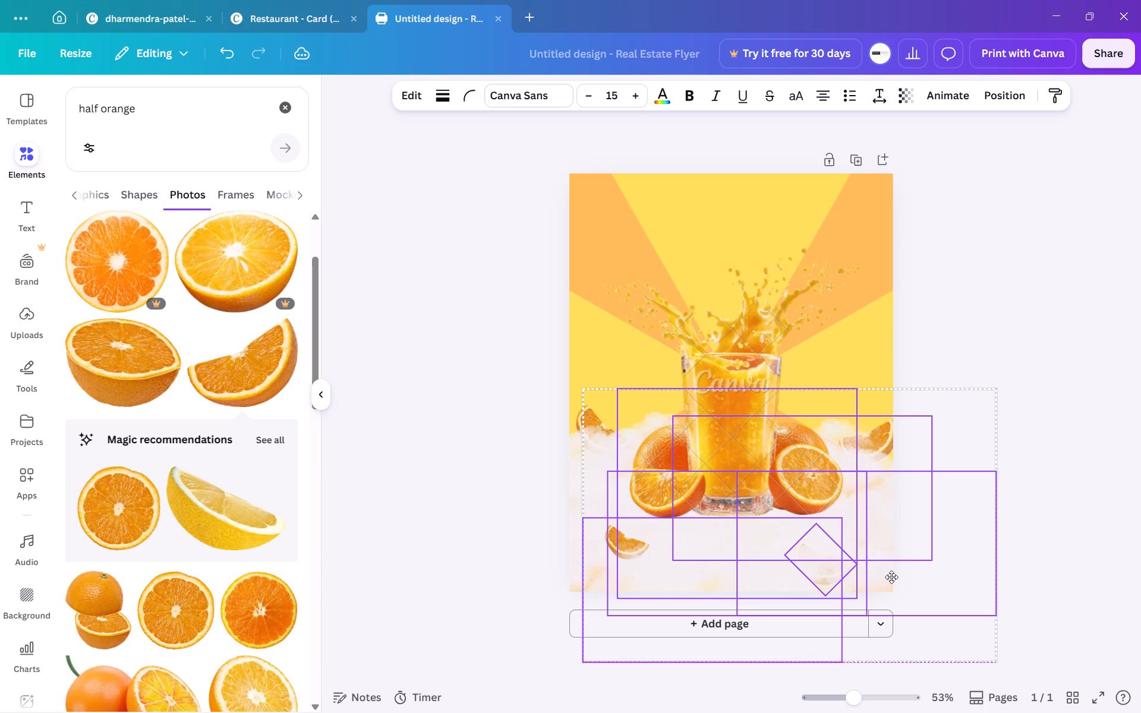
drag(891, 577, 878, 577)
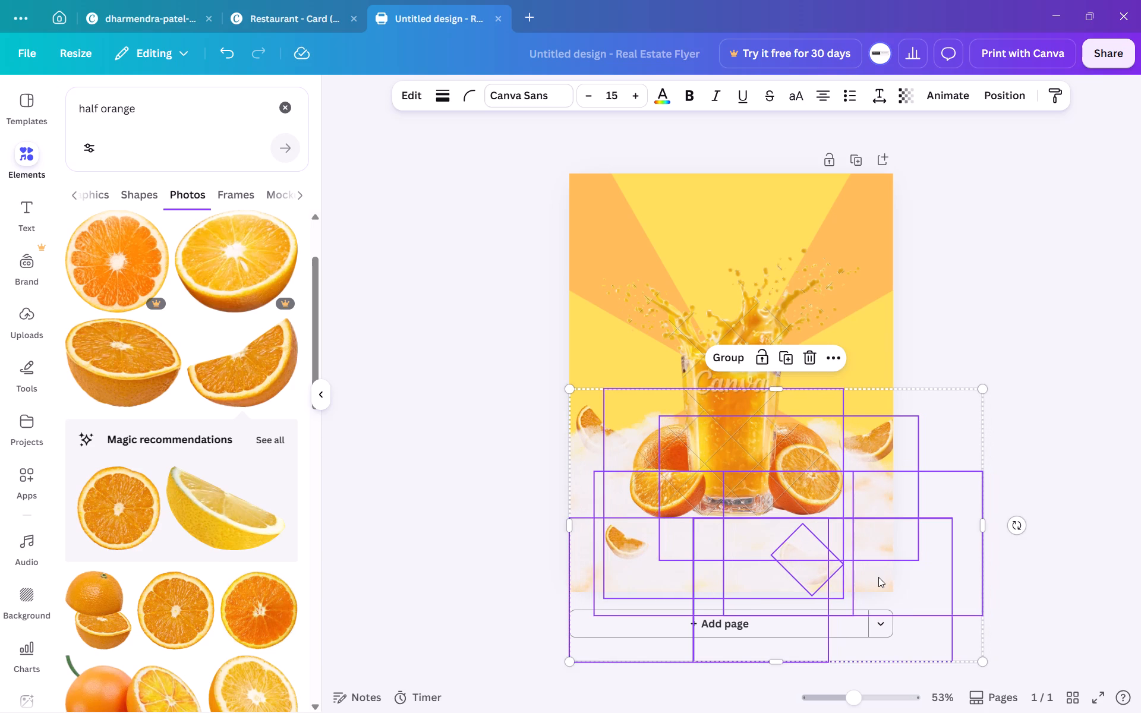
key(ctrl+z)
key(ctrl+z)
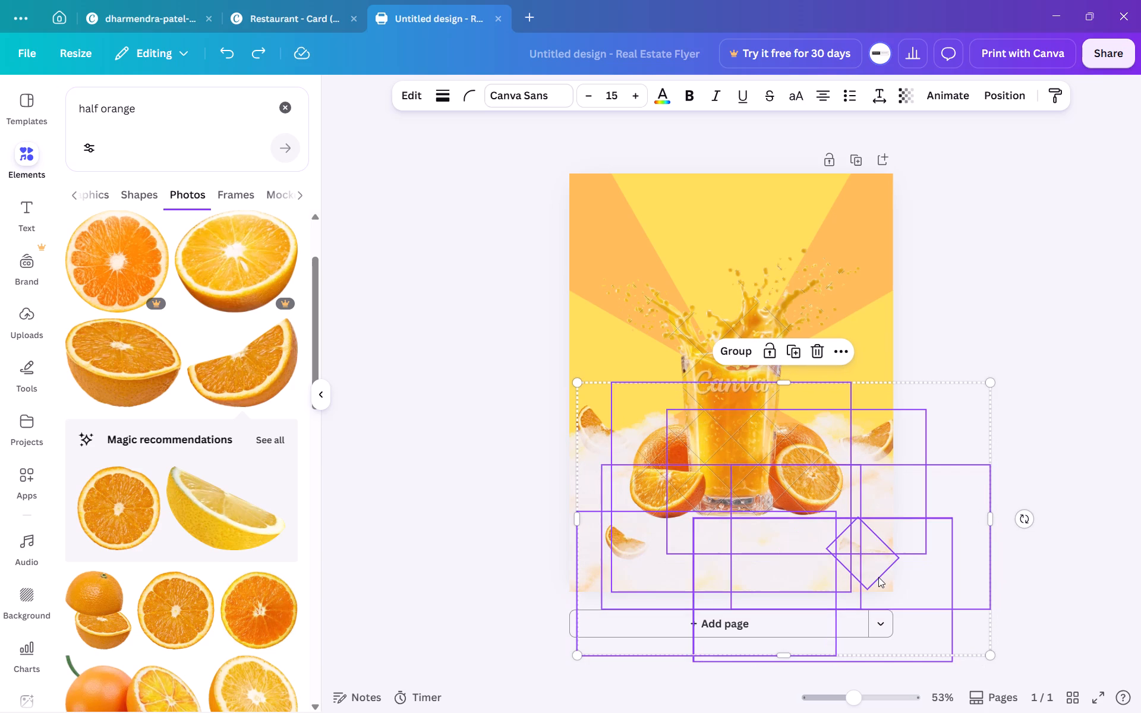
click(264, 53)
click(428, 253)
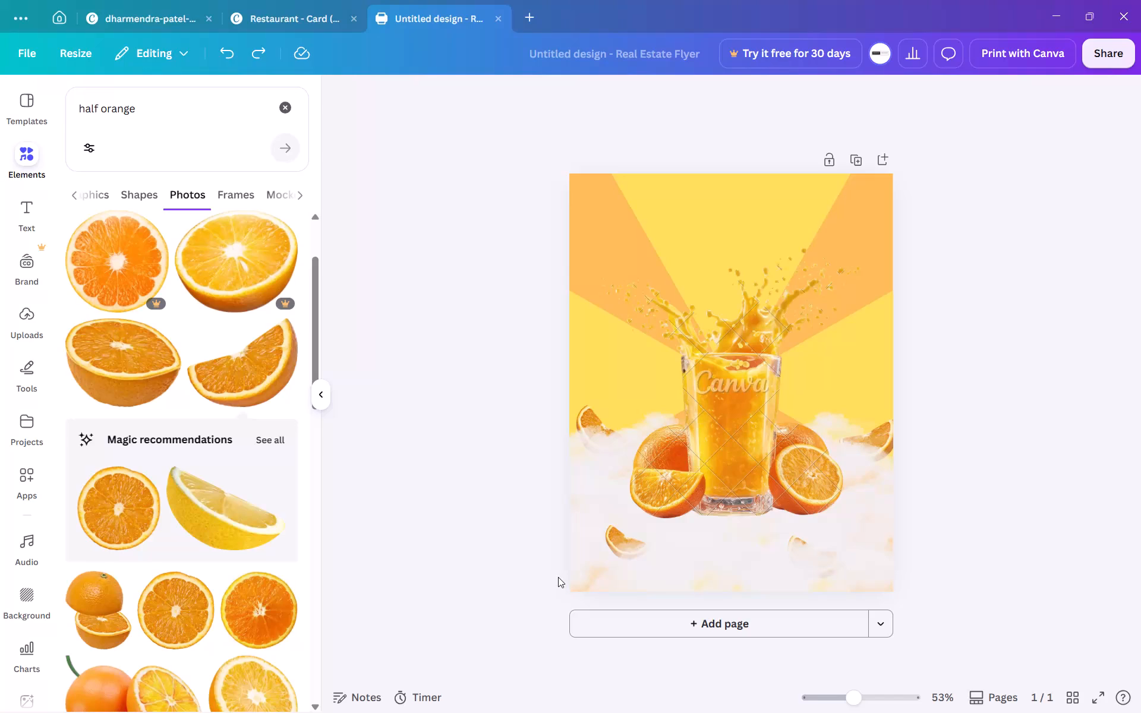
Replace the element search with "orange leaf" and look over the results.
click(292, 105)
text(orange)
key(space)
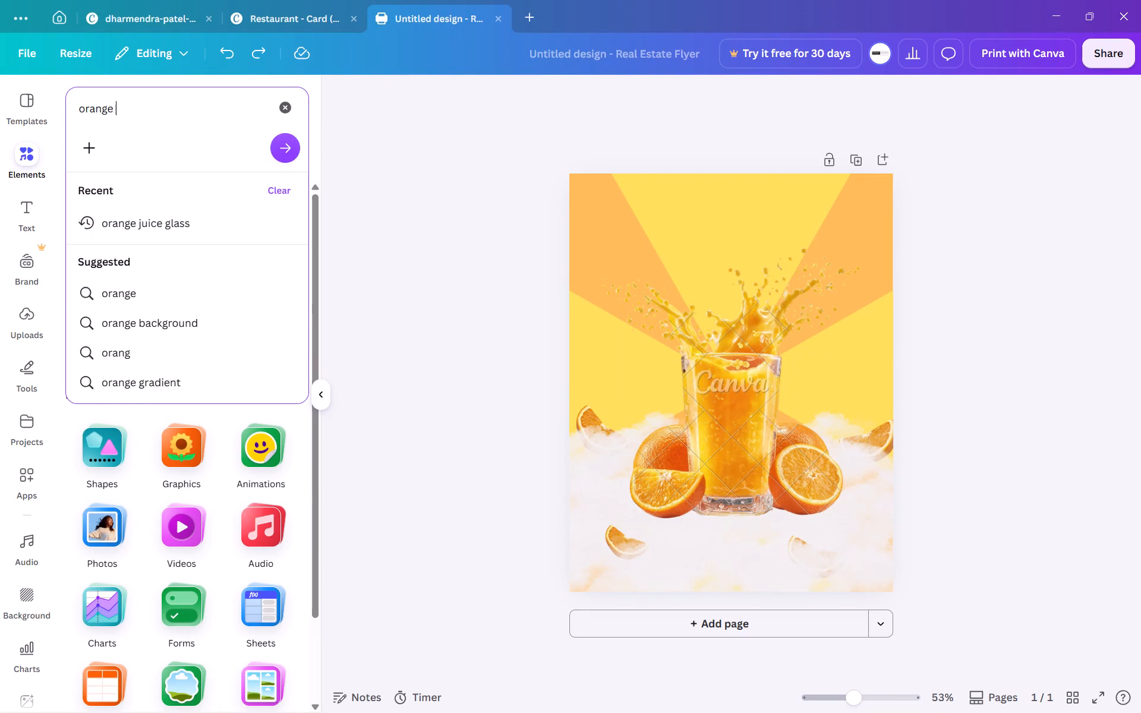
text(leaf)
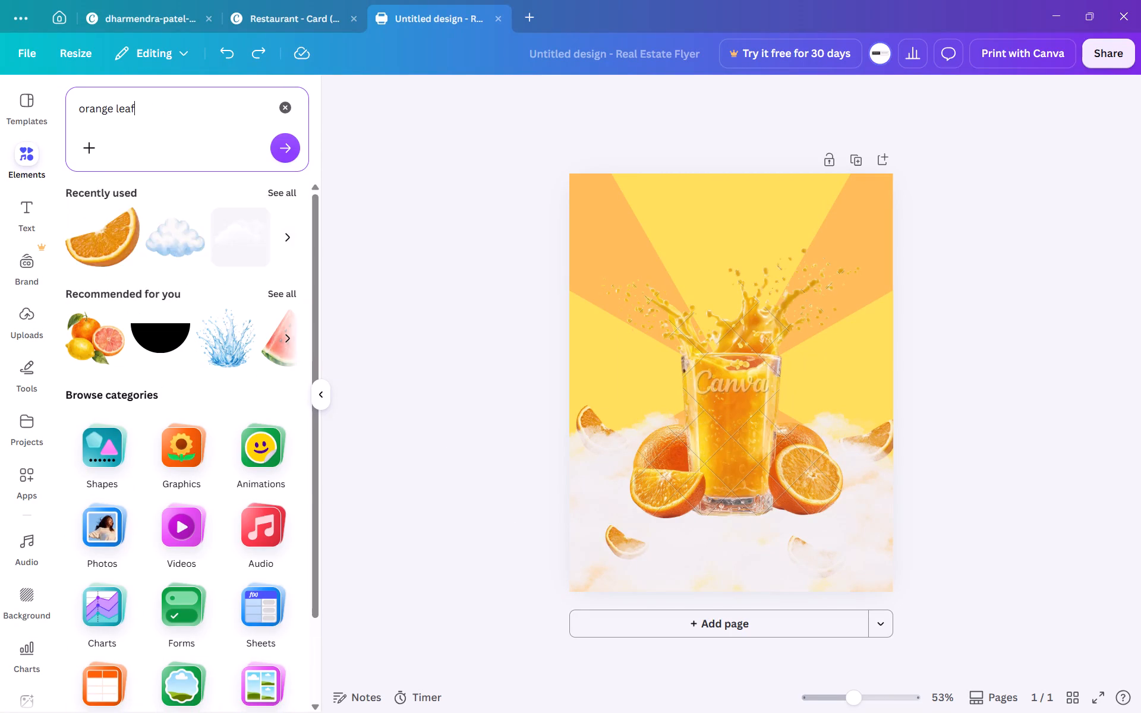
key(Return)
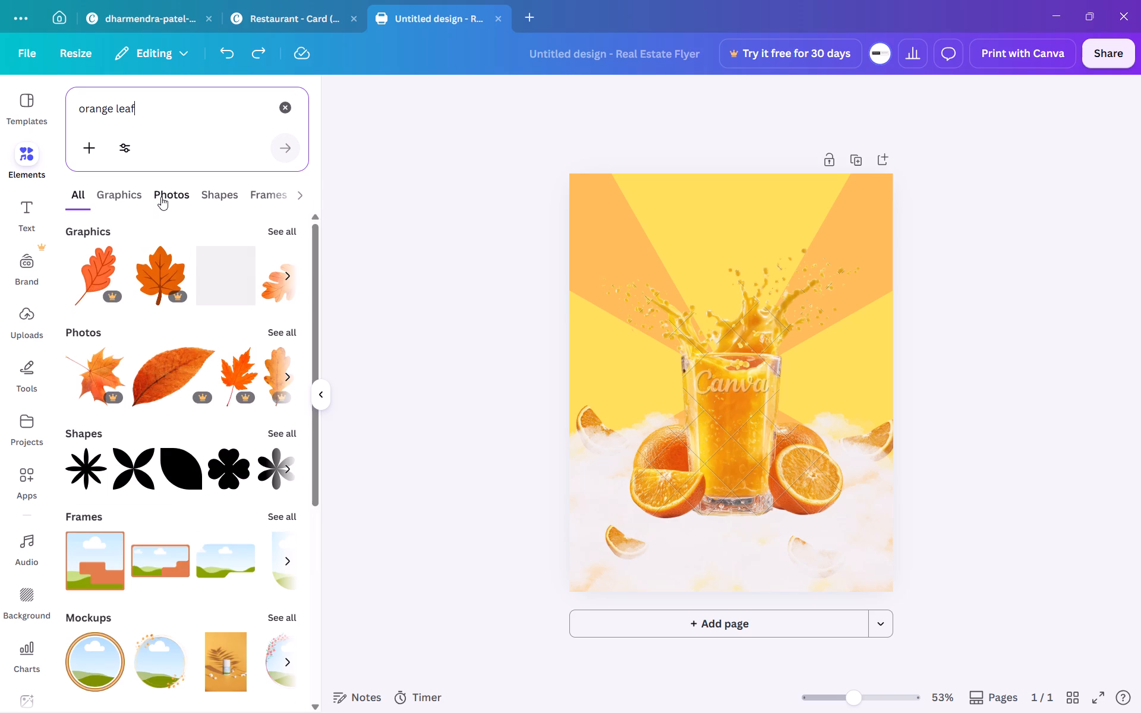
scroll(161, 197, left, 1)
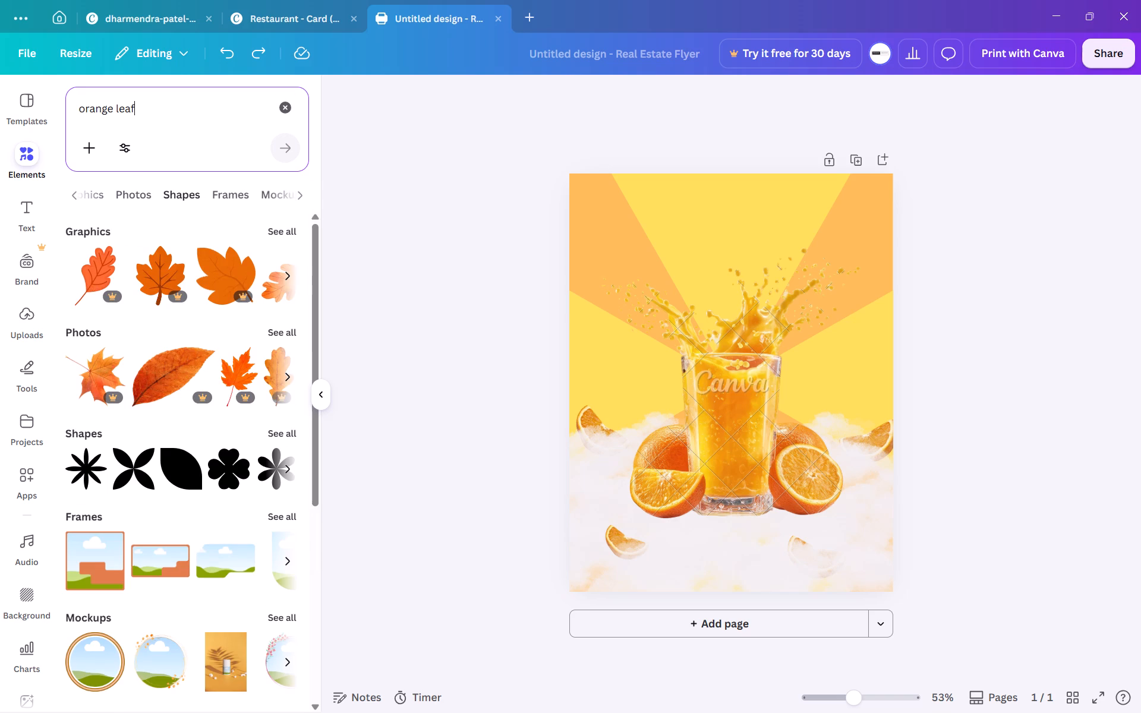
Shorten the element search to "leaf" and look through the leaf graphics.
click(114, 113)
drag(114, 113, 80, 114)
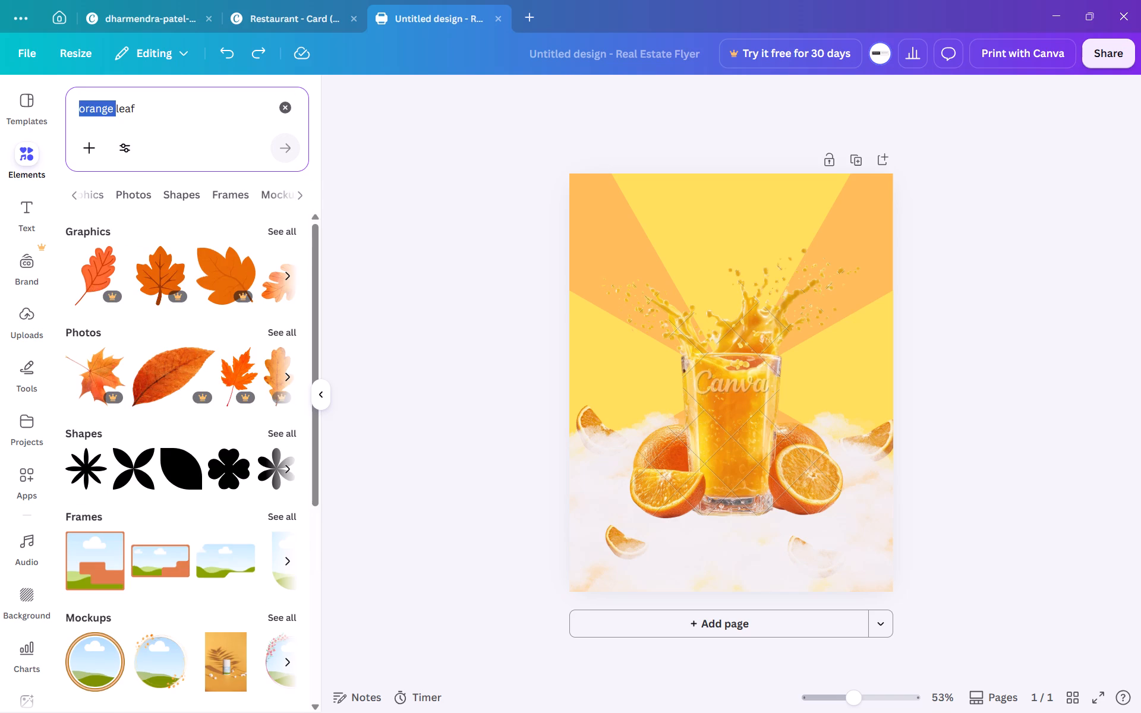
key(BackSpace)
key(Return)
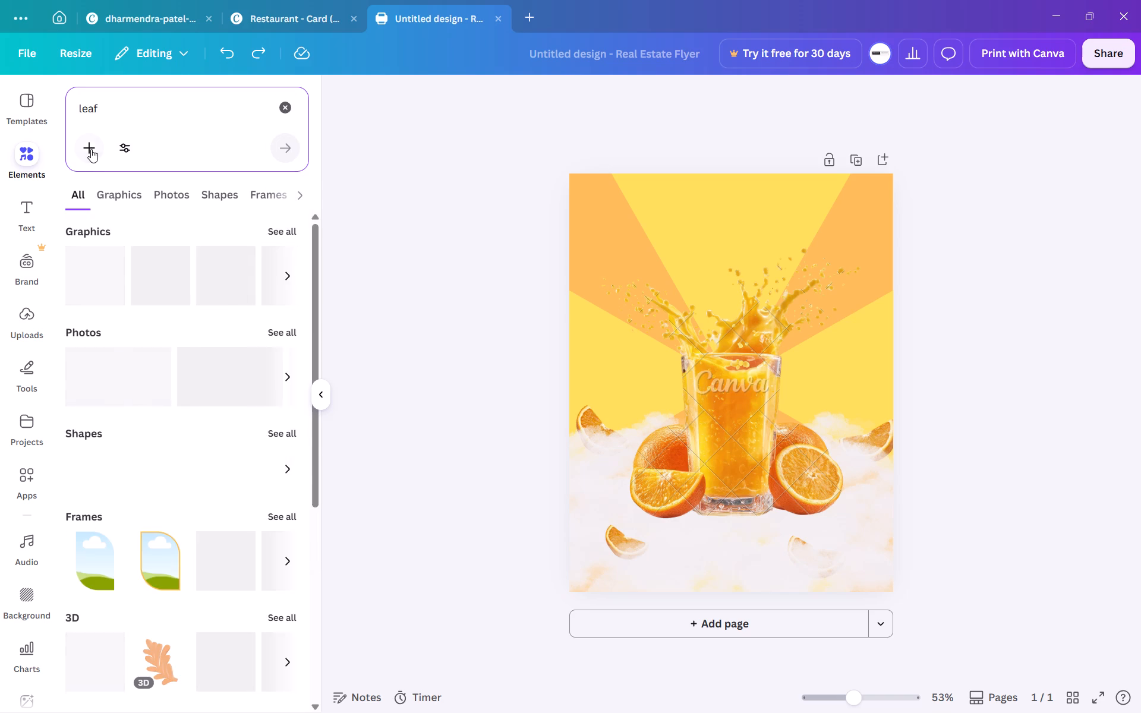
scroll(138, 286, left, 3)
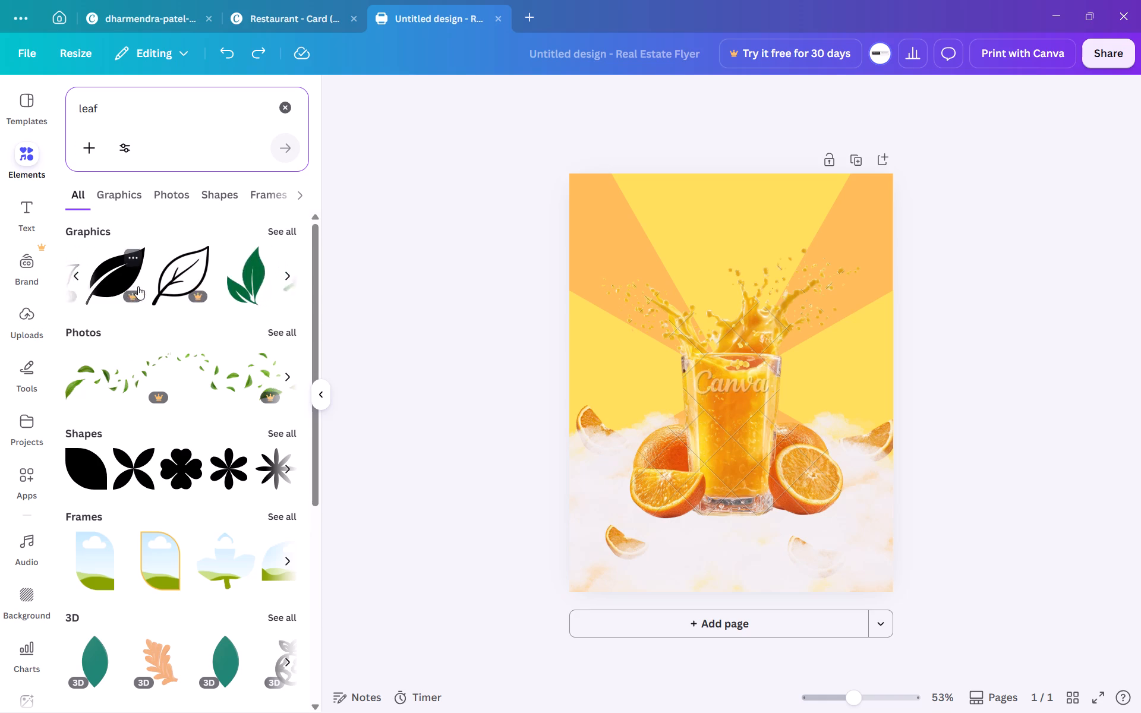
scroll(138, 286, left, 4)
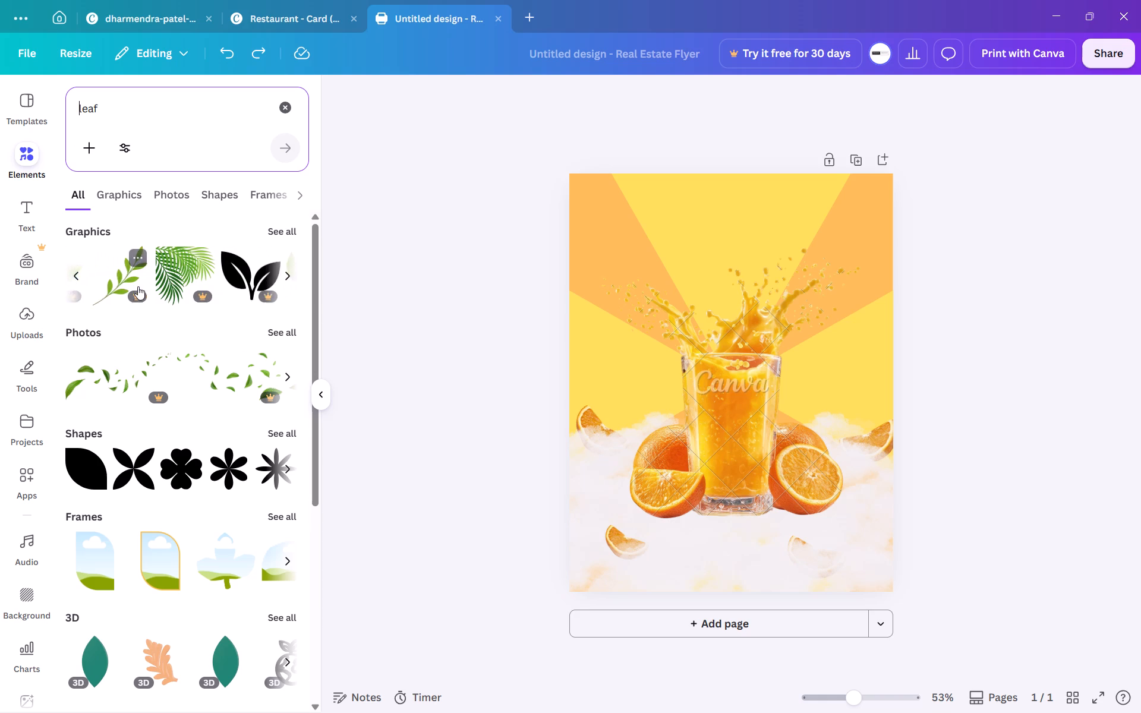
scroll(138, 286, left, 5)
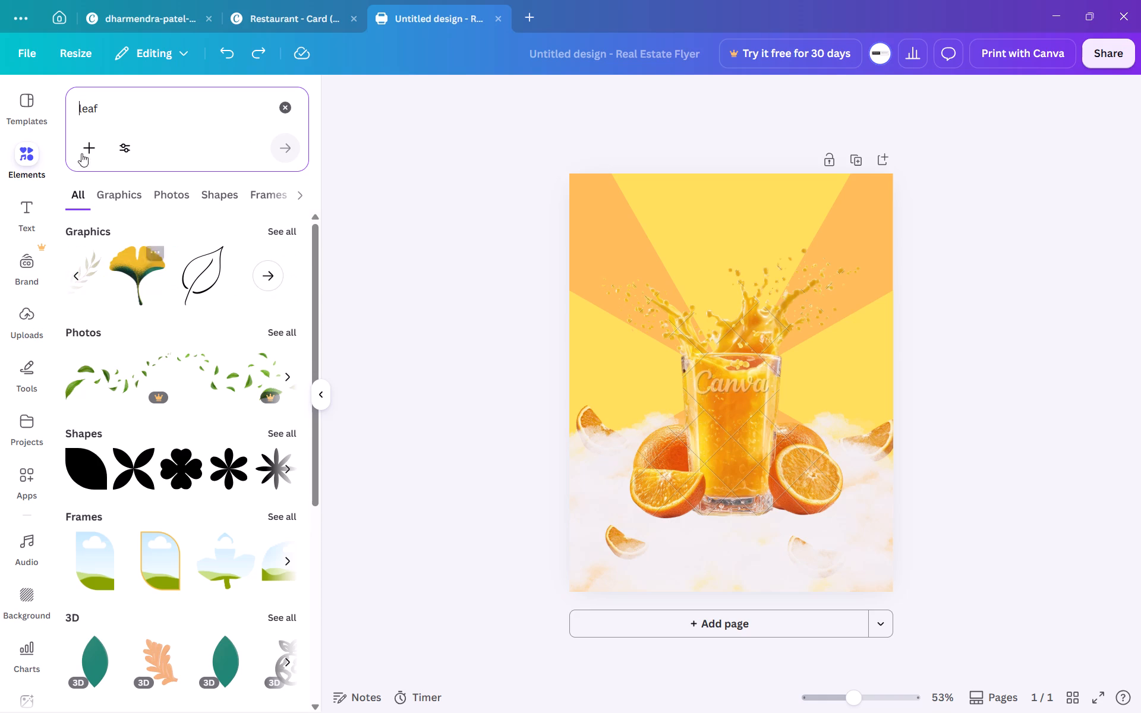
Search the elements library for "orange juice leaf".
text(oranhe juice)
key(space)
key(Return)
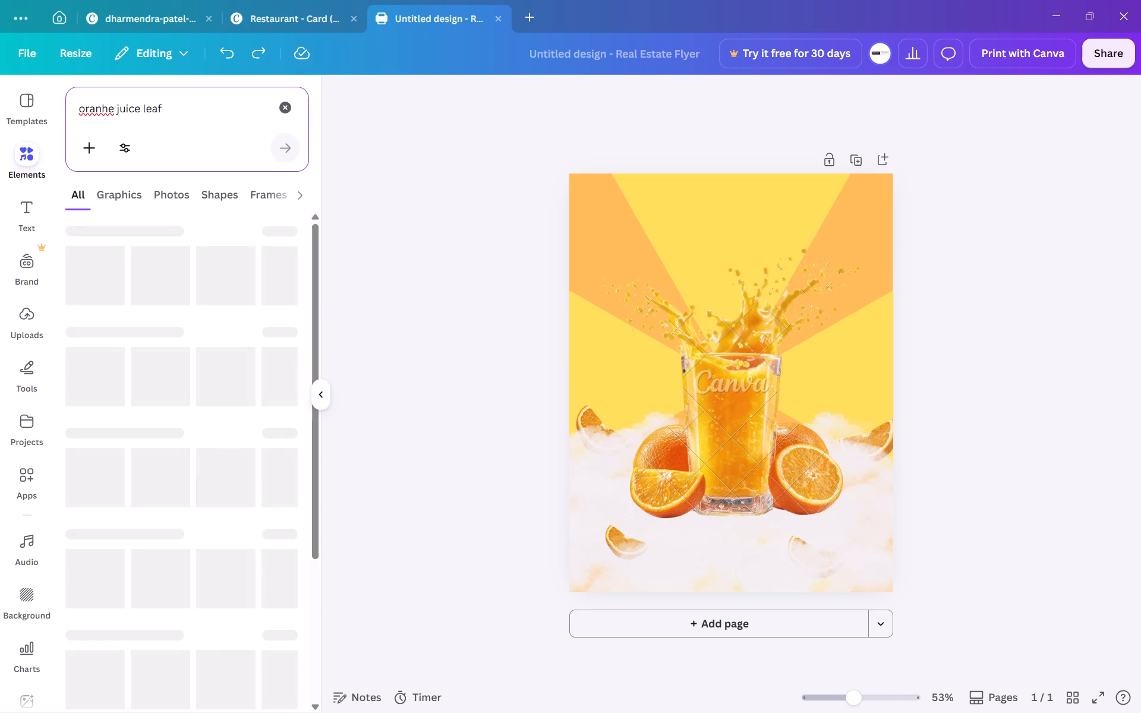
click(112, 106)
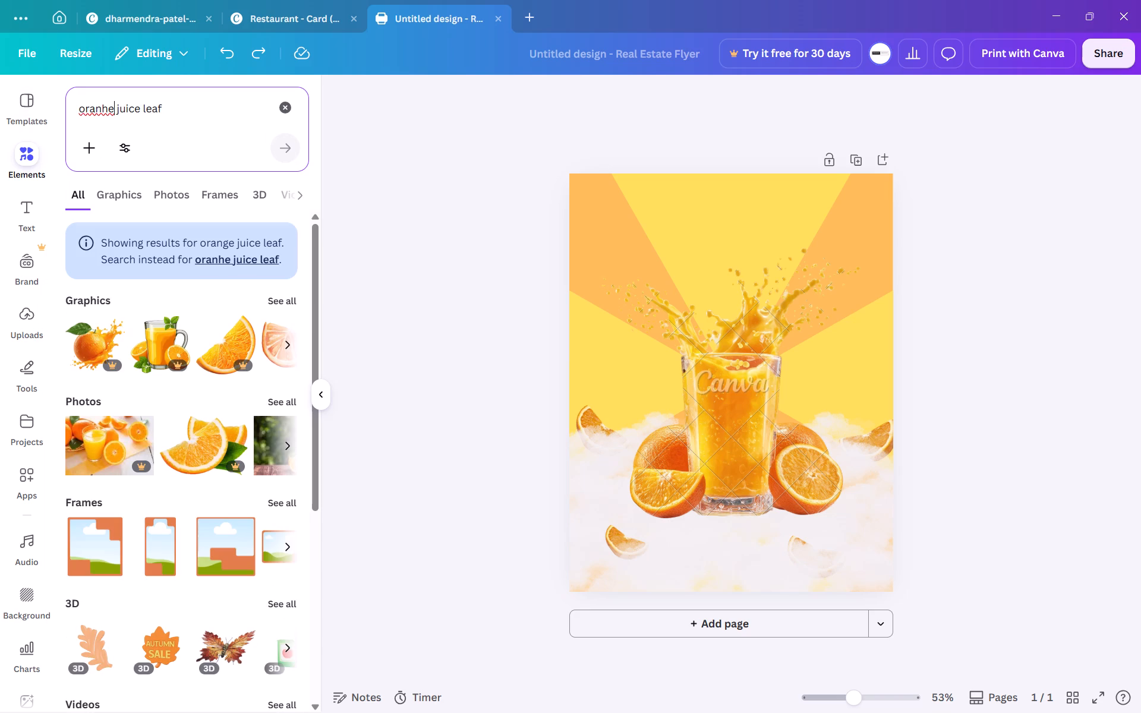
key(BackSpace)
key(BackSpace)
text(ge)
key(Return)
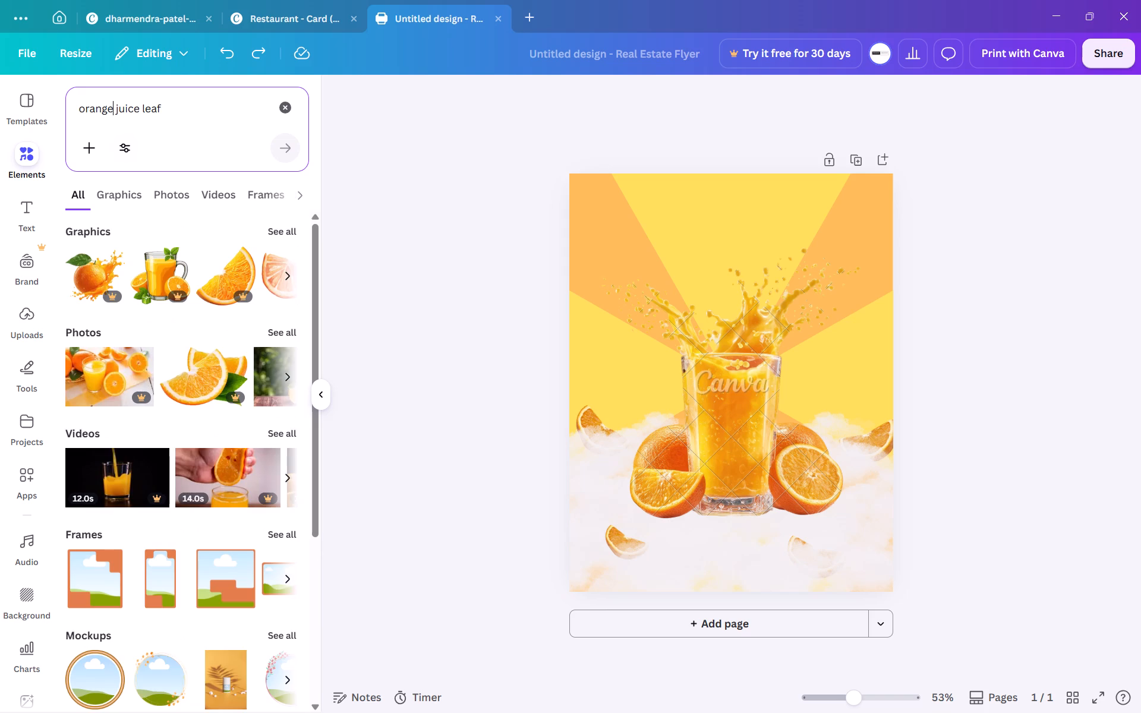
Look through the graphics and photos results for a suitable orange juice or leaf element.
scroll(189, 216, left, 1)
scroll(203, 366, left, 5)
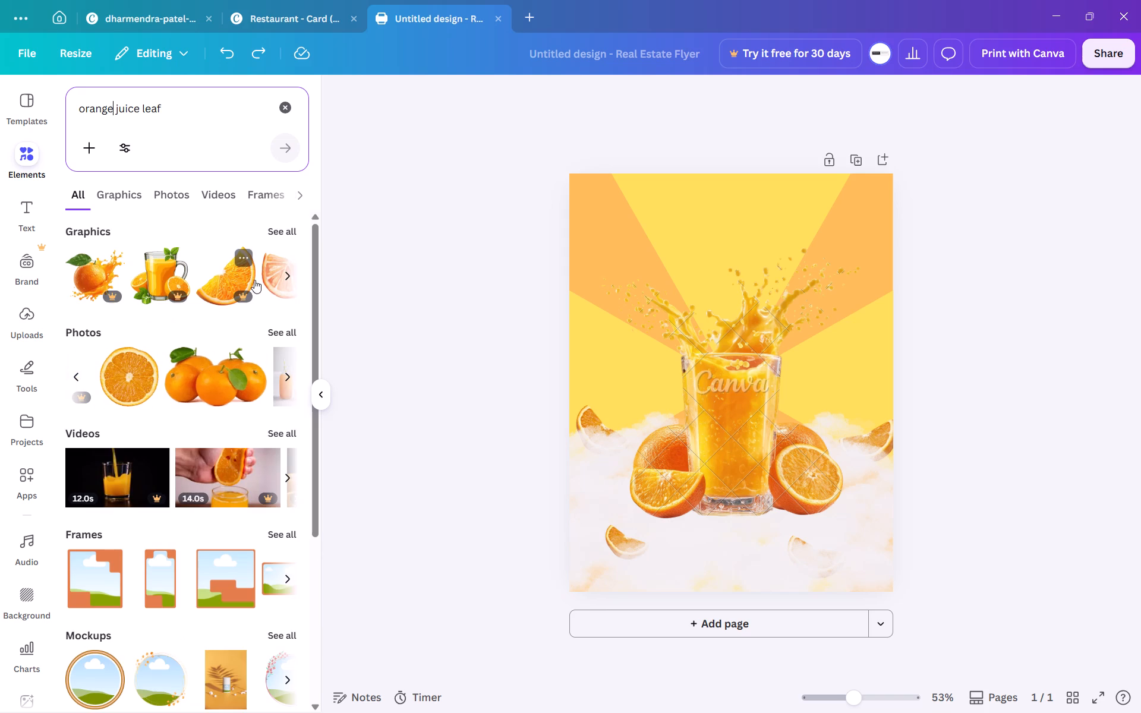
scroll(251, 282, left, 5)
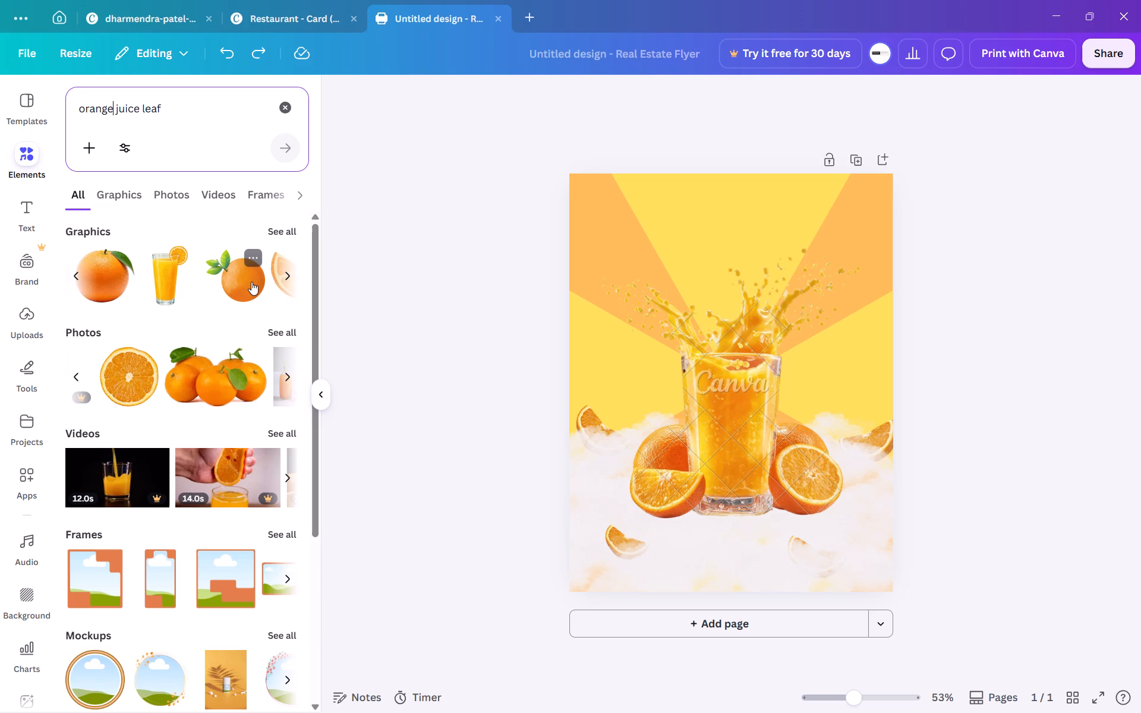
scroll(251, 282, left, 2)
scroll(251, 282, right, 1)
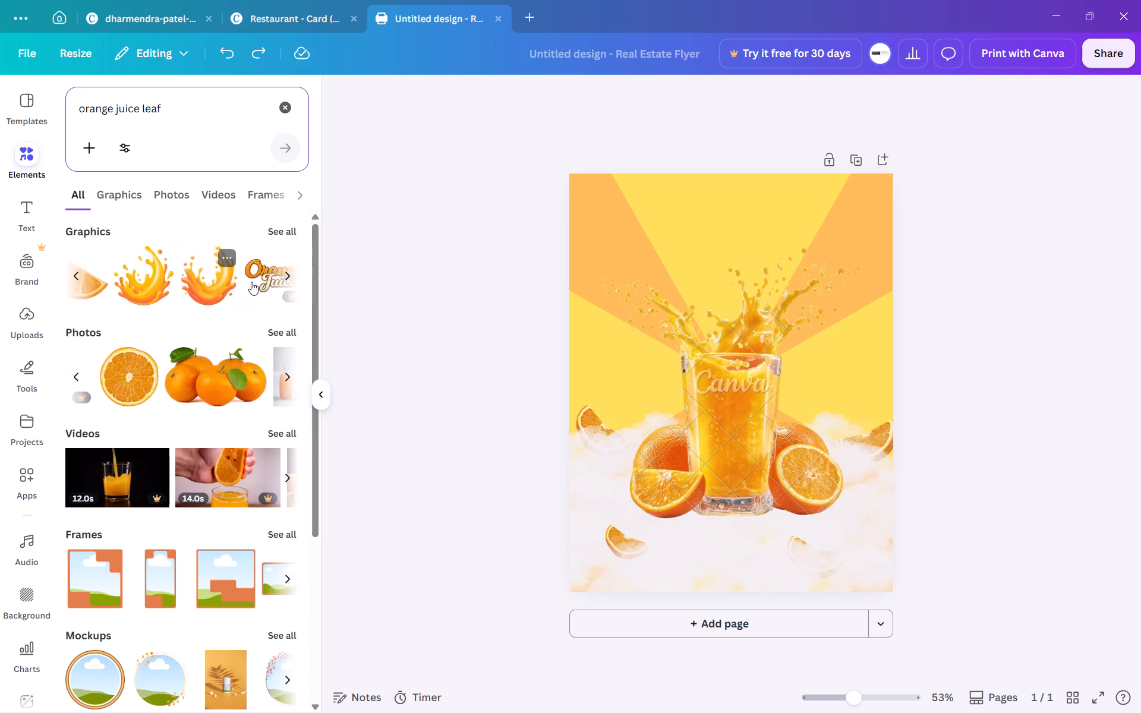
scroll(251, 282, right, 2)
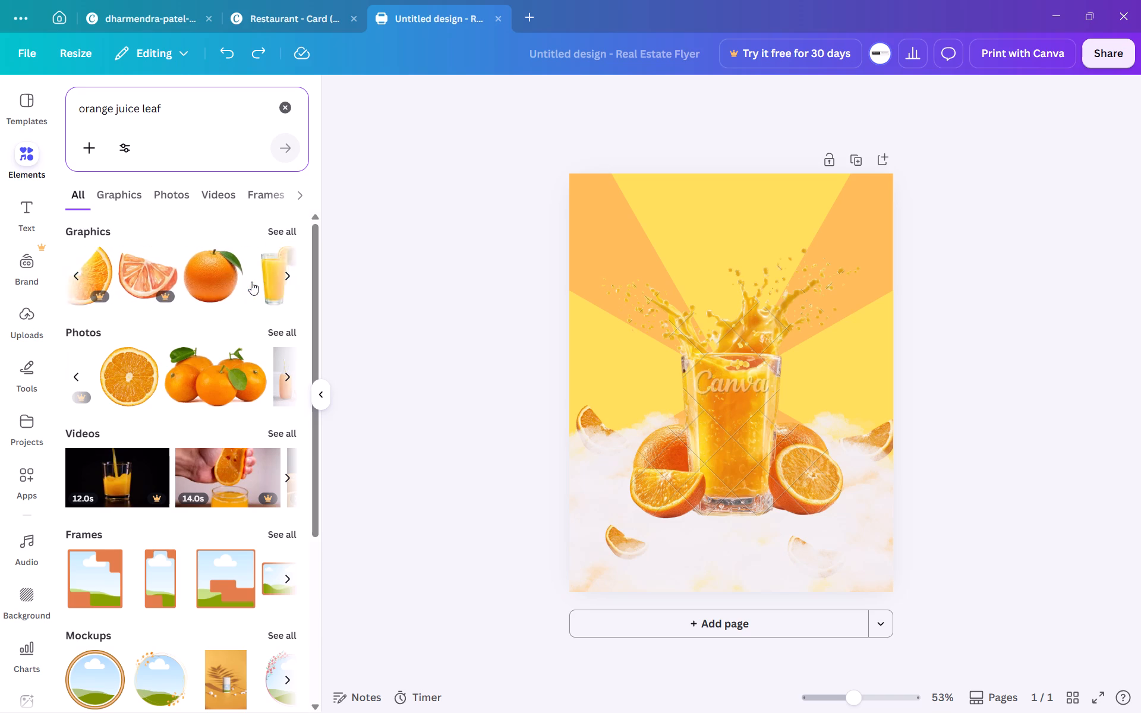
scroll(251, 282, right, 2)
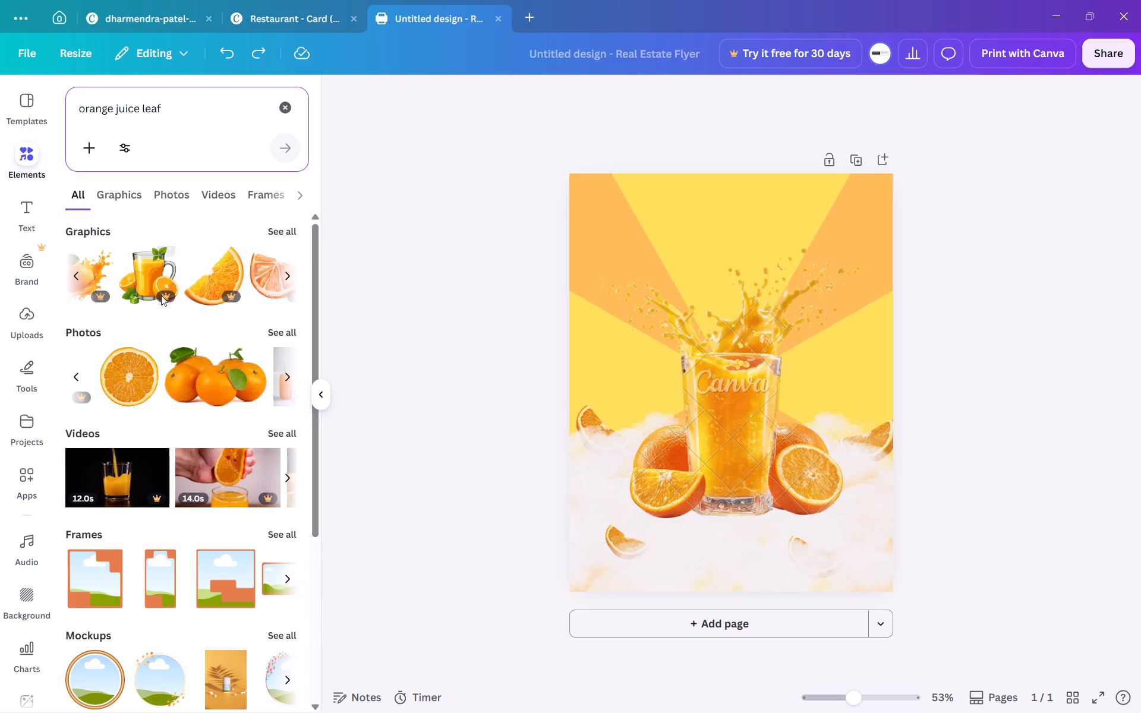
scroll(159, 292, right, 4)
scroll(184, 381, left, 2)
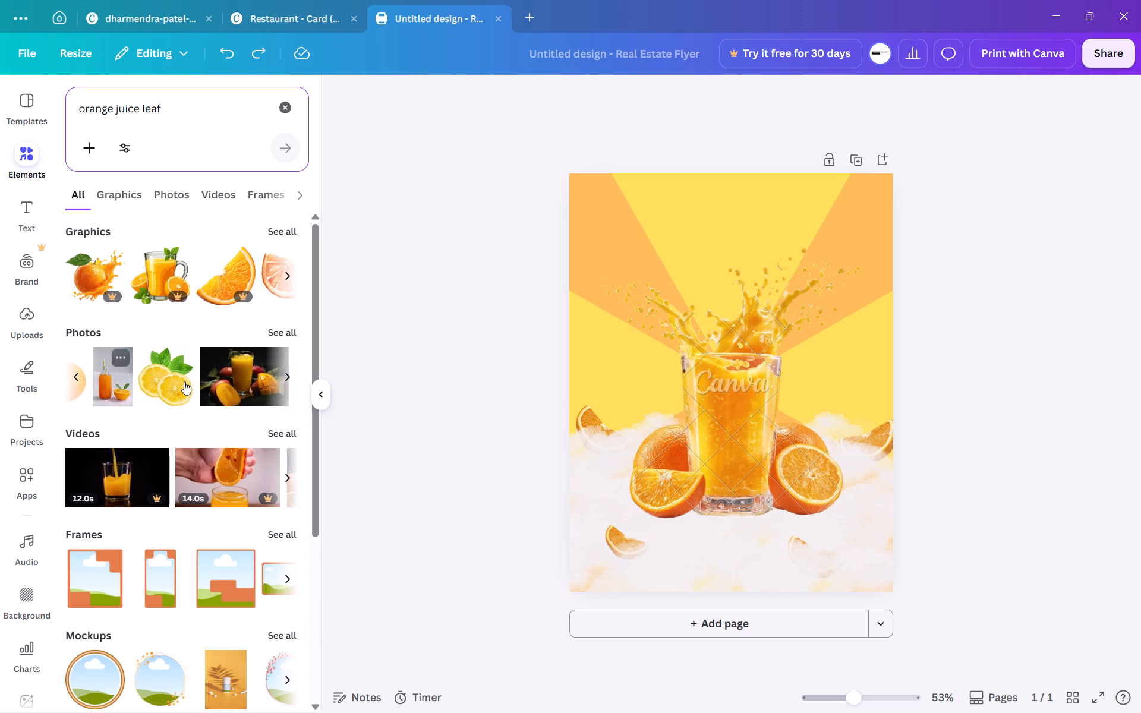
scroll(184, 381, left, 8)
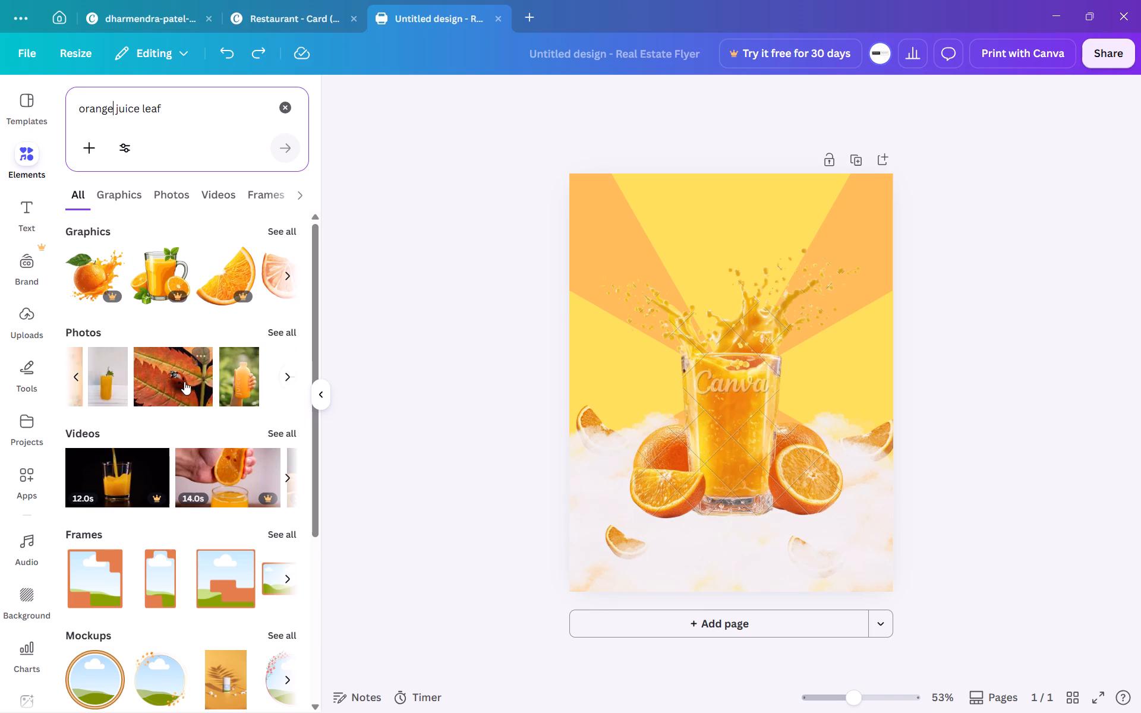
scroll(184, 381, left, 3)
scroll(235, 276, left, 1)
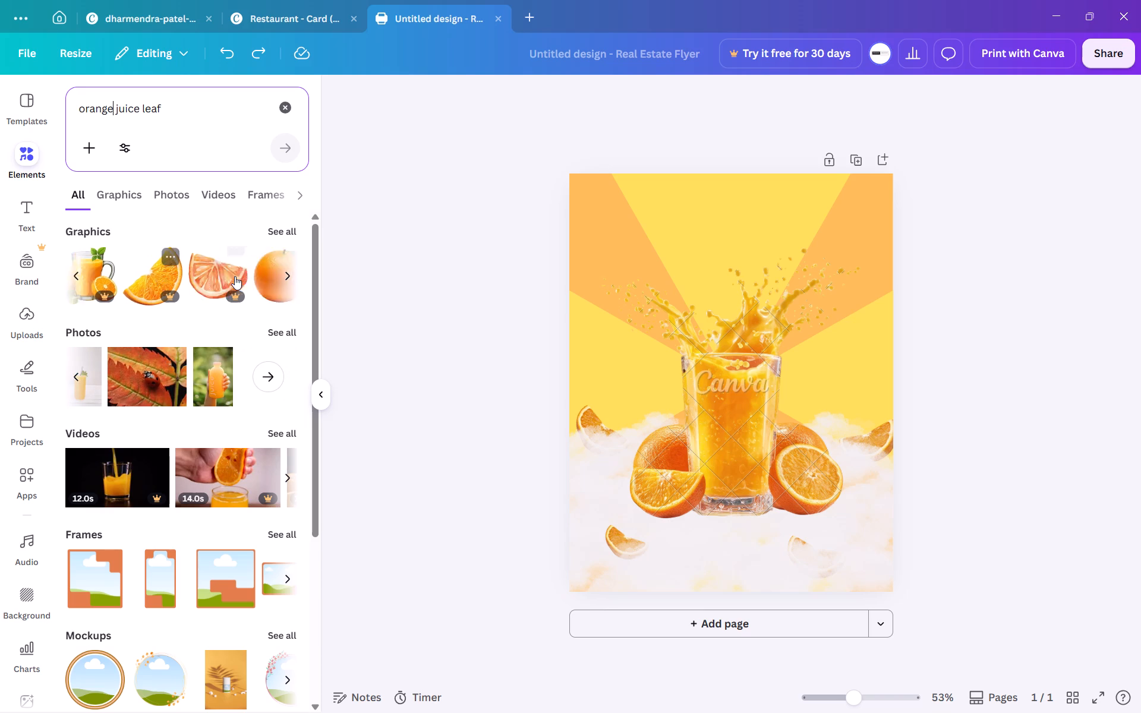
scroll(235, 276, left, 6)
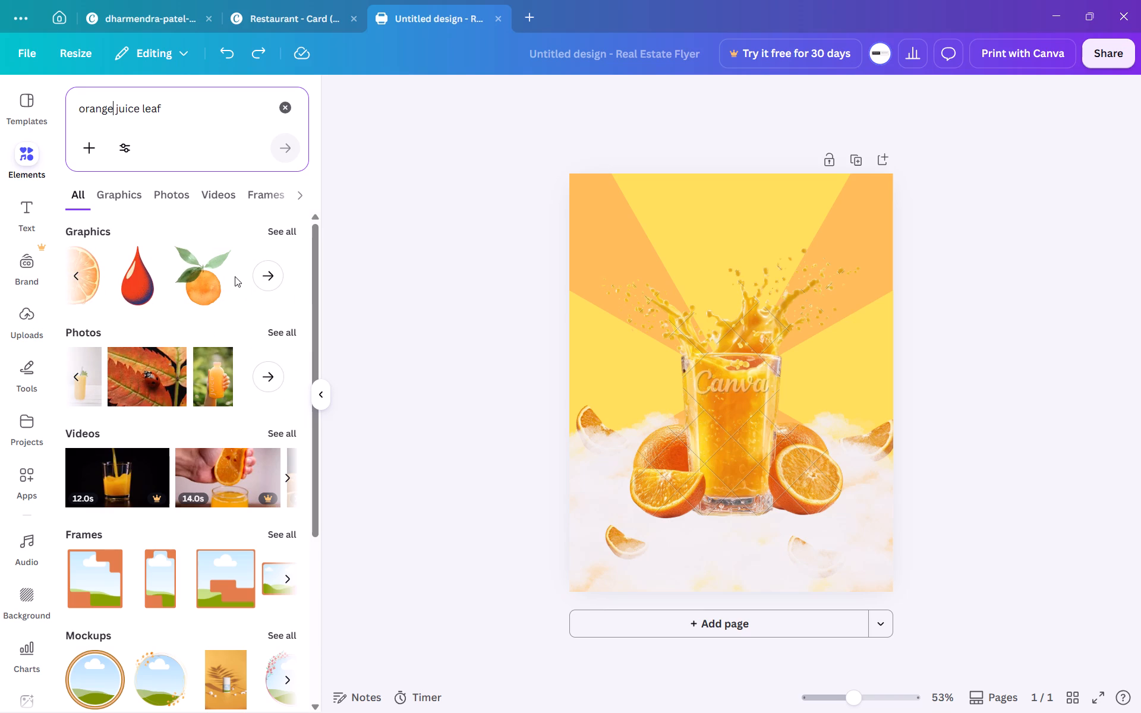
scroll(165, 280, right, 9)
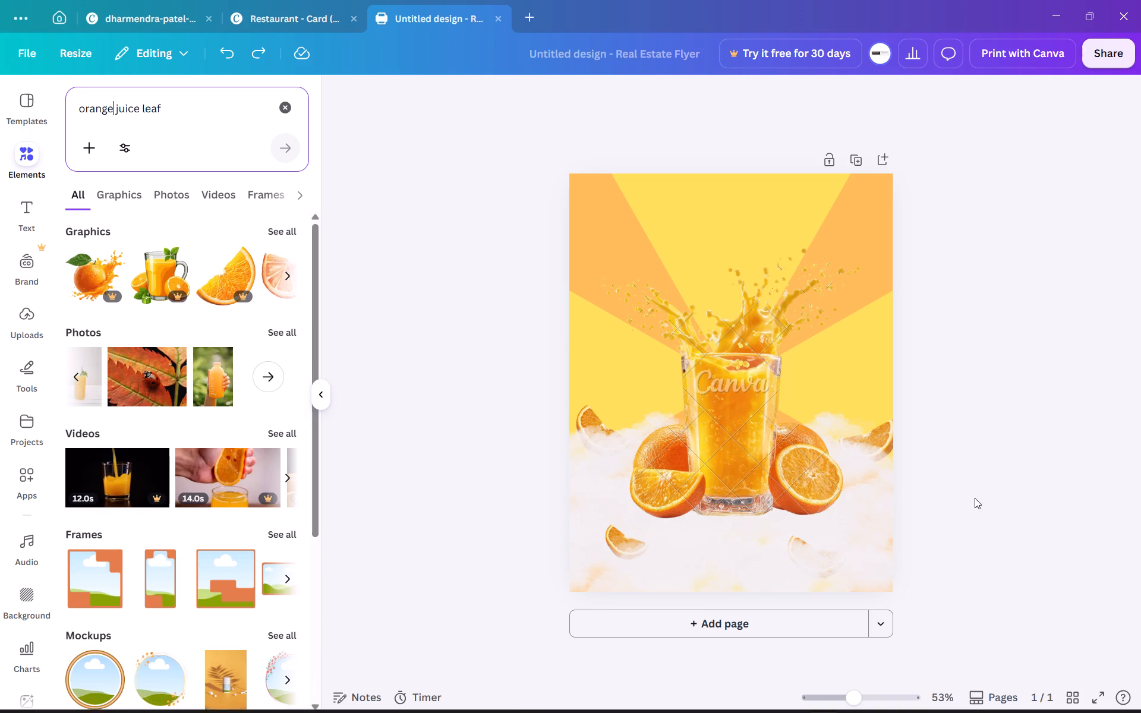
Find the "Orange Juice" lettering graphic among the results, add it to the flyer and place it above the juice splash.
scroll(131, 301, right, 3)
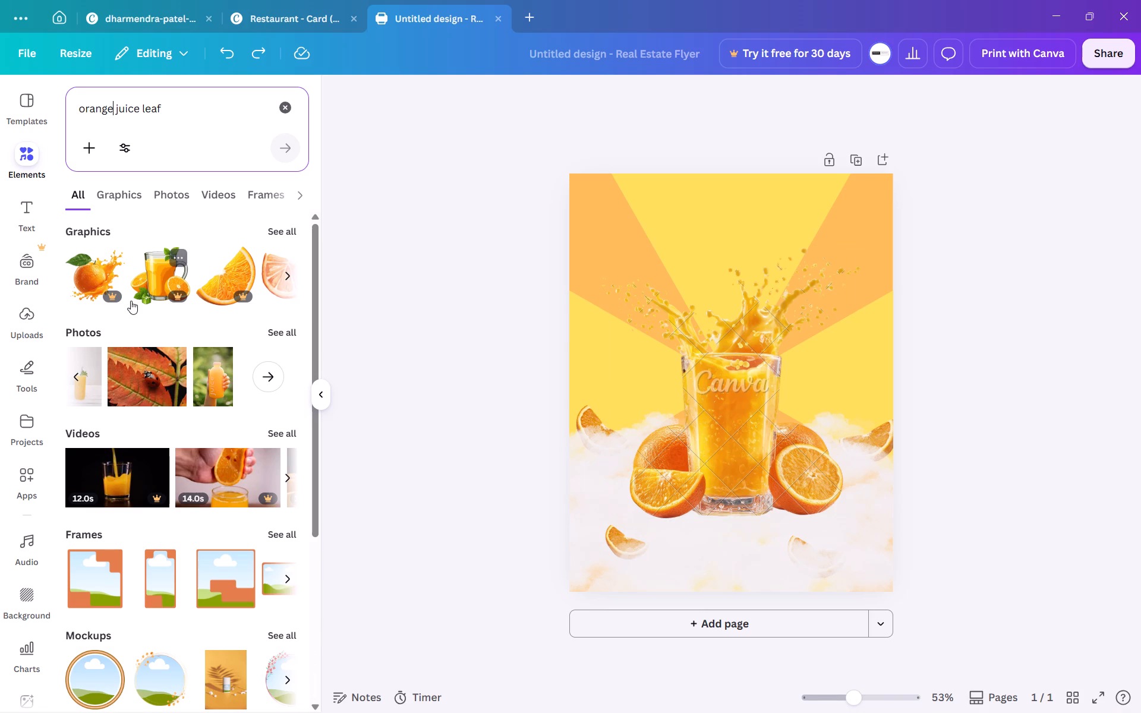
scroll(103, 275, right, 6)
scroll(103, 275, left, 5)
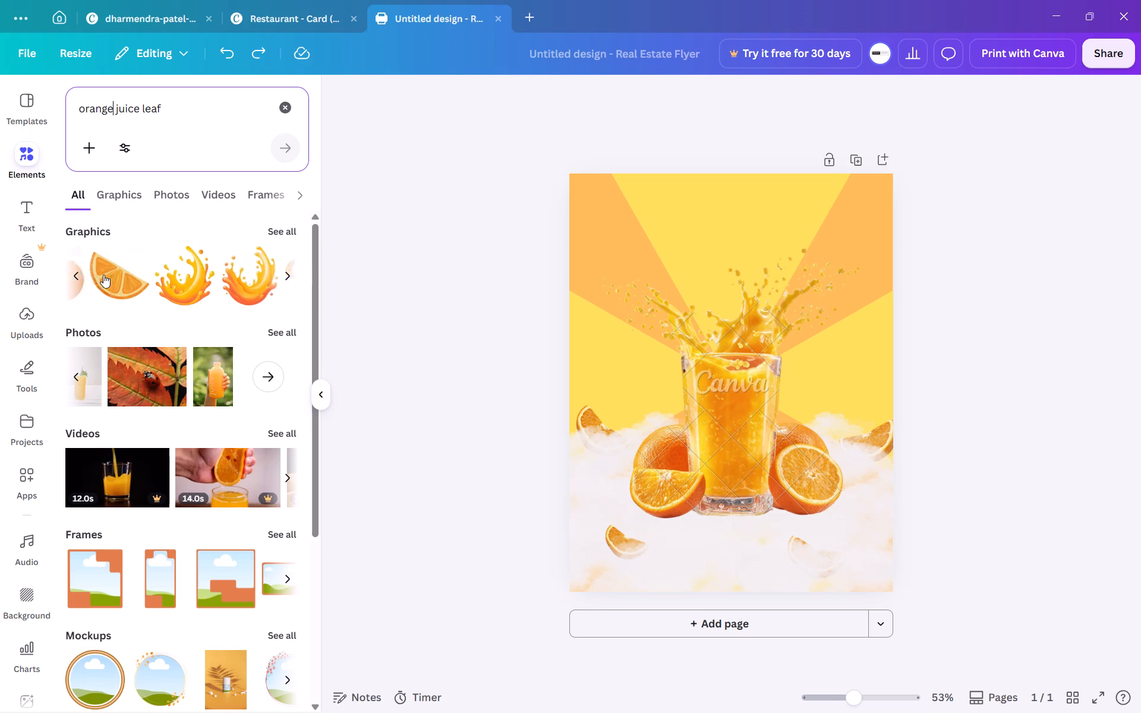
scroll(103, 275, left, 1)
scroll(103, 275, right, 2)
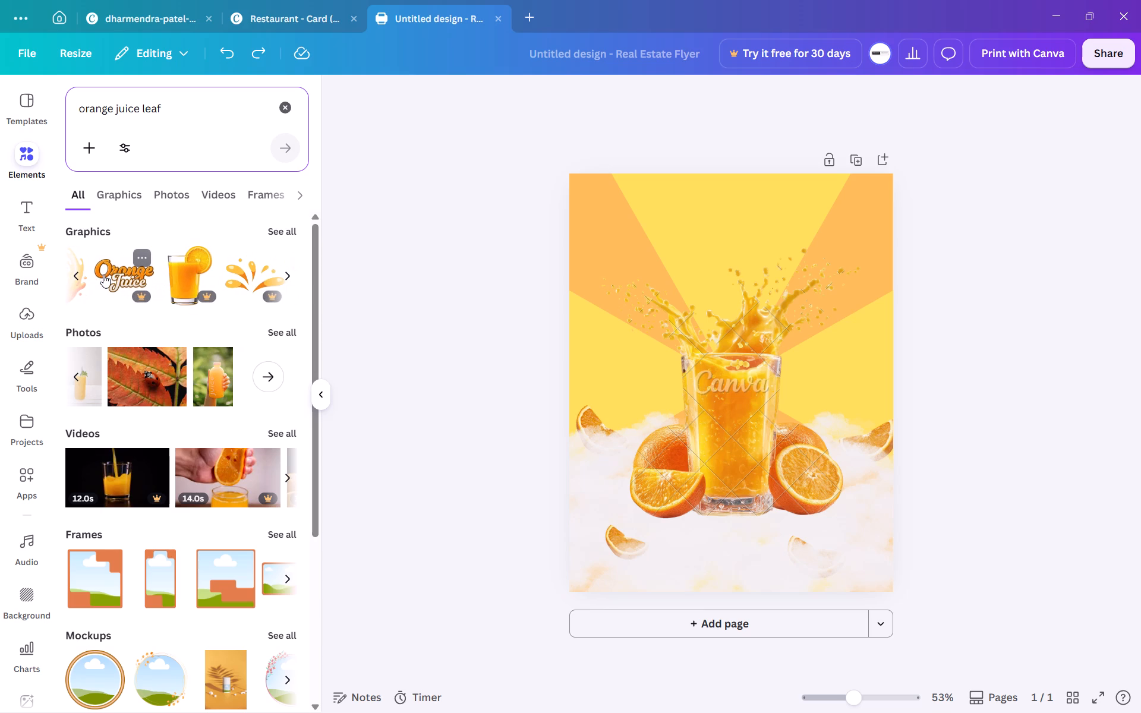
click(103, 275)
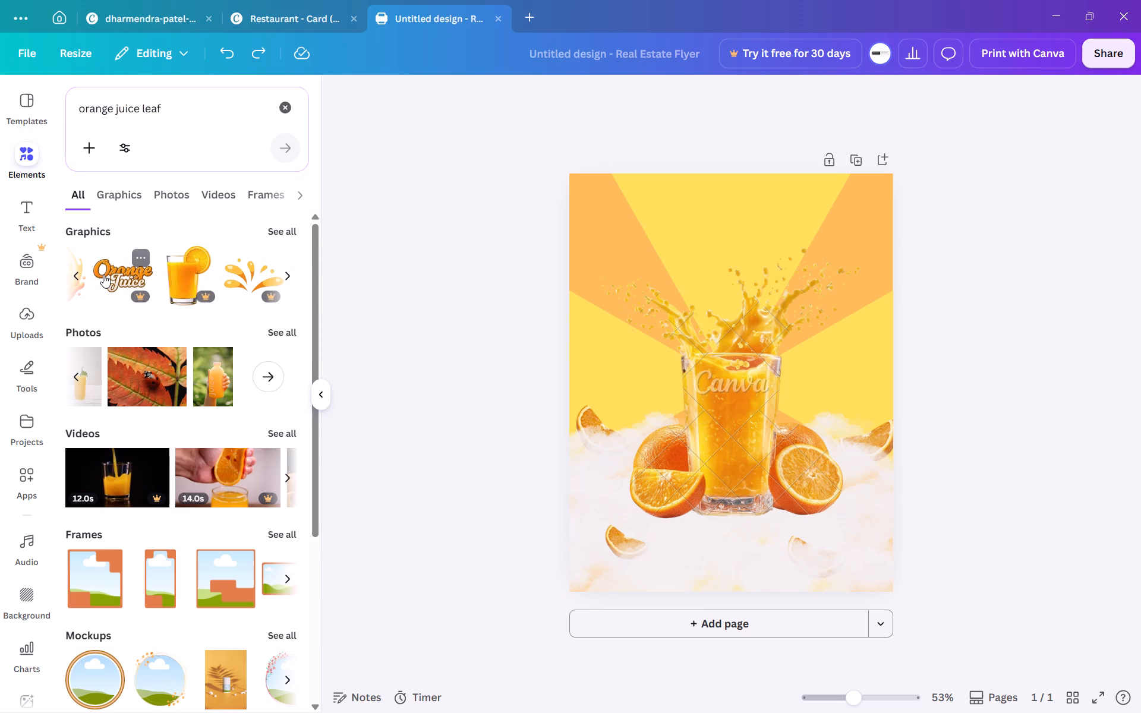
drag(719, 390, 712, 320)
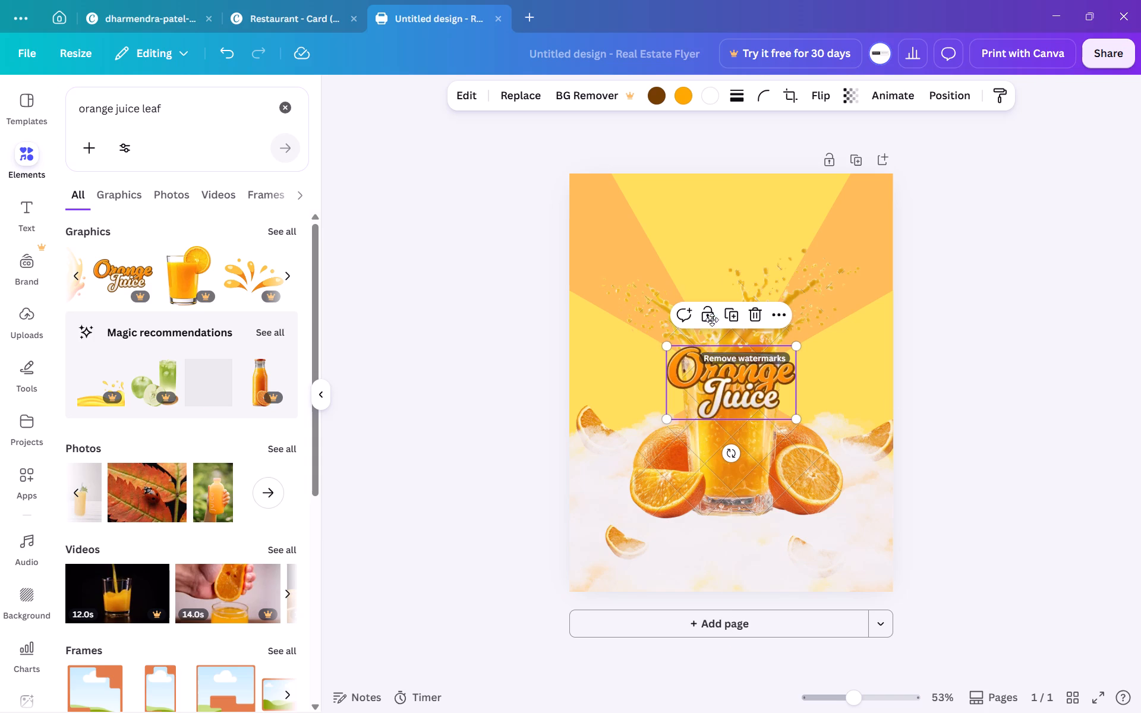
drag(712, 320, 724, 260)
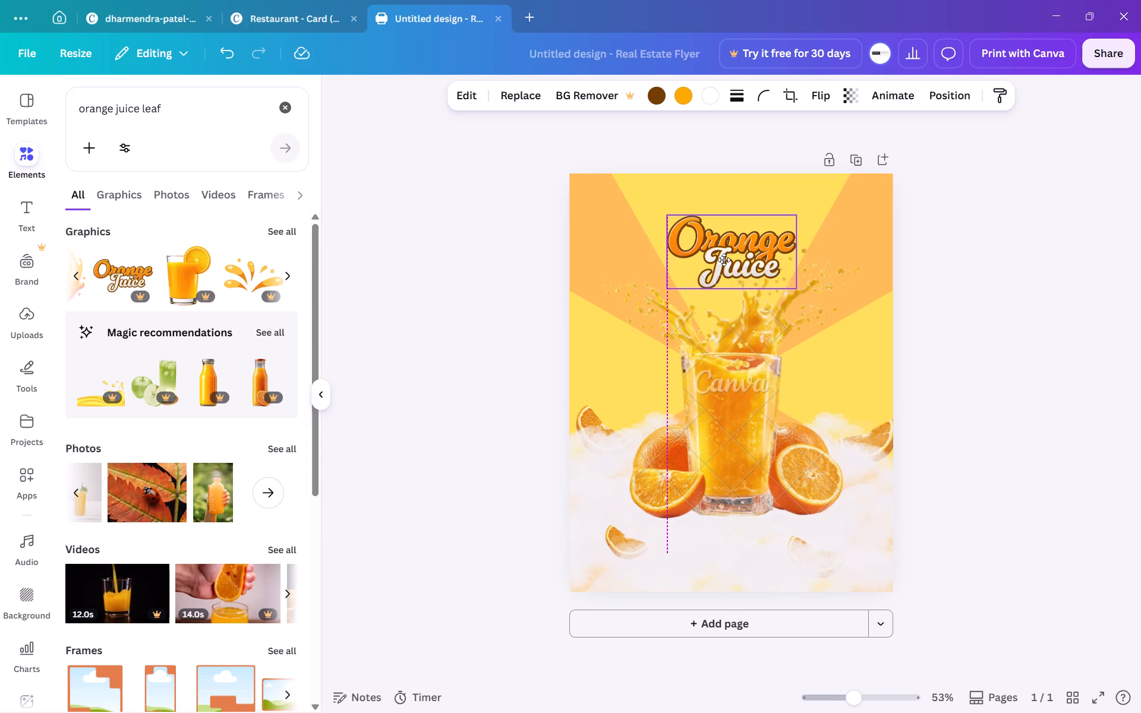
drag(724, 260, 714, 241)
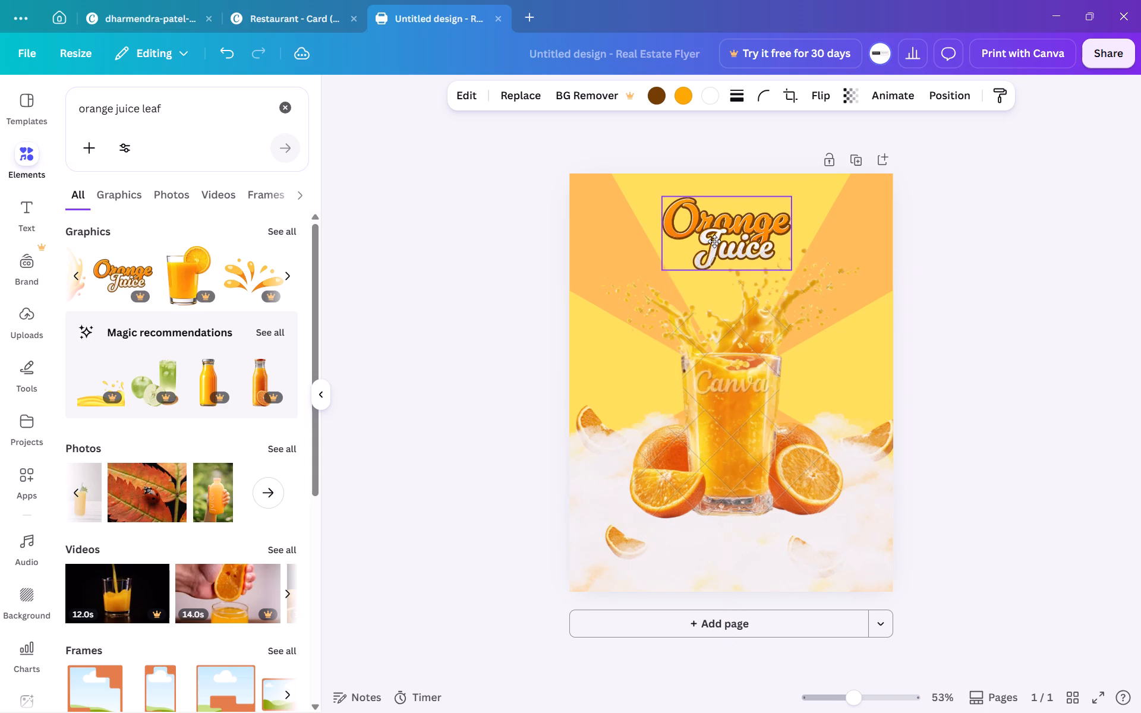
drag(714, 241, 714, 247)
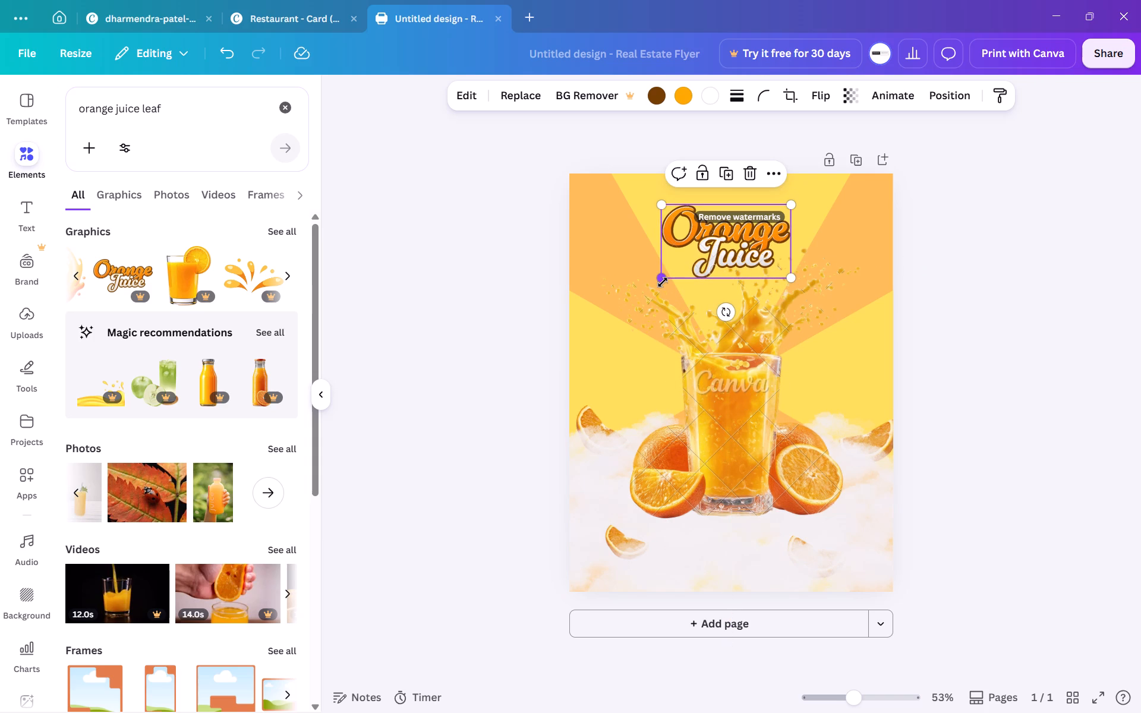
click(453, 303)
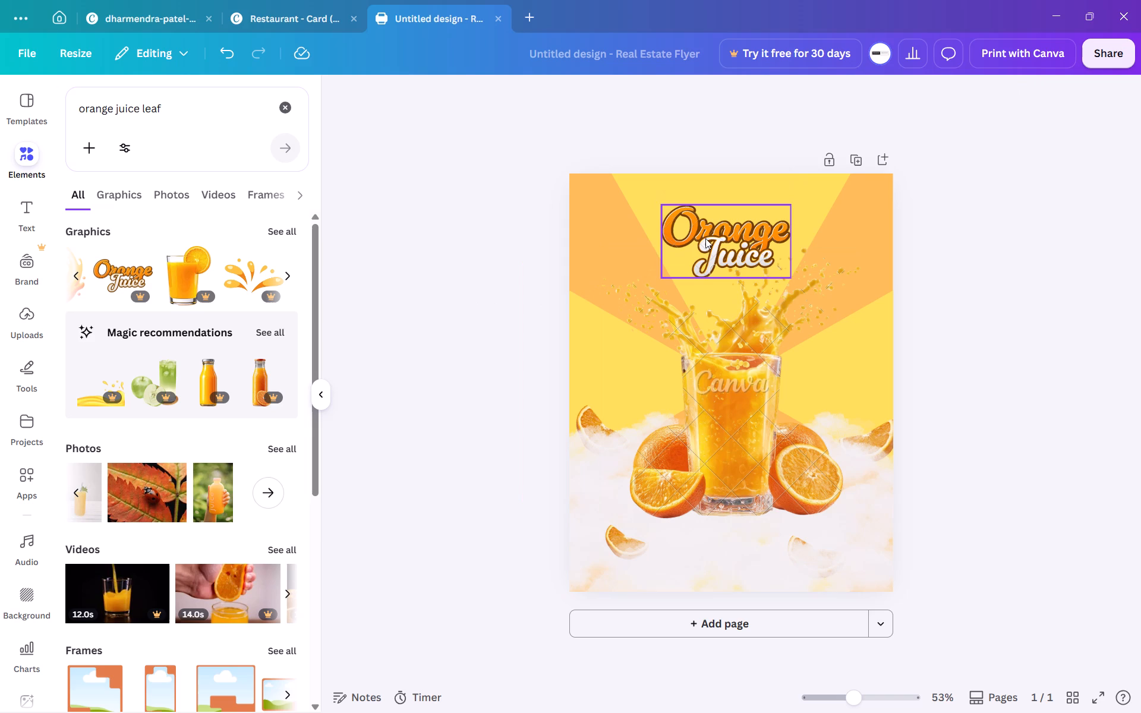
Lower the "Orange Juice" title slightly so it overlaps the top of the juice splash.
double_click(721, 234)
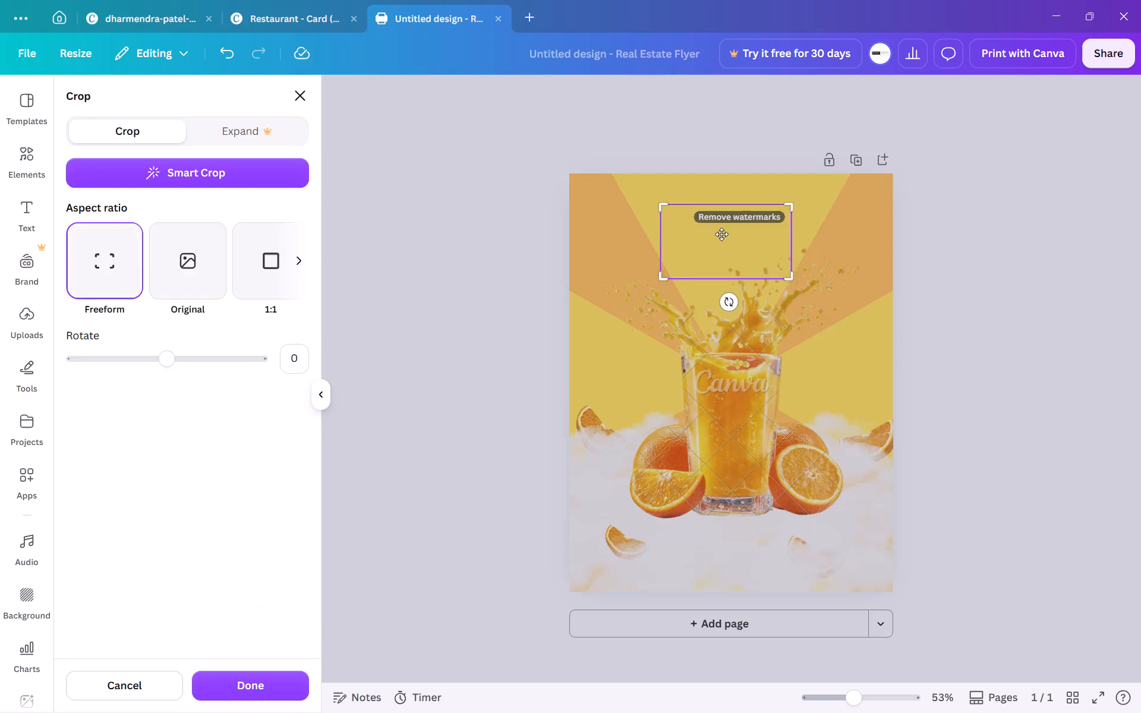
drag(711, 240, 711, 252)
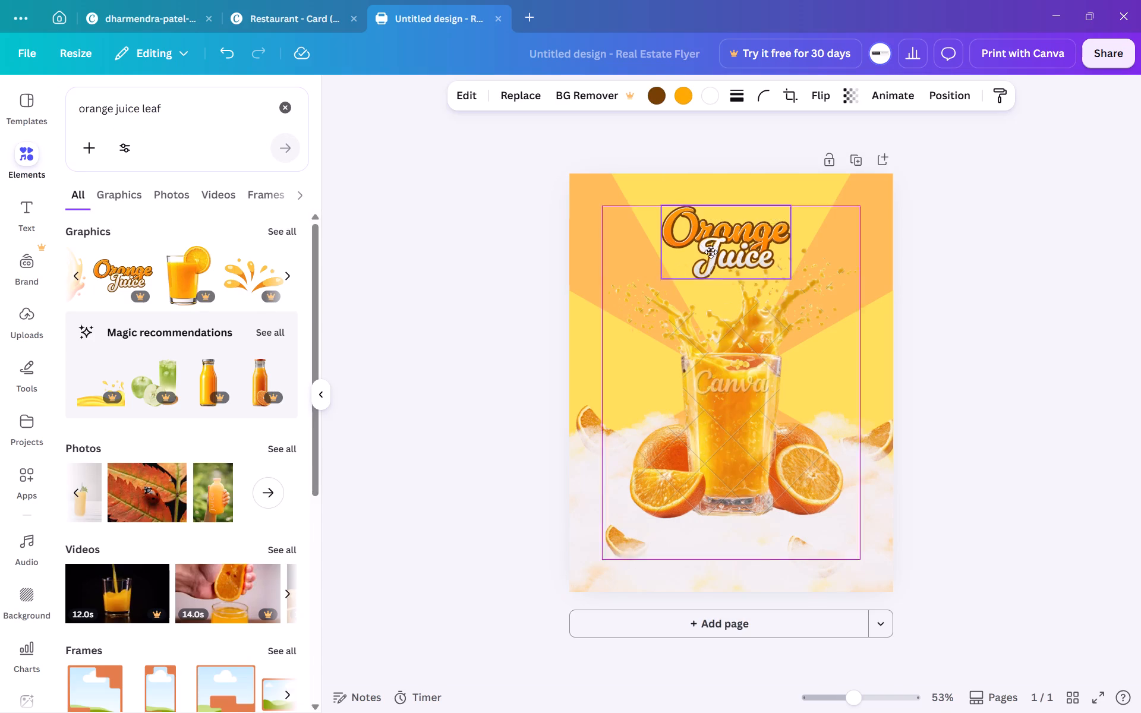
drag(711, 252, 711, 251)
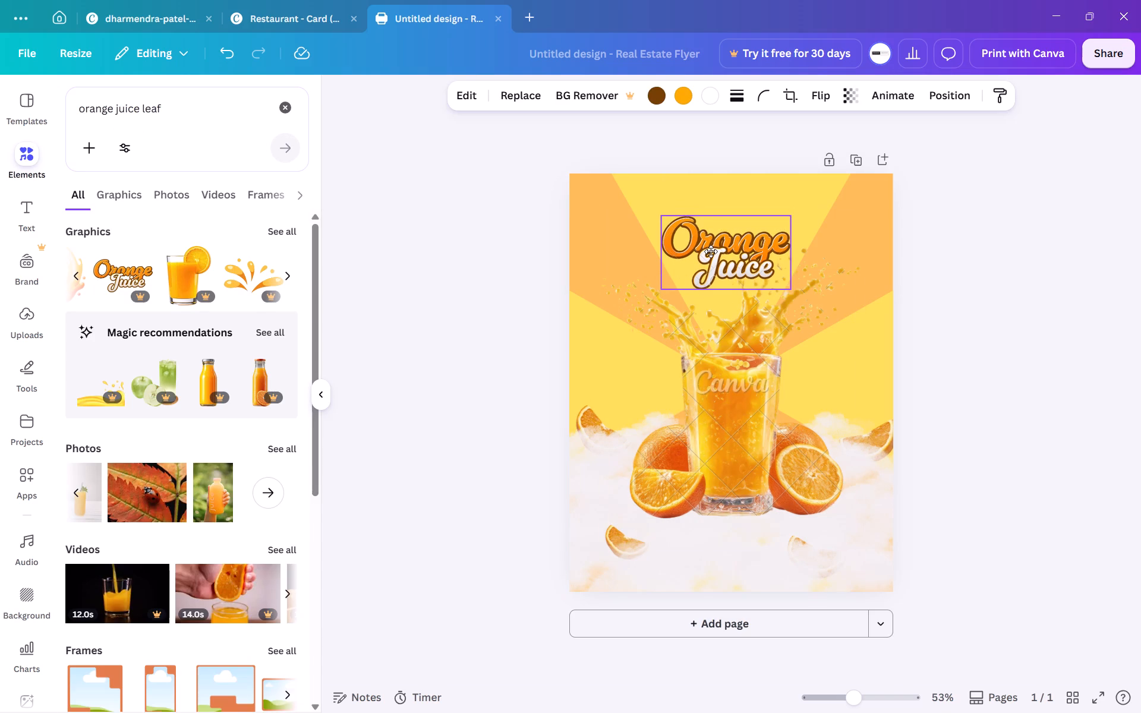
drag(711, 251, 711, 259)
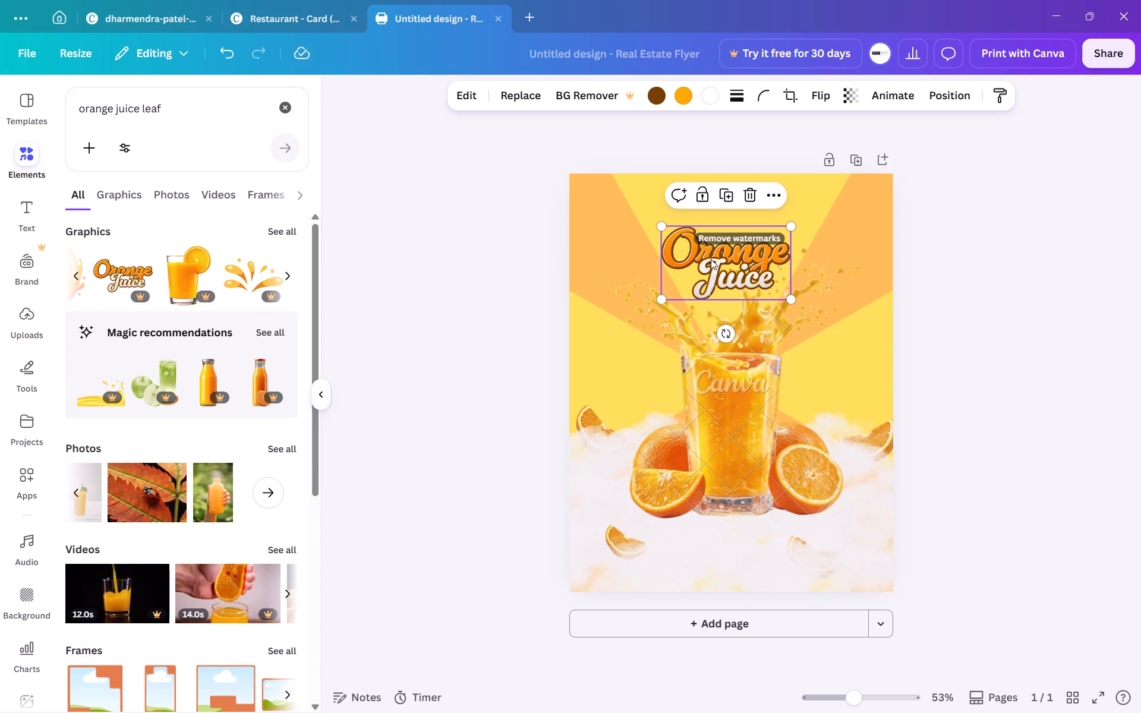
Send the "Orange Juice" title one layer backward.
click(711, 259)
right_click(711, 259)
right_click(755, 266)
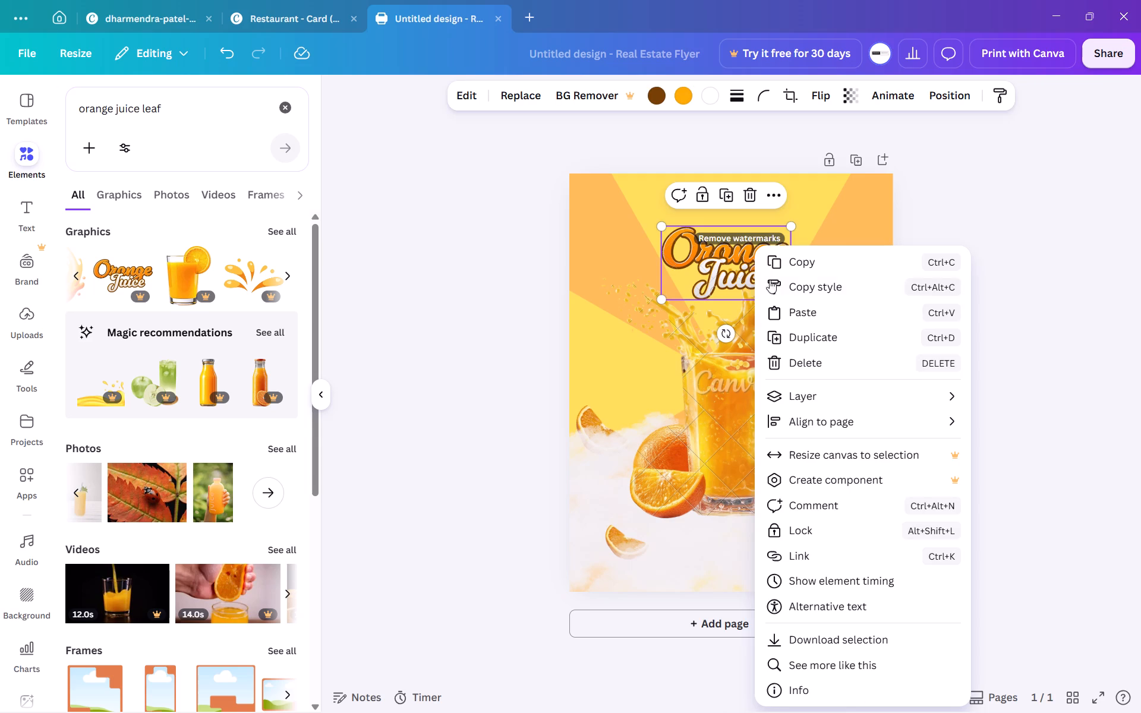
click(804, 389)
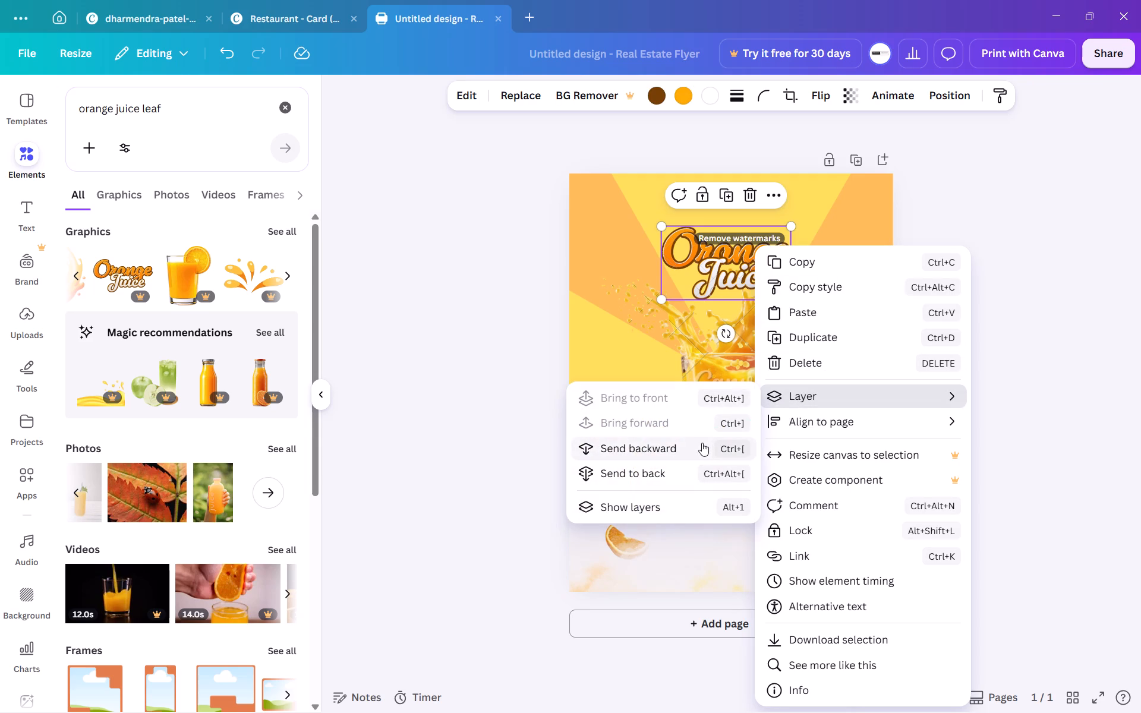
click(700, 444)
click(479, 361)
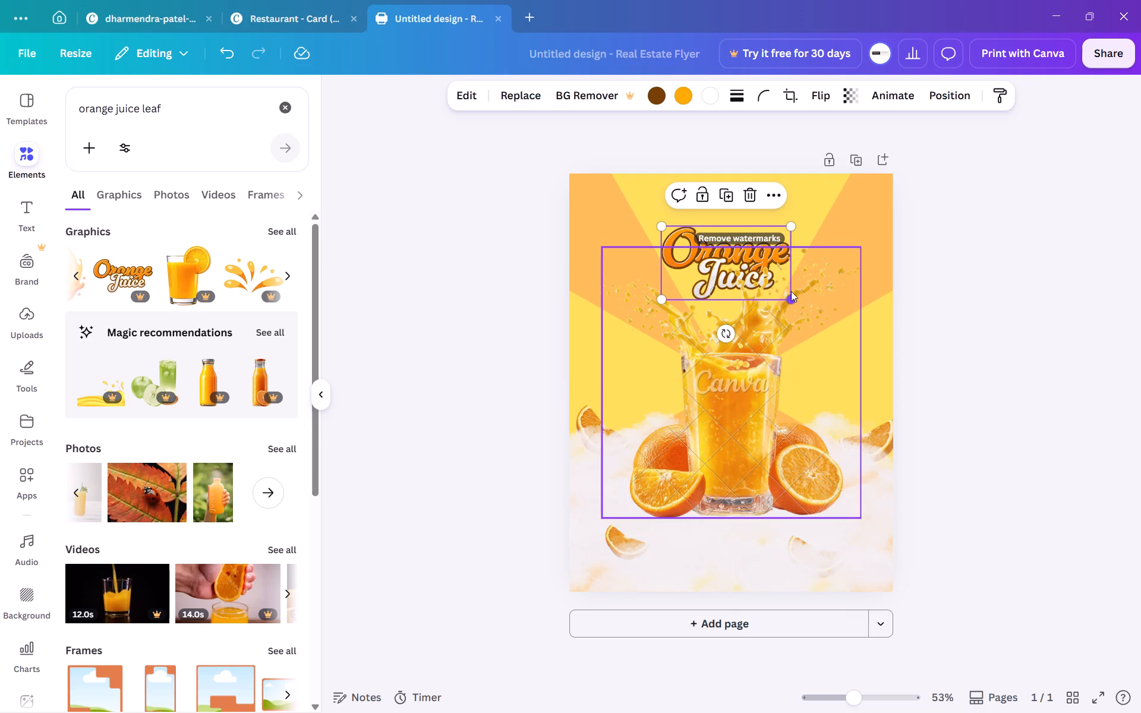
Raise the "Orange Juice" title above the splash and centre it horizontally on the page.
drag(726, 261, 724, 245)
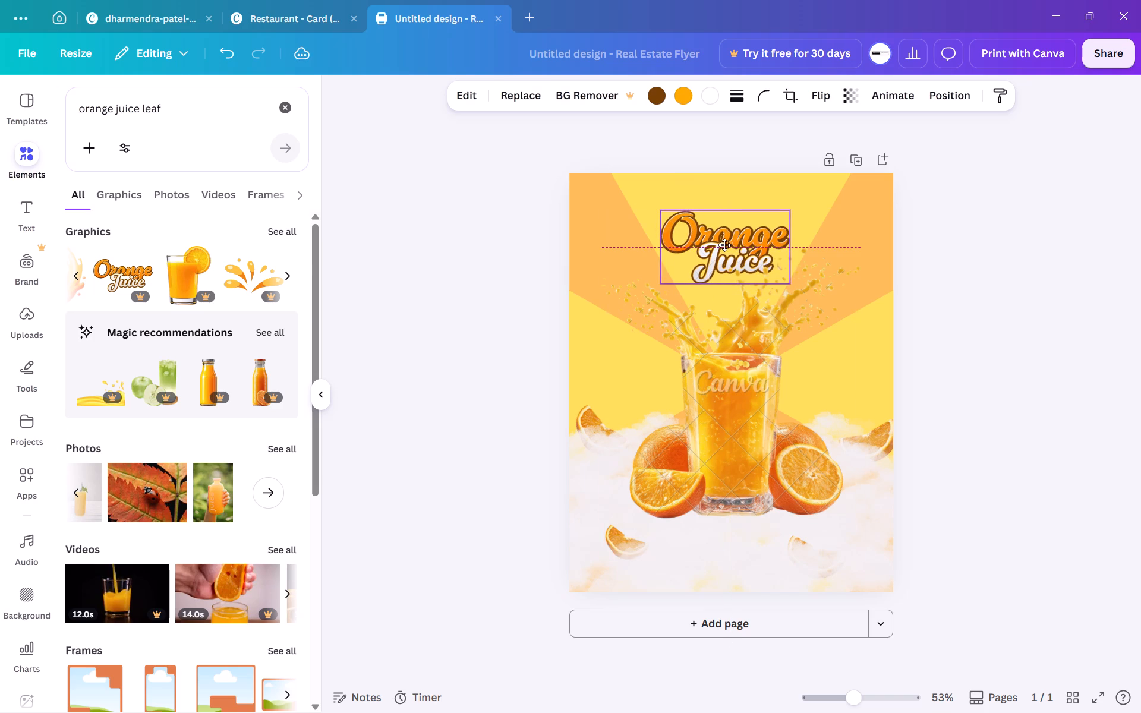
drag(724, 245, 728, 244)
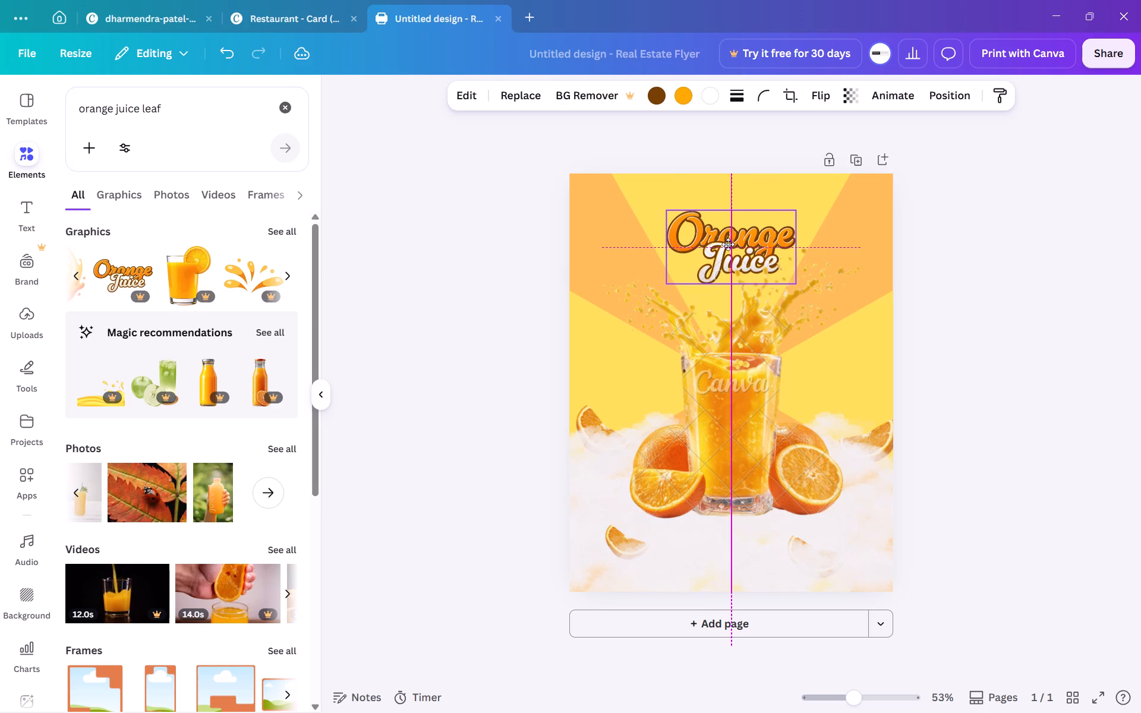
drag(728, 244, 729, 242)
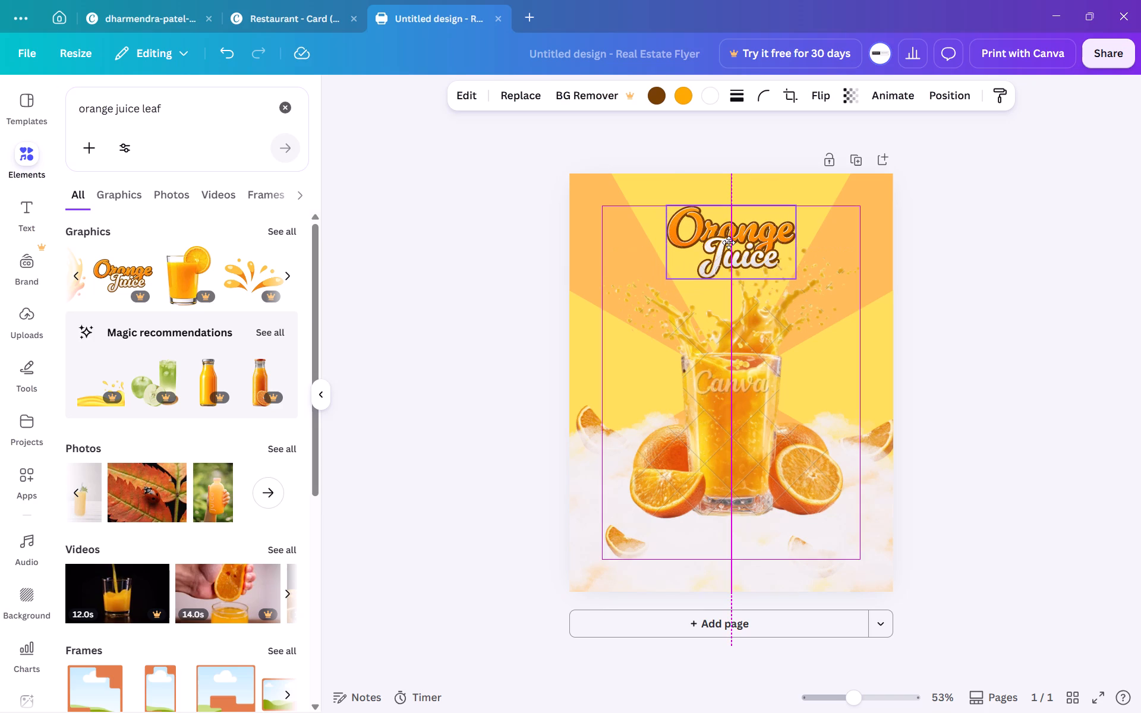
drag(729, 242, 729, 242)
drag(729, 242, 729, 247)
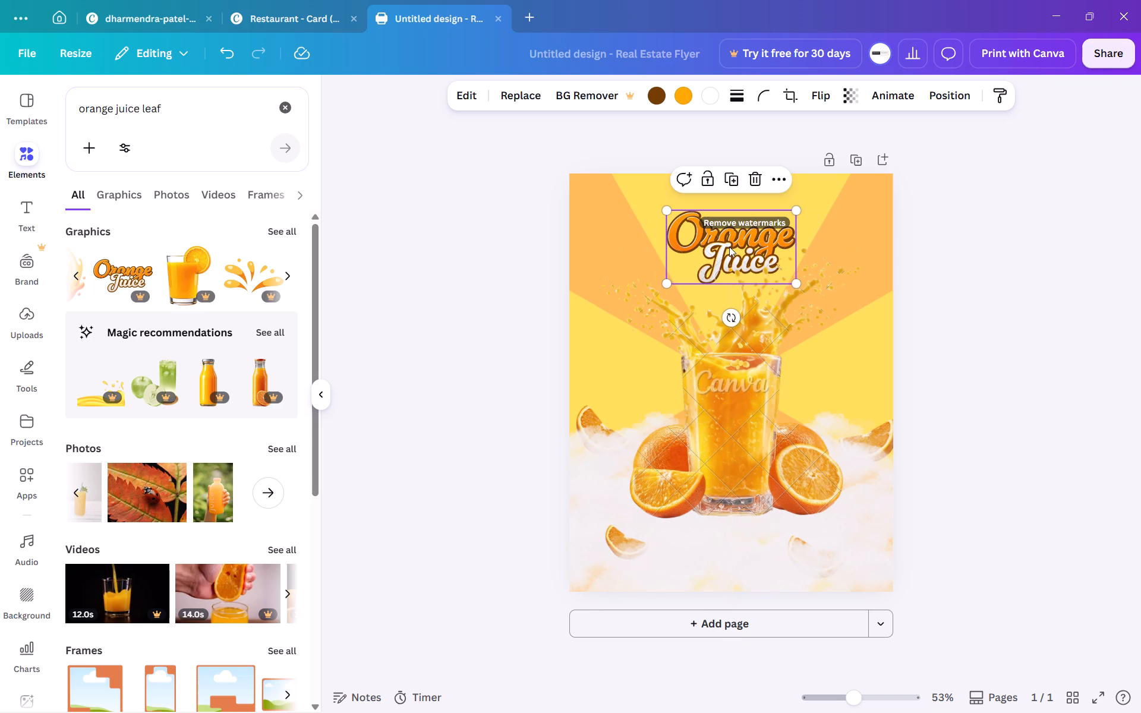
click(472, 307)
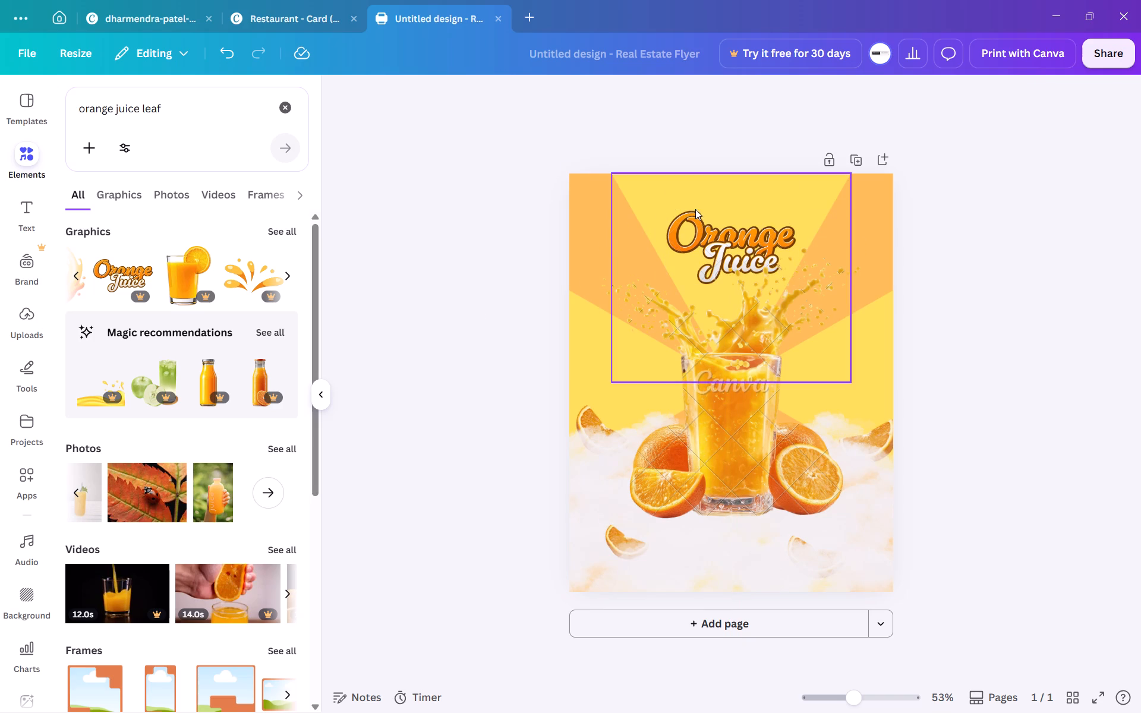
Clear the element search and add a text box reading "ORIGINAL".
click(293, 104)
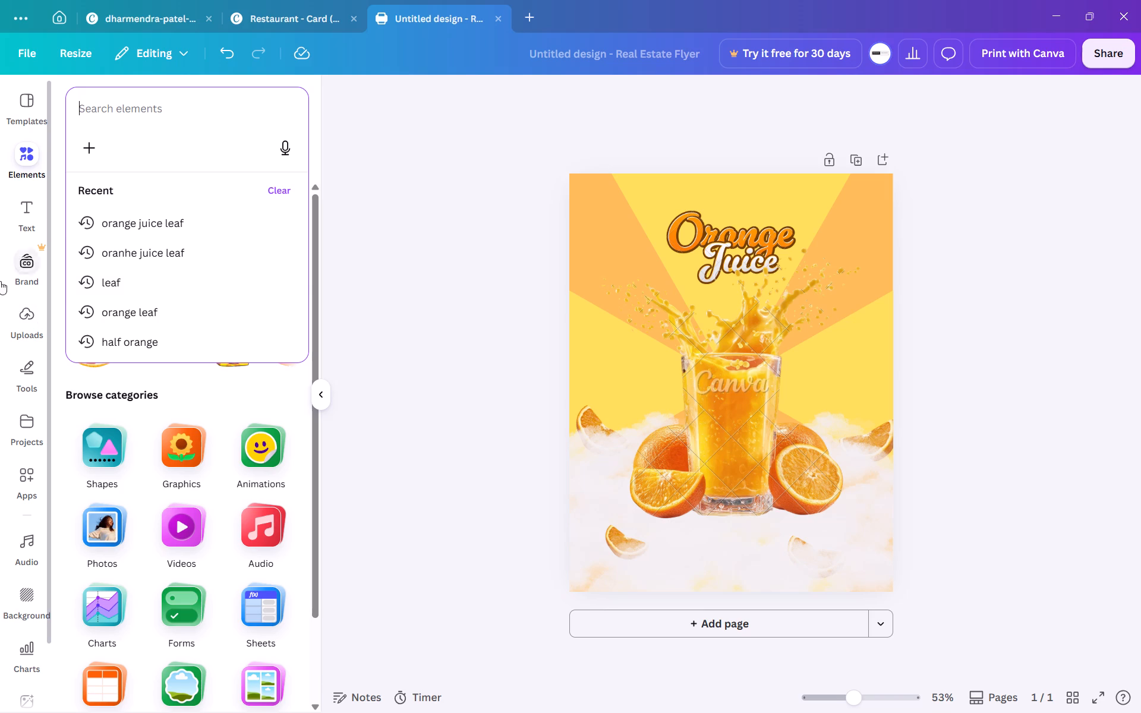
click(20, 202)
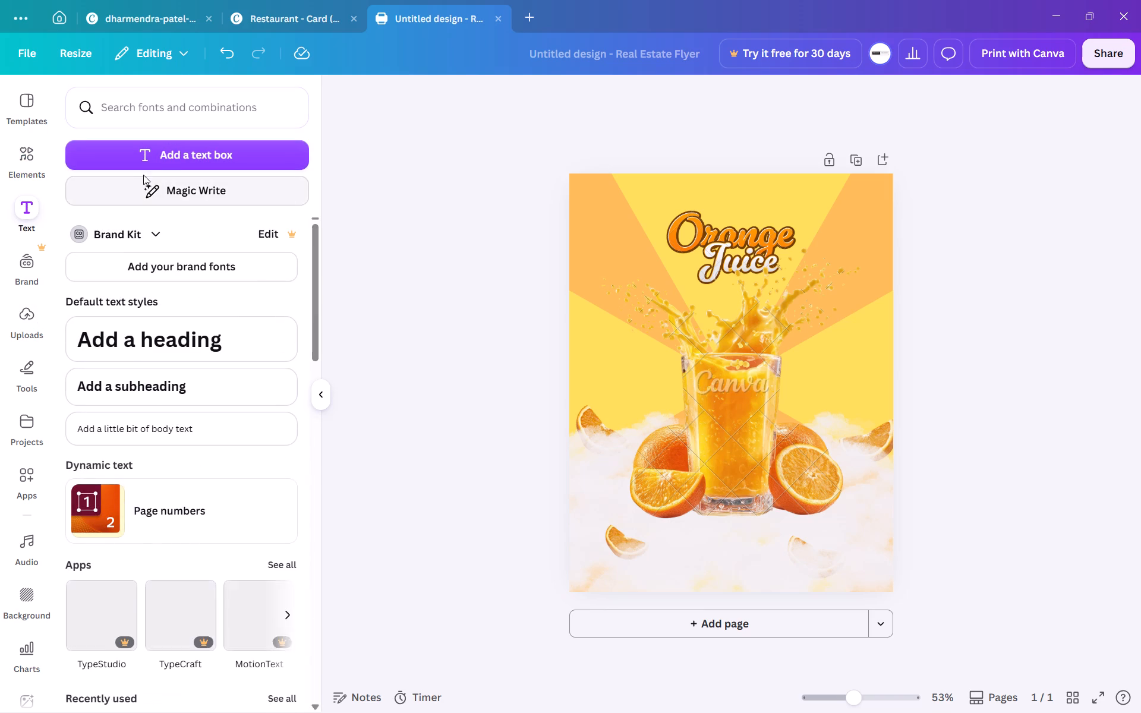
click(172, 159)
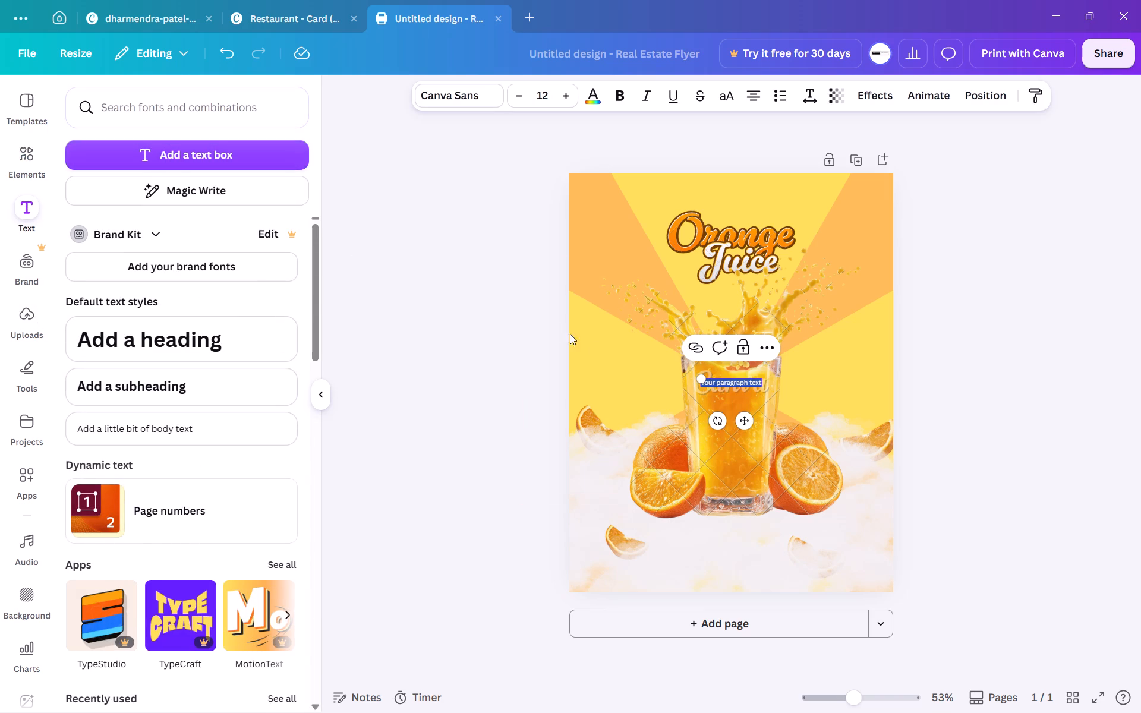
key(shift+o)
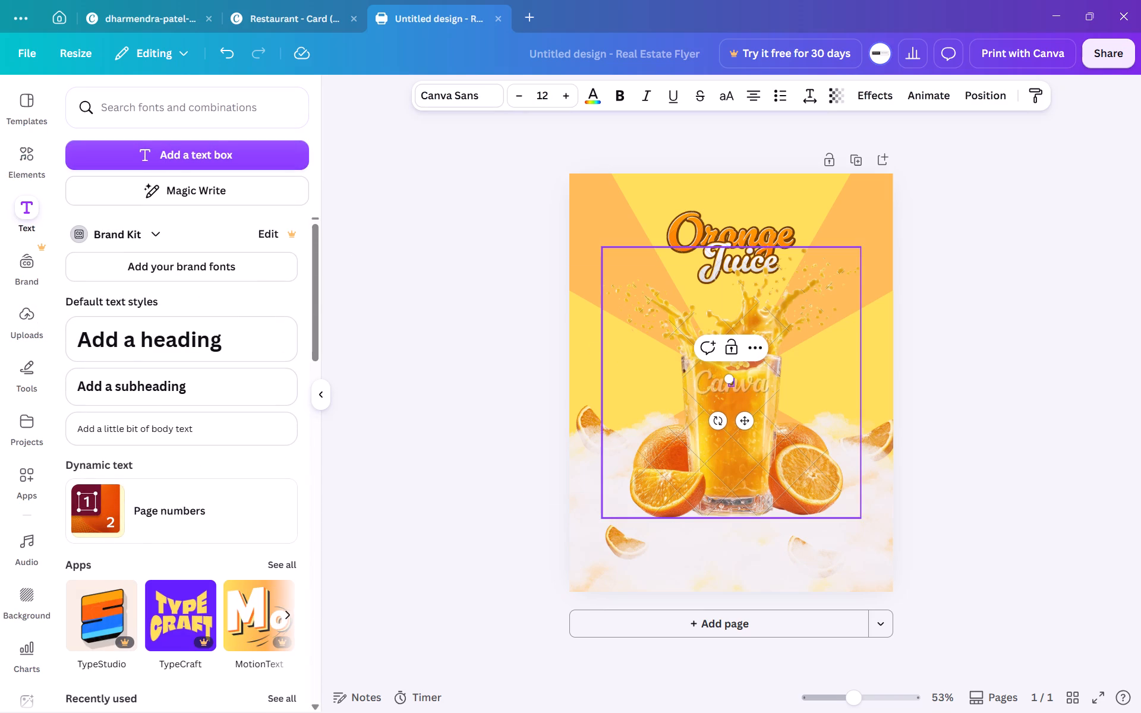
key(shift+r)
text(IGINAL)
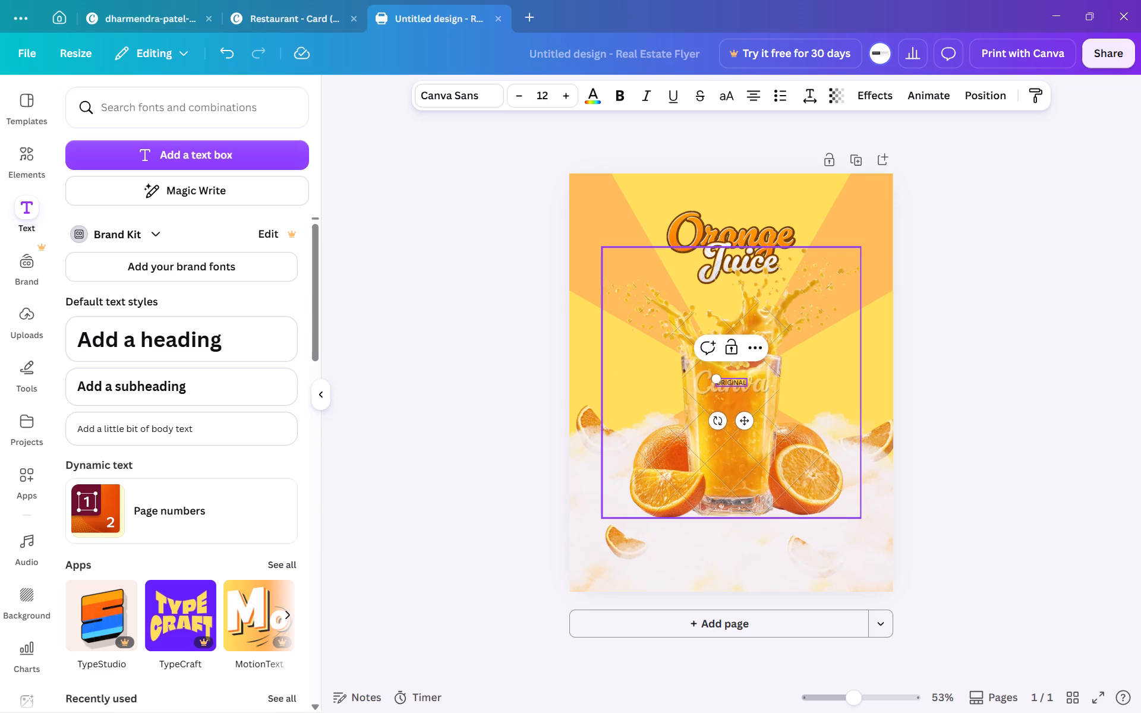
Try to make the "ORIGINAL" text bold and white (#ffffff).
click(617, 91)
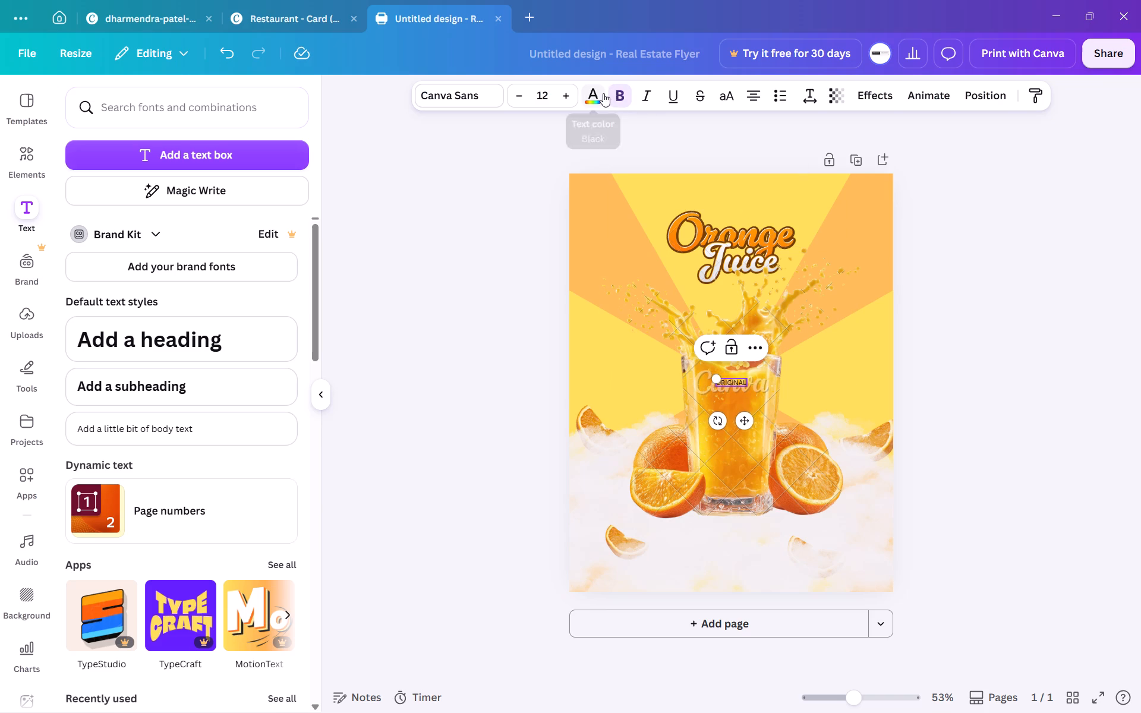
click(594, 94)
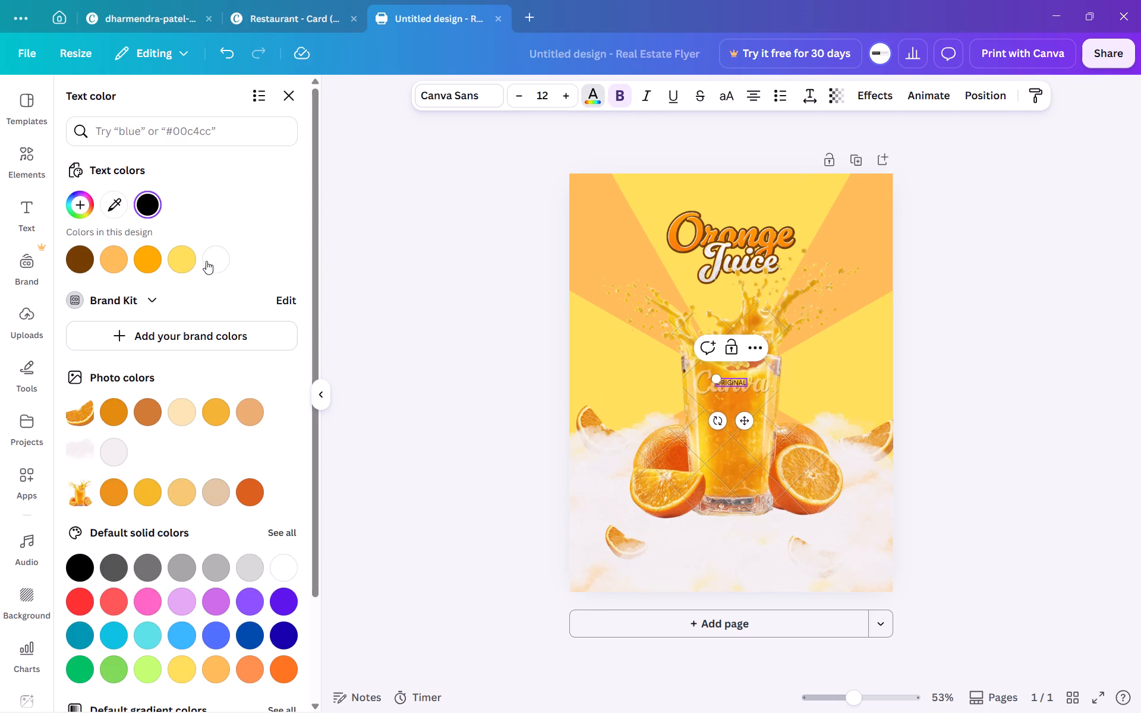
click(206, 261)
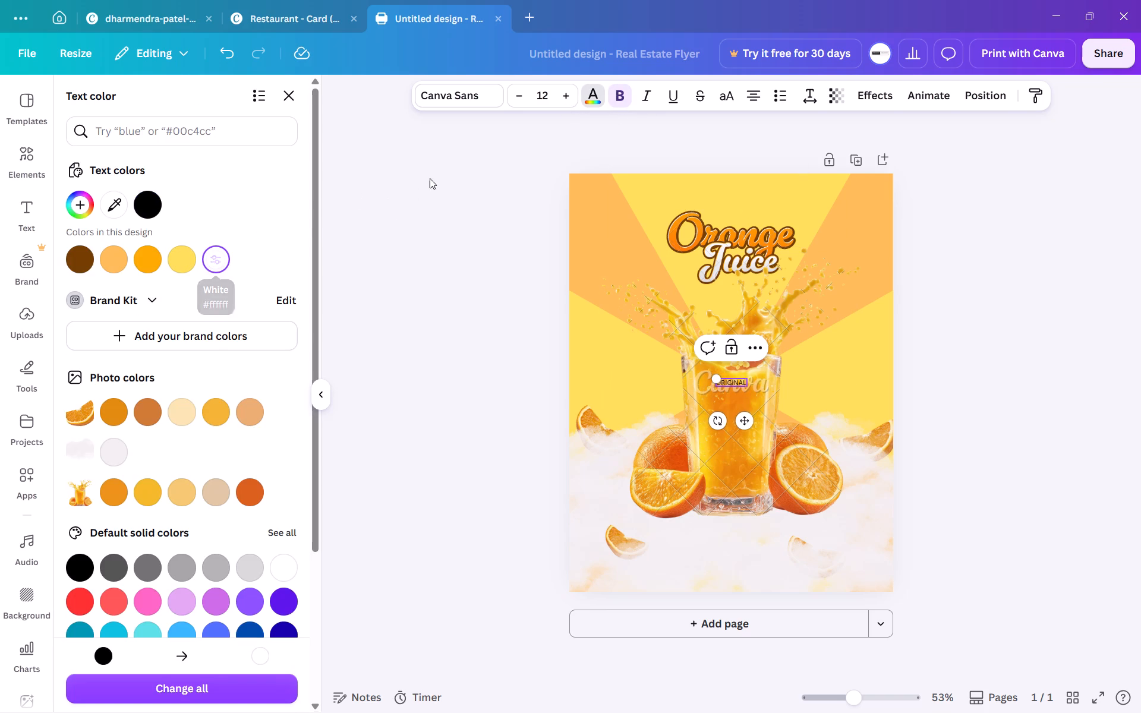
Set the "ORIGINAL" text to font size 25 and make all of it bold.
triple_click(562, 99)
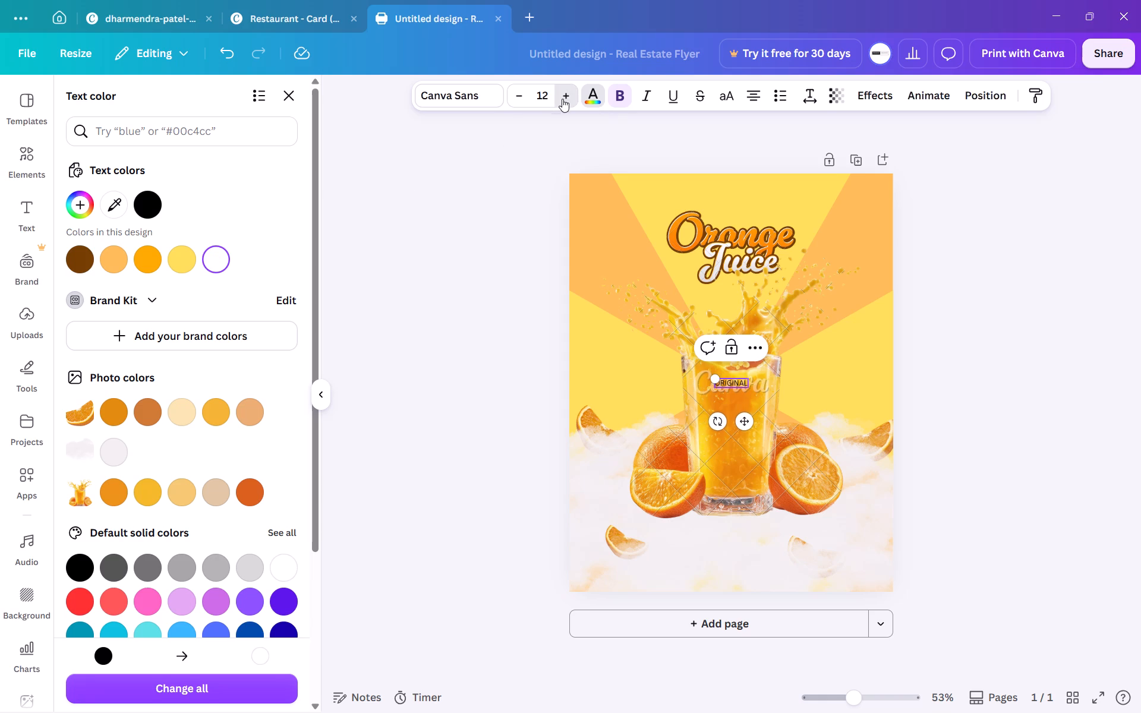
triple_click(562, 99)
triple_click(562, 99)
triple_click(562, 99)
click(562, 99)
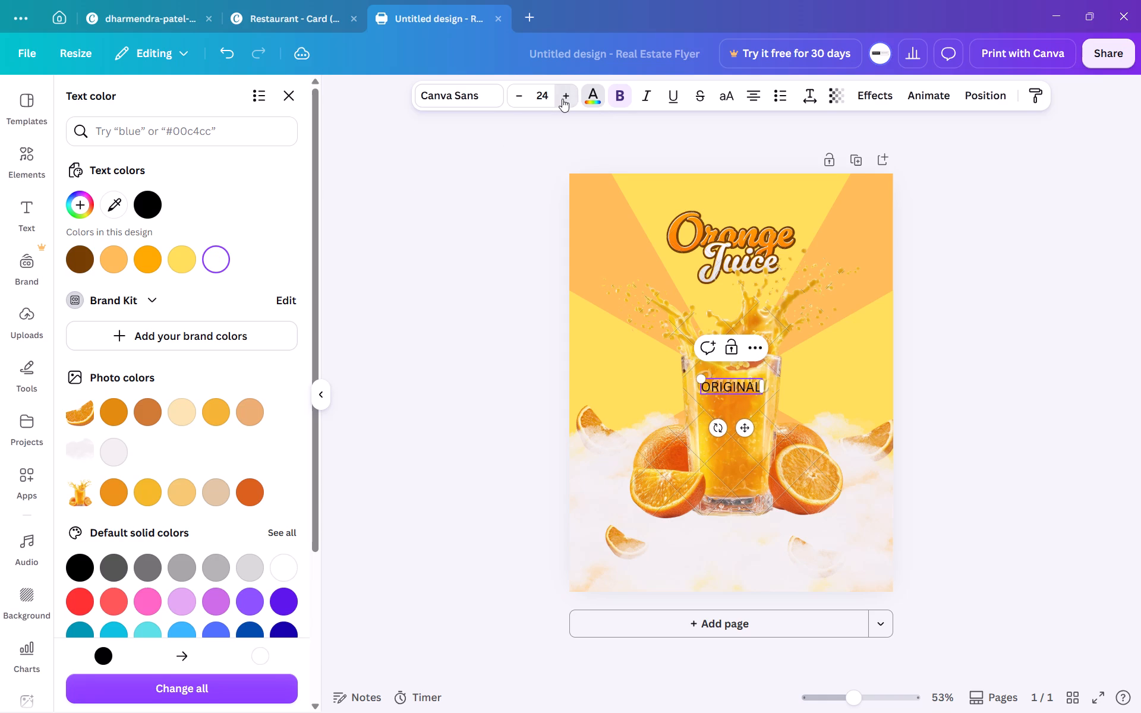
key(ctrl+a)
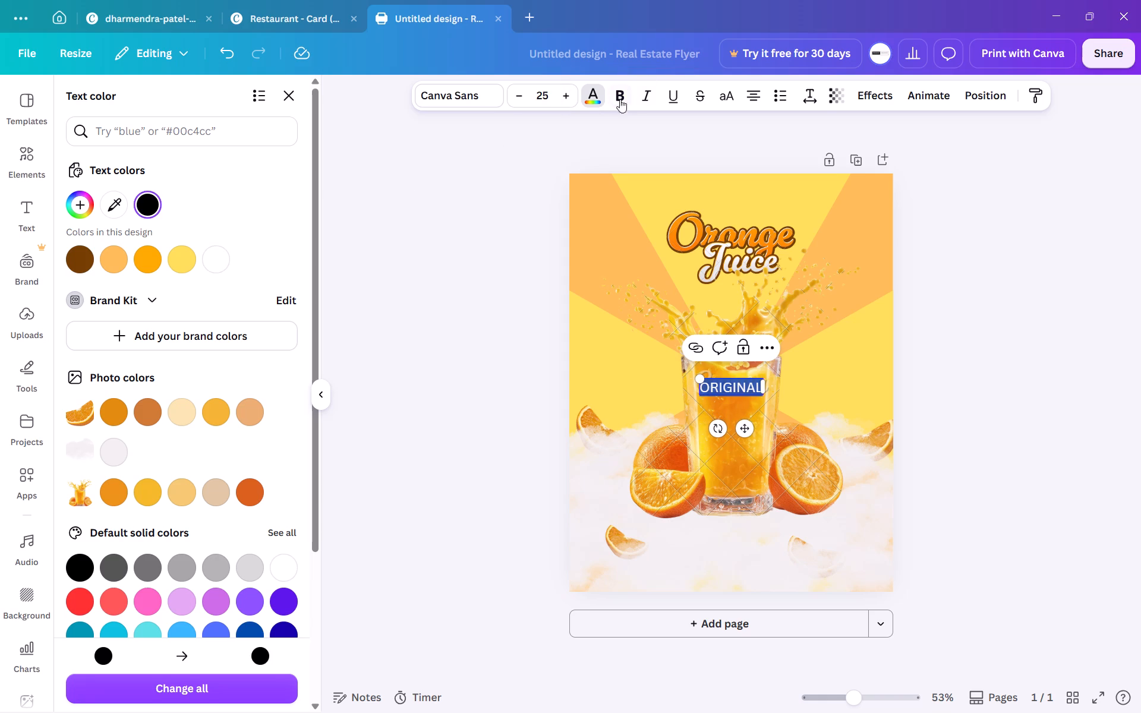
click(617, 102)
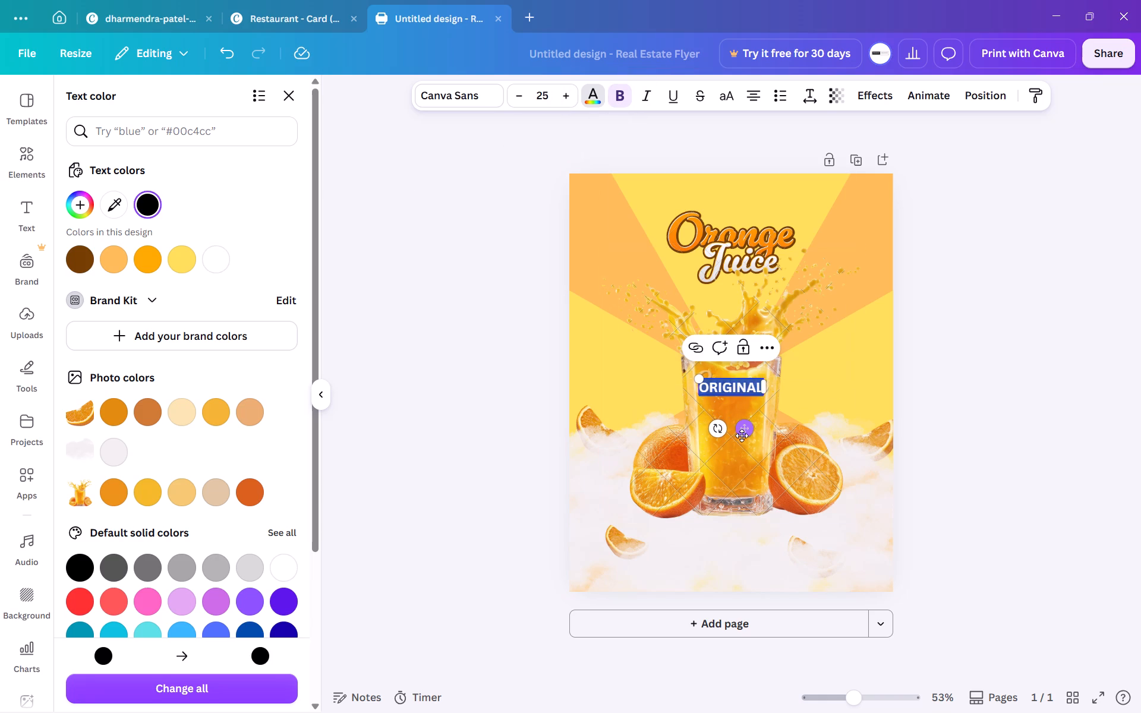
Move the "ORIGINAL" text to just above the "Orange Juice" title, centred on the page.
drag(743, 434, 742, 247)
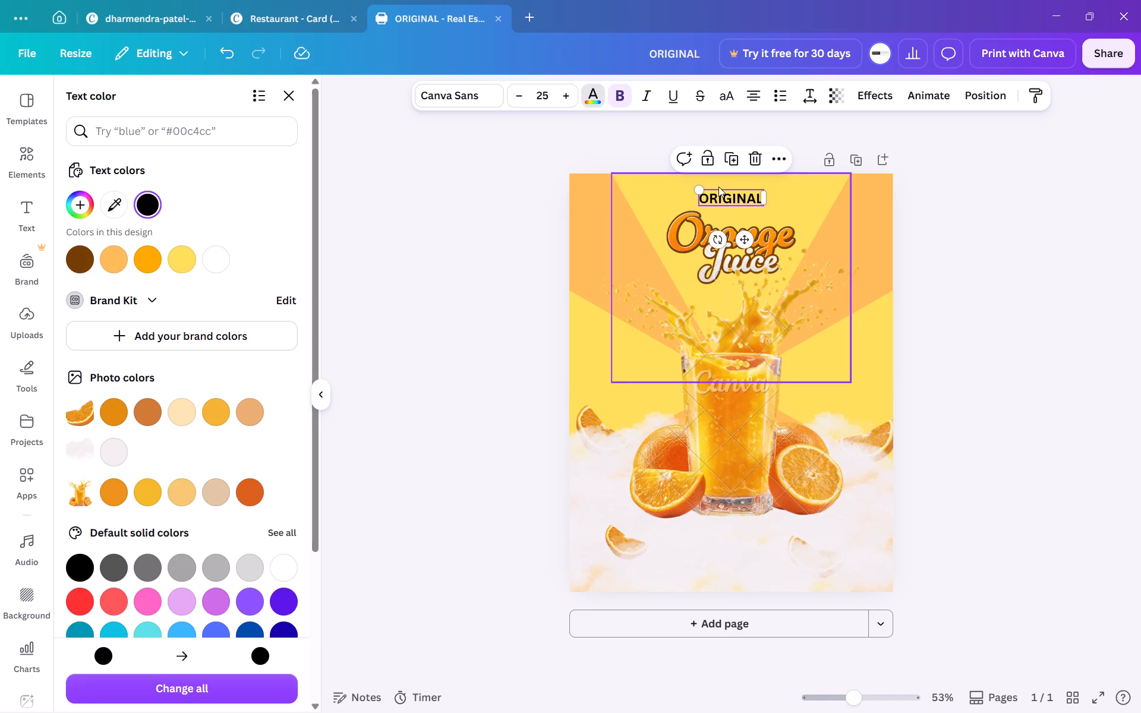
Space out the "ORIGINAL" text by inserting a blank space between each of its letters.
click(712, 198)
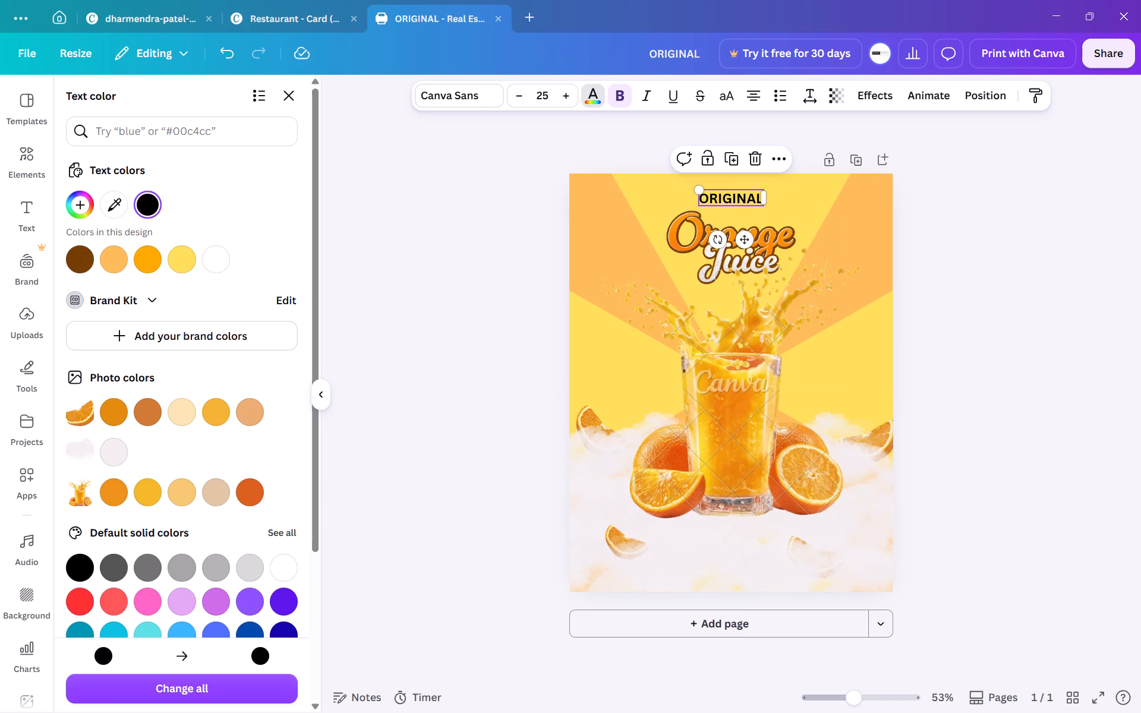
click(712, 198)
key(space)
key(Right)
key(space)
key(Right)
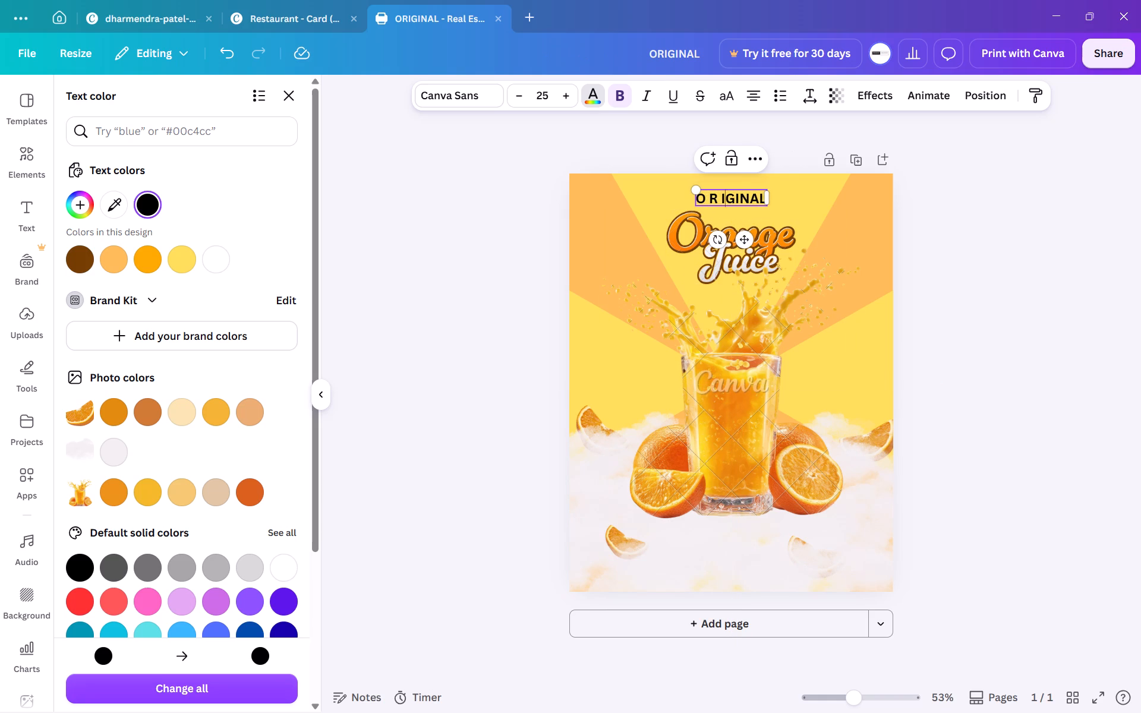
key(space)
key(Right)
key(space)
key(Right)
key(space)
key(Right)
key(space)
key(Right)
key(space)
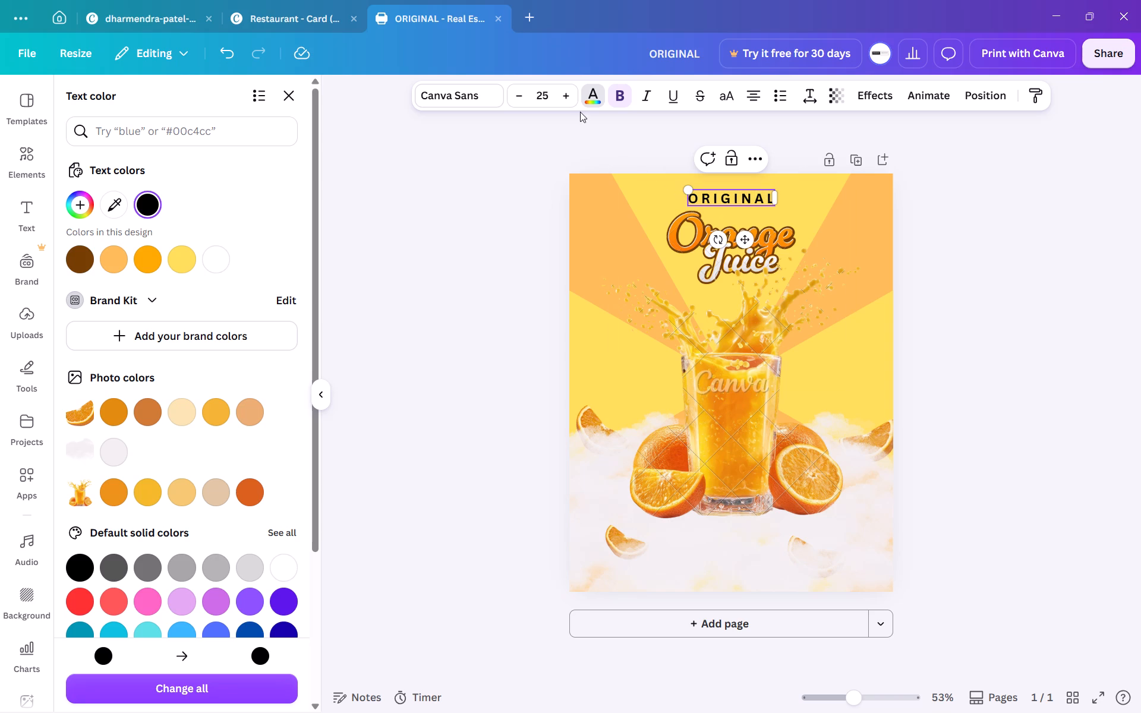
Enlarge the "ORIGINAL" text to font size 50 and raise it to sit just above the "Orange Juice" title.
triple_click(566, 99)
triple_click(566, 99)
triple_click(566, 99)
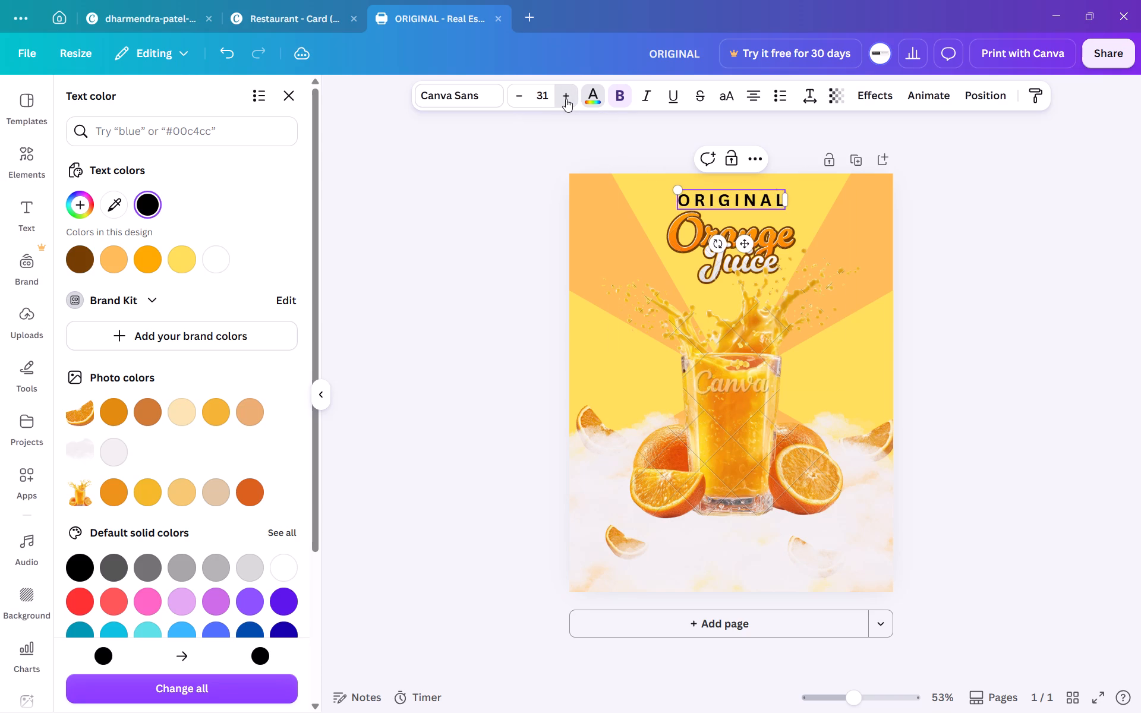
triple_click(566, 99)
triple_click(566, 99)
double_click(566, 99)
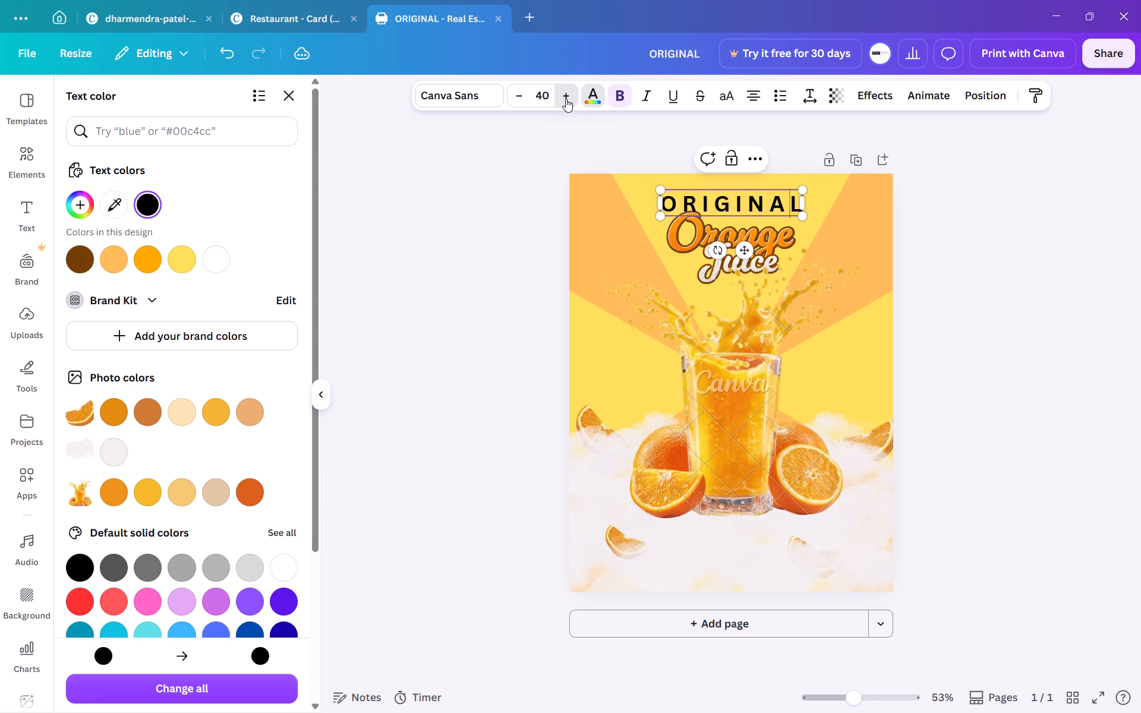
triple_click(566, 99)
triple_click(566, 99)
click(566, 99)
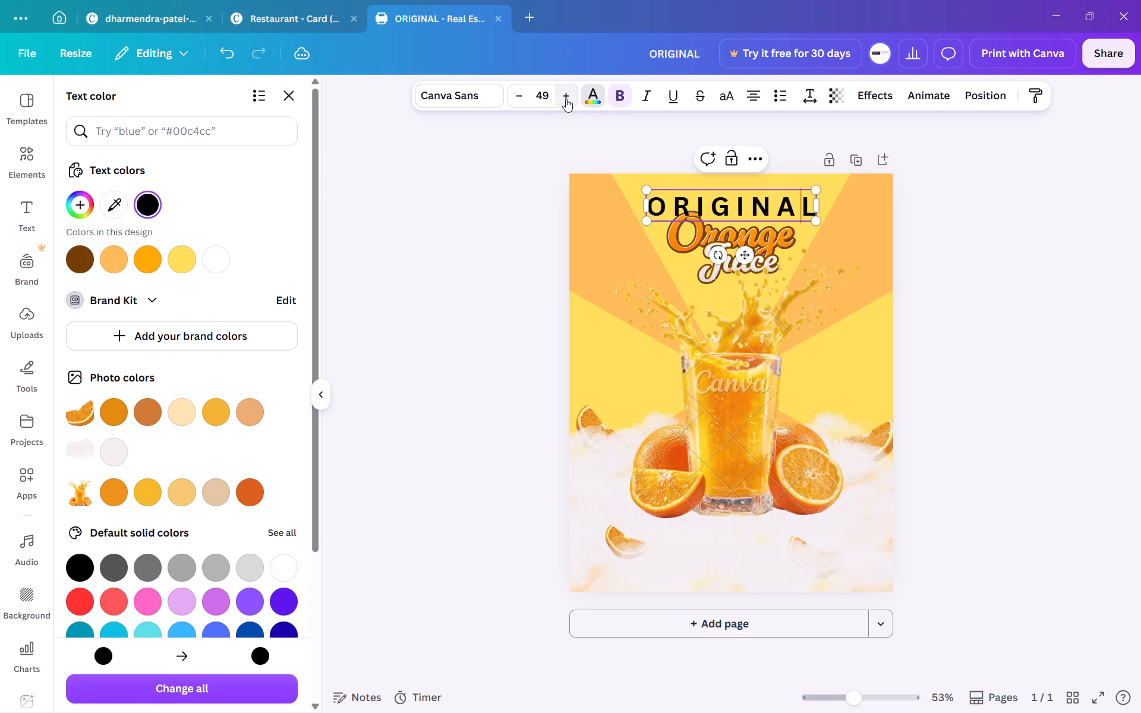
click(566, 99)
drag(749, 257, 749, 255)
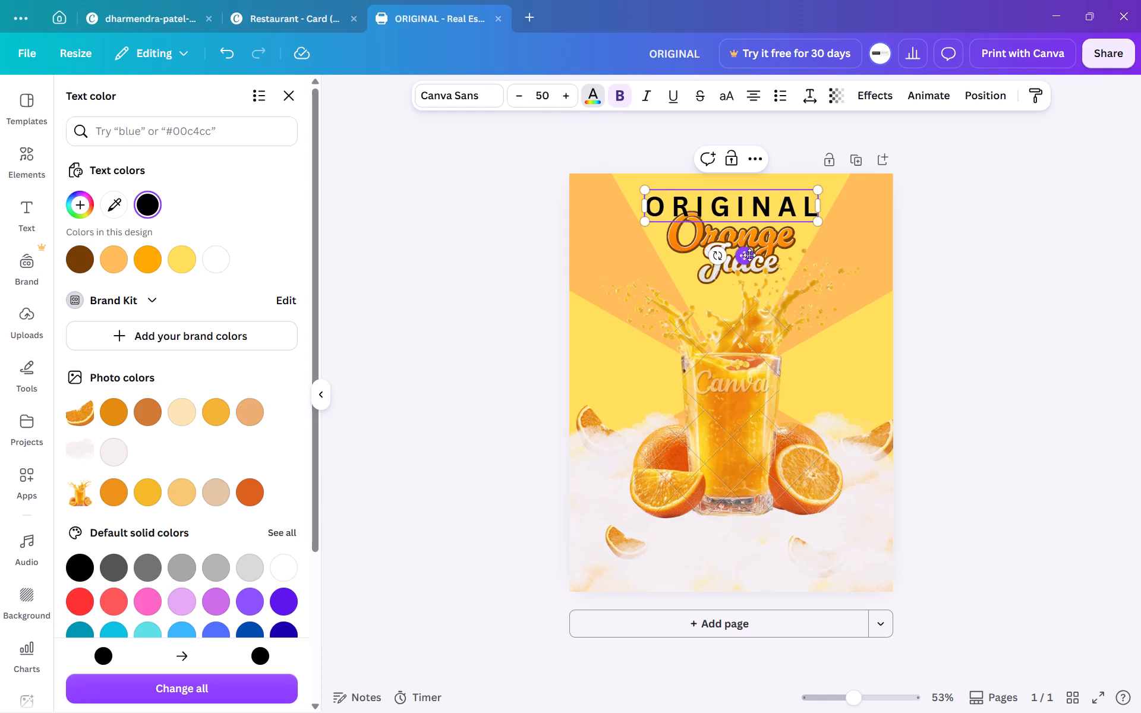
drag(749, 255, 751, 247)
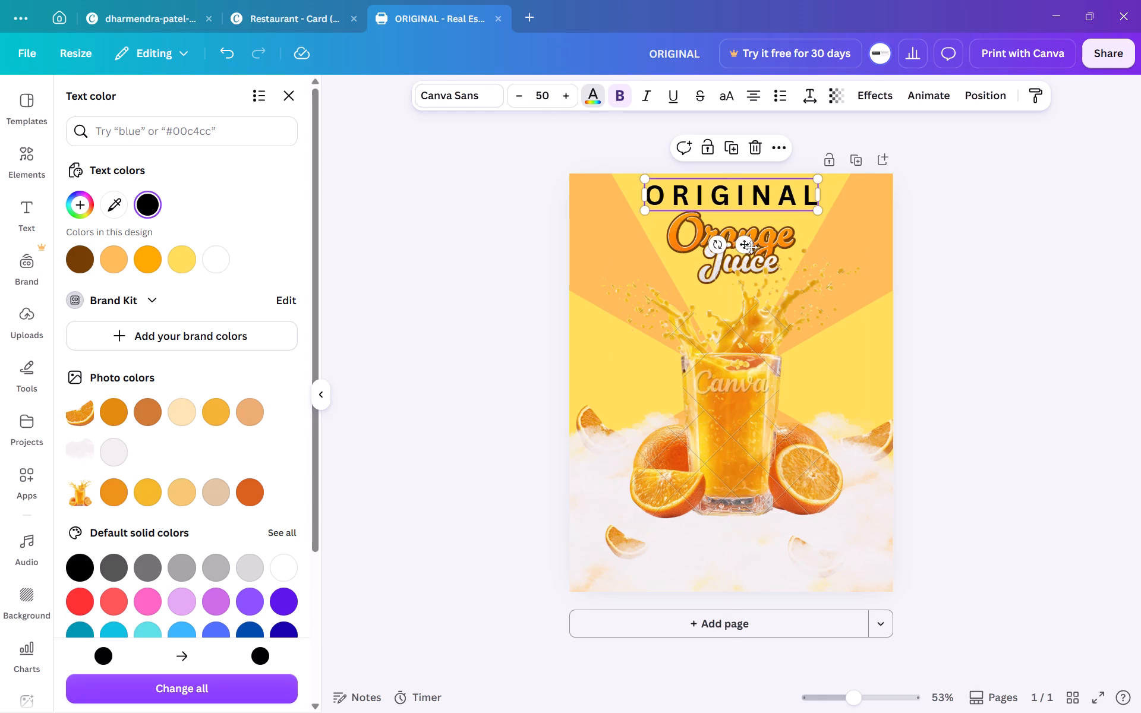
Change the font of the "ORIGINAL" text to Anton.
triple_click(462, 98)
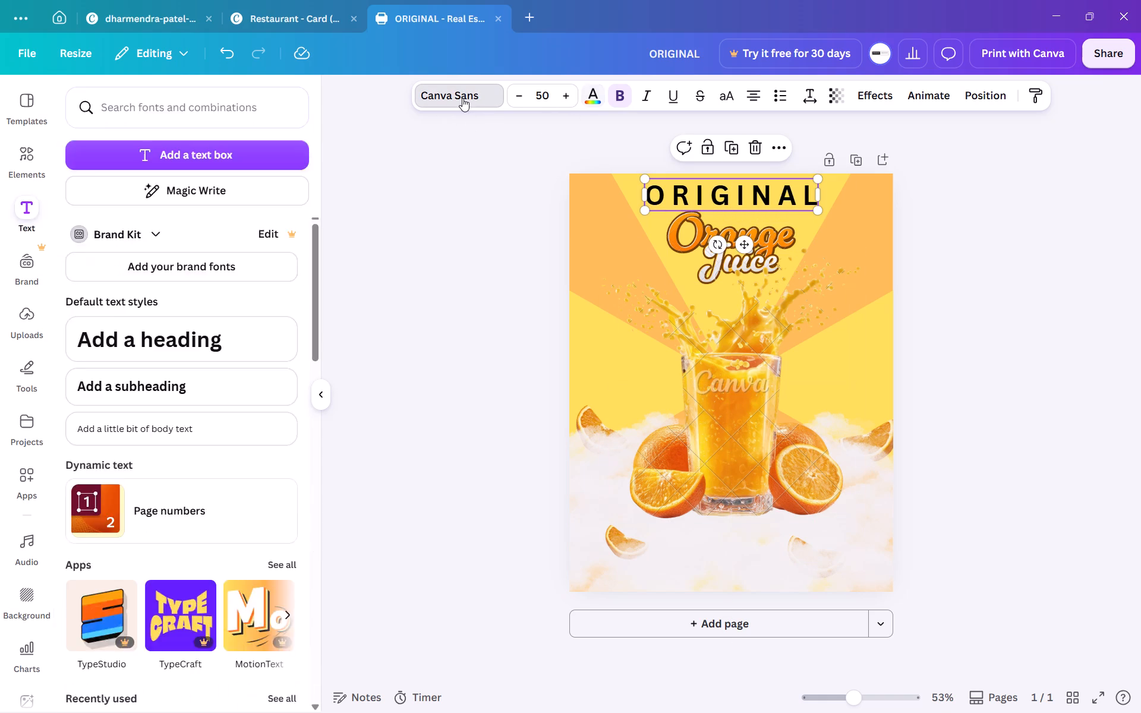
click(462, 98)
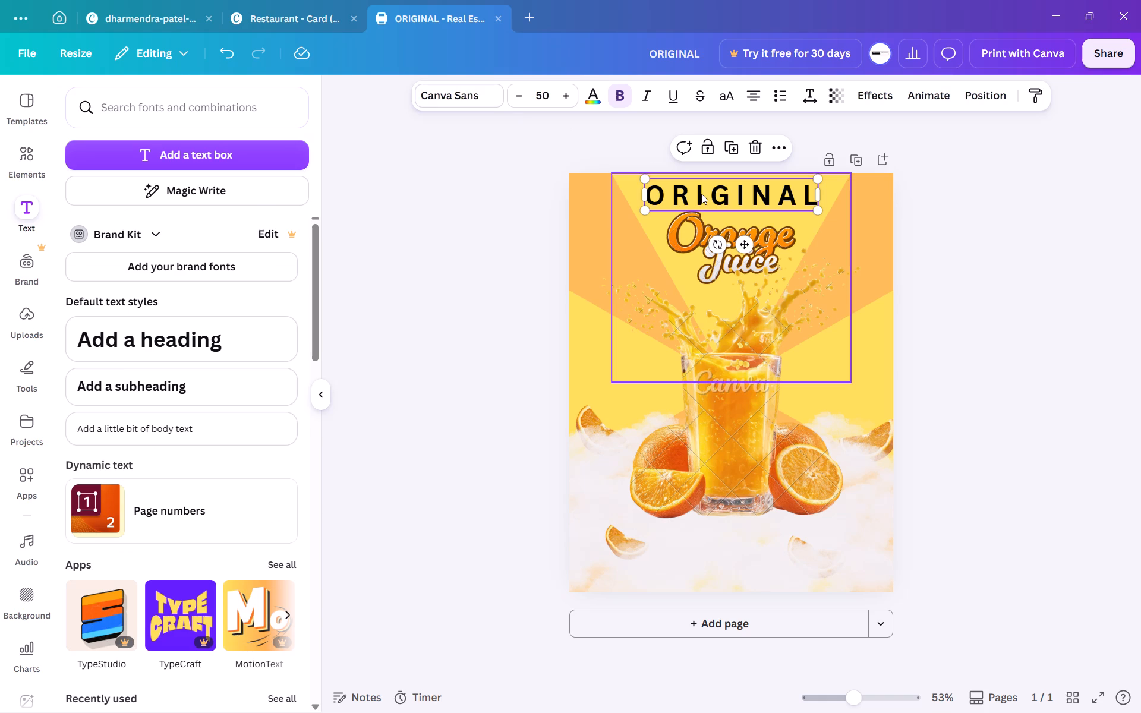
triple_click(701, 194)
click(465, 97)
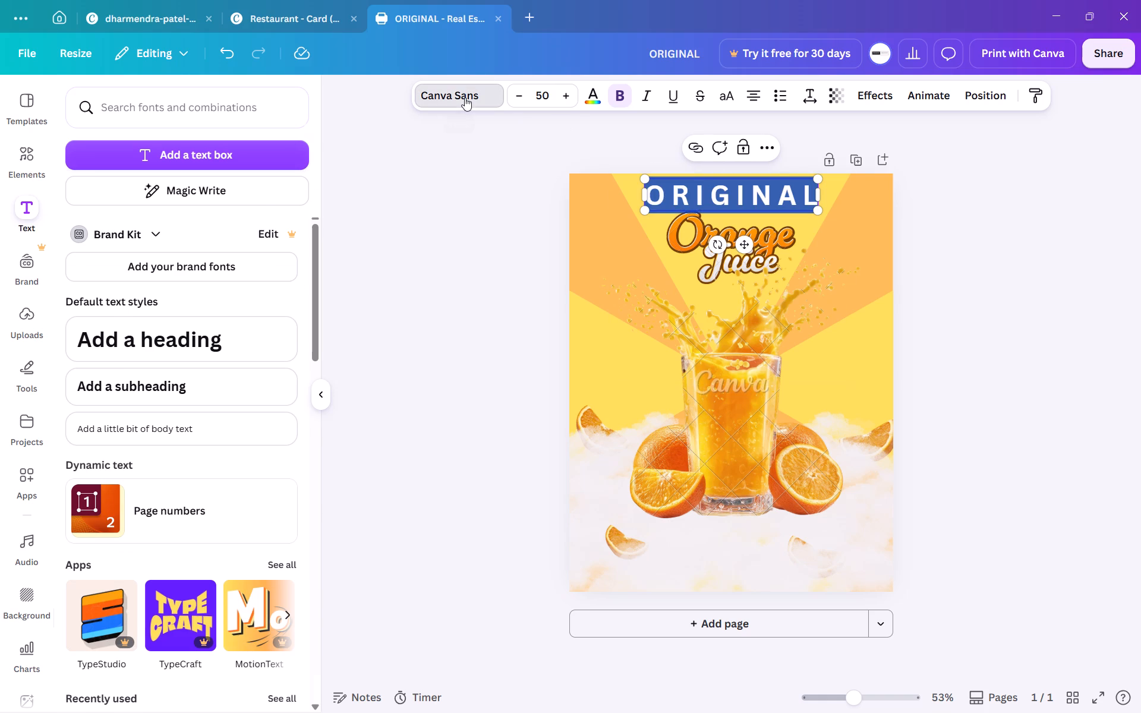
click(111, 441)
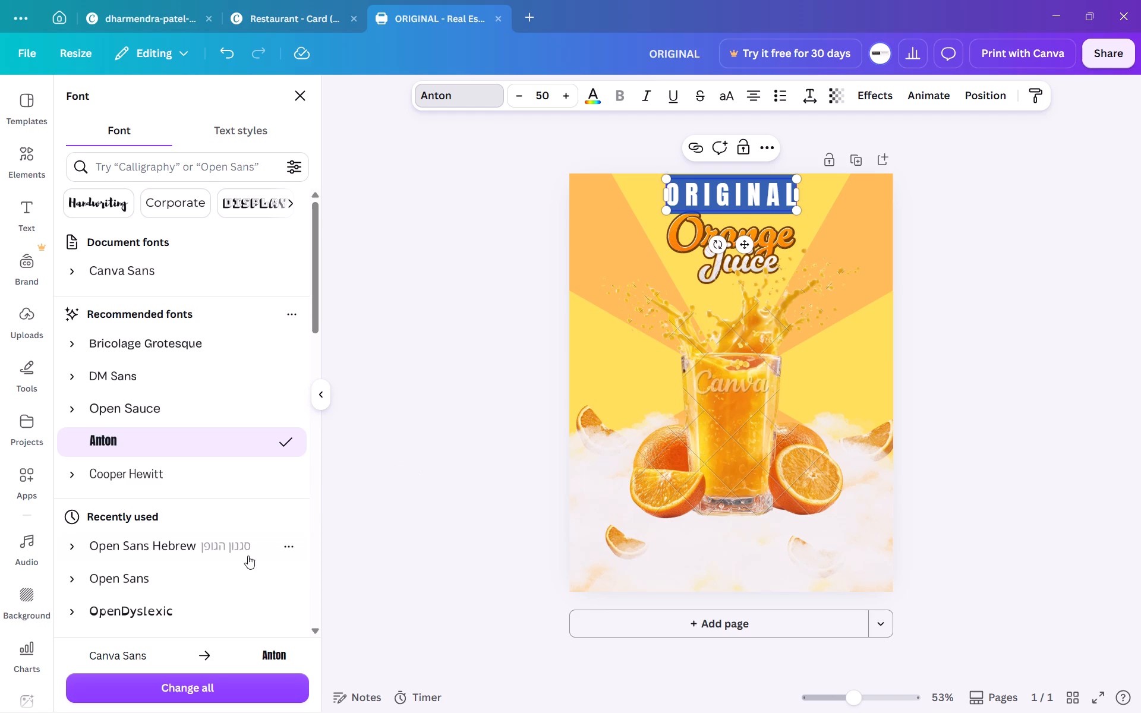
scroll(162, 583, down, 1)
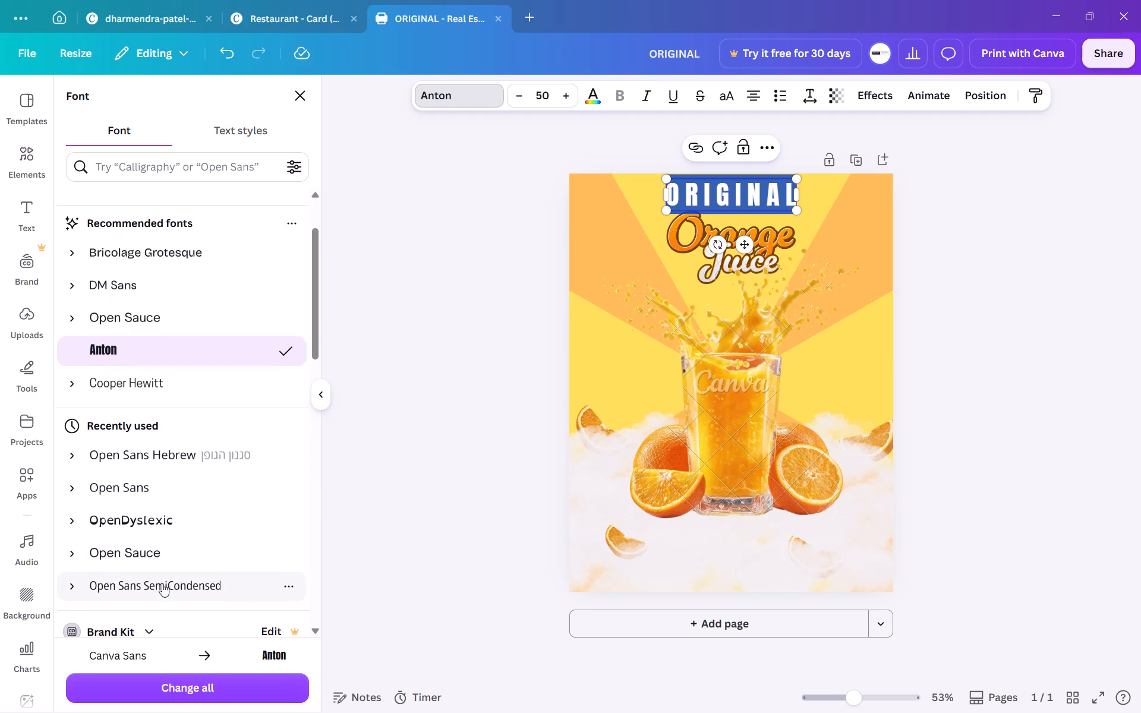
scroll(162, 583, down, 3)
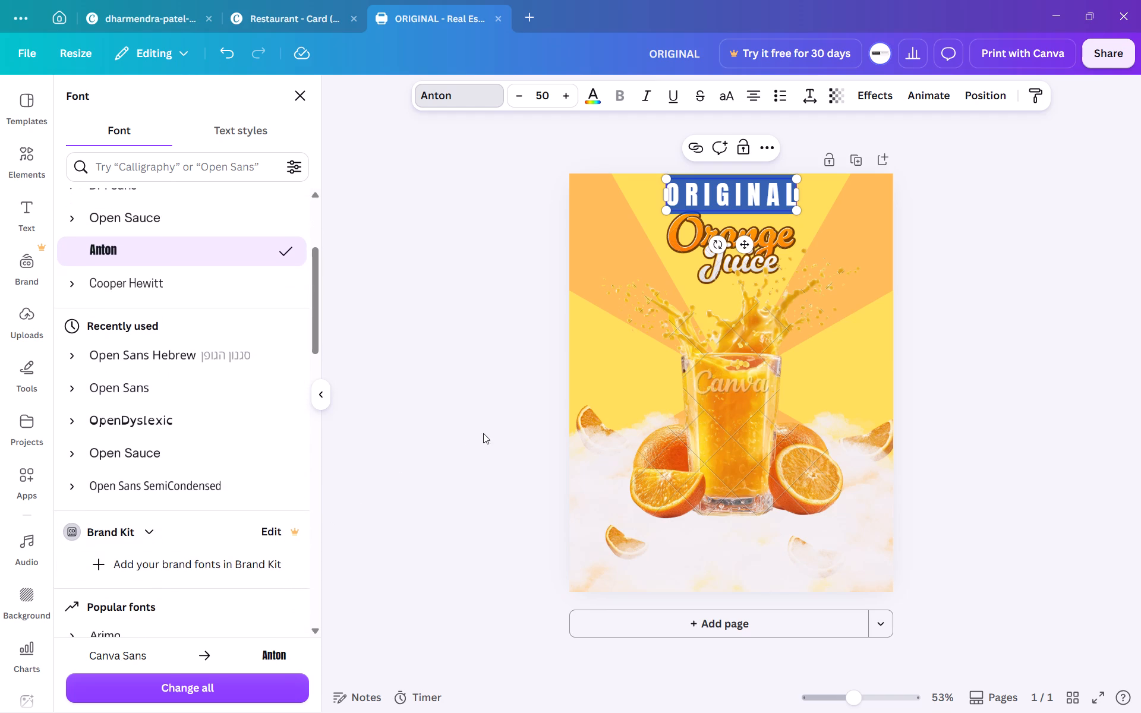
click(550, 310)
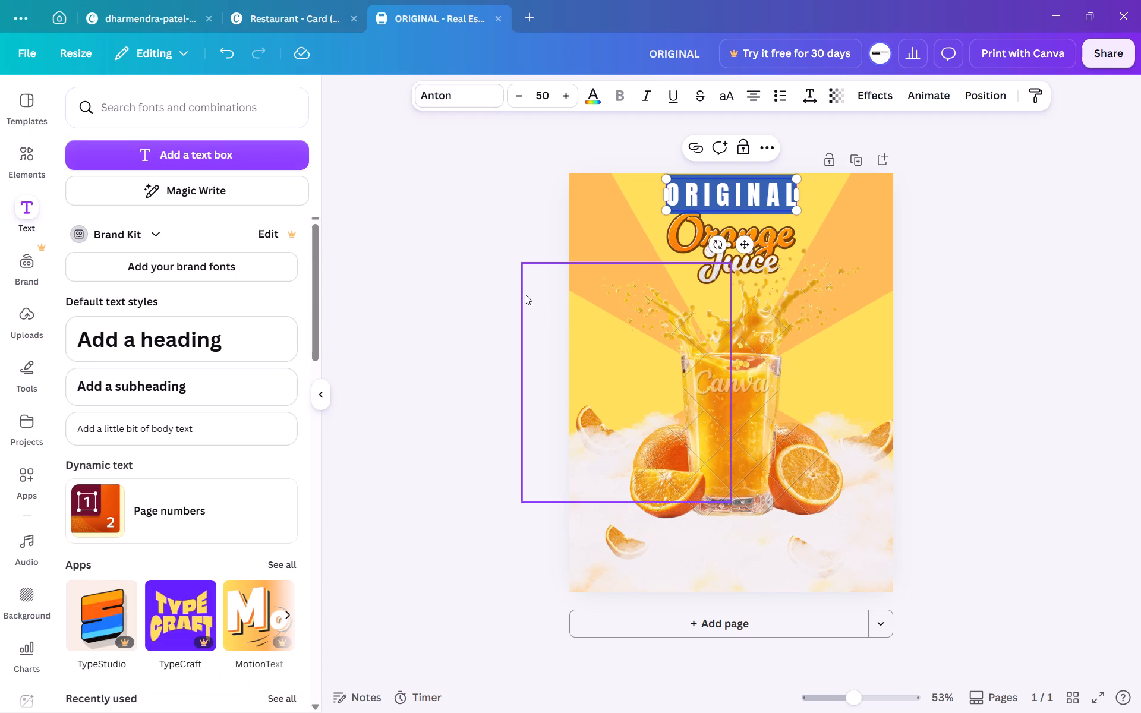
click(509, 298)
Colour the "ORIGINAL" text white using the white already used in this design.
triple_click(749, 185)
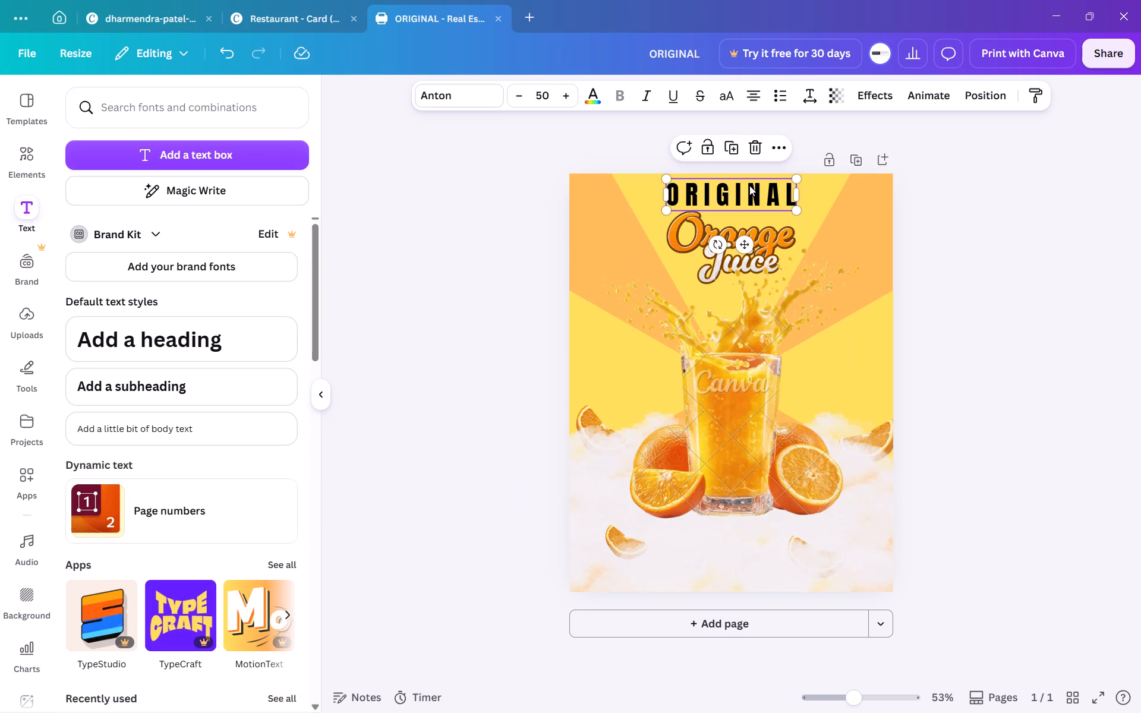
click(601, 96)
click(216, 255)
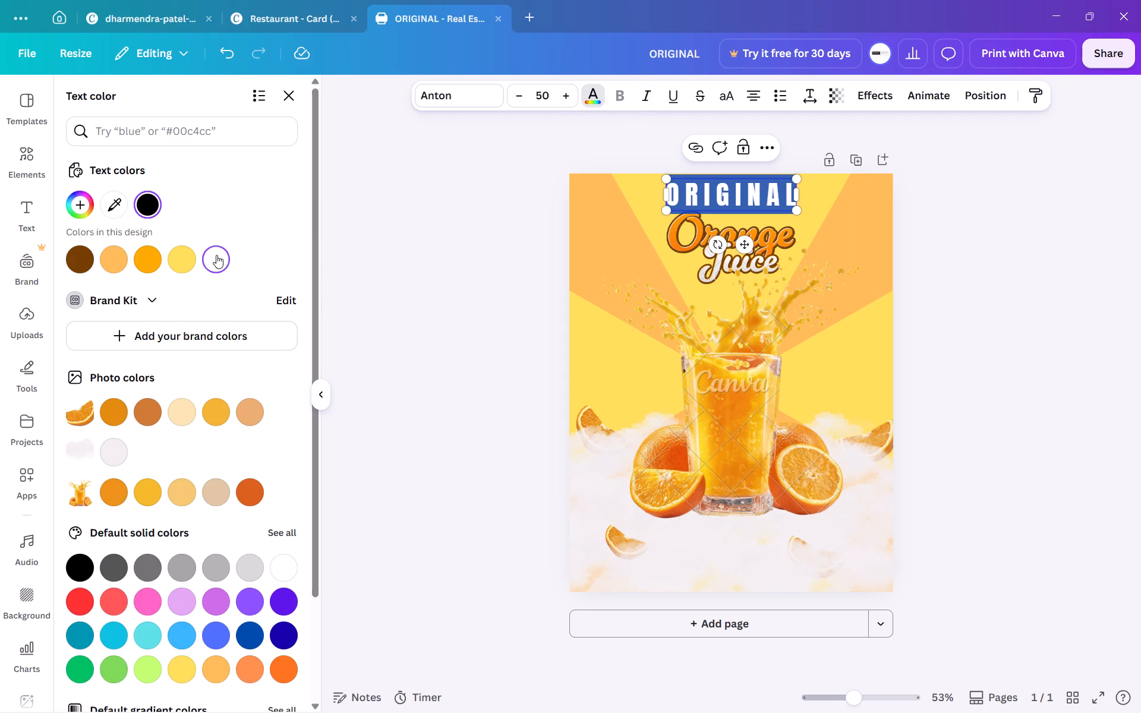
click(448, 437)
click(448, 437)
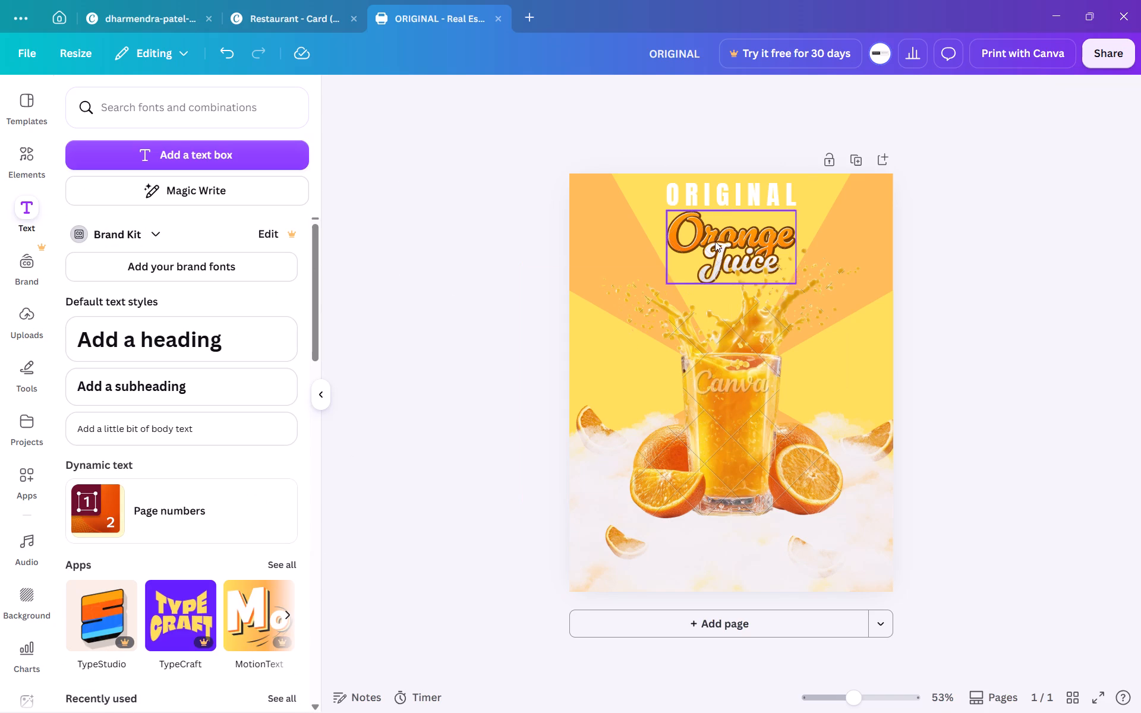
Shift the "ORIGINAL" text slightly to the right above the "Orange Juice" title, keeping its height on the page.
drag(736, 194, 743, 198)
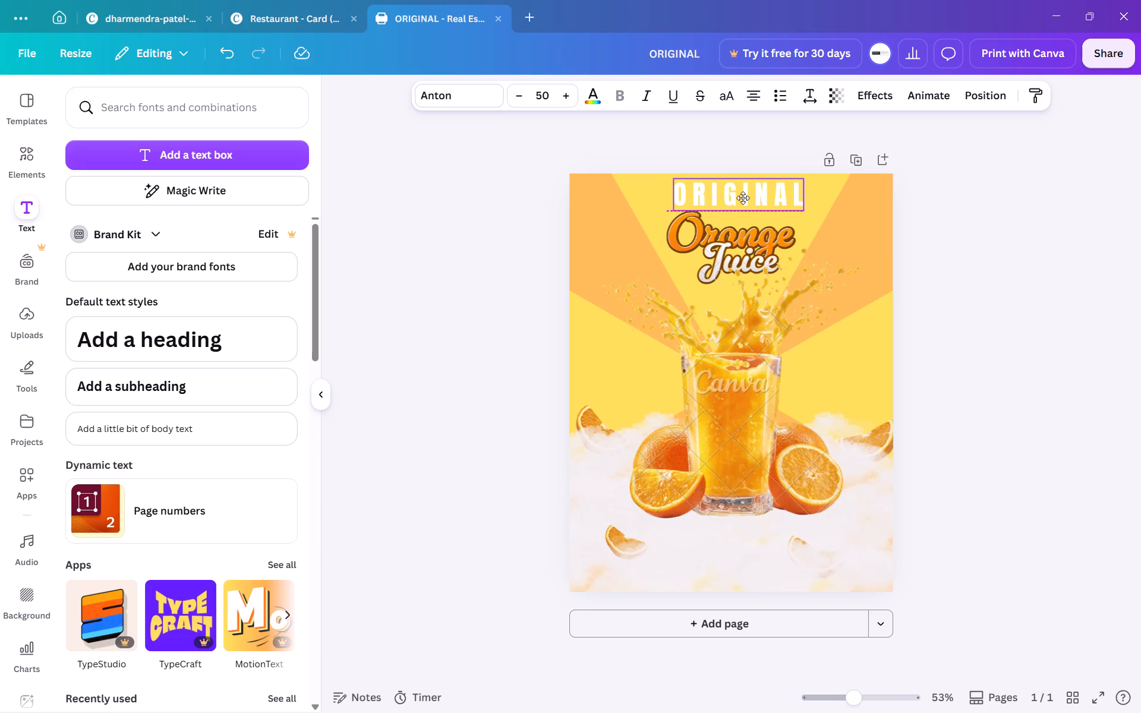
drag(743, 198, 752, 198)
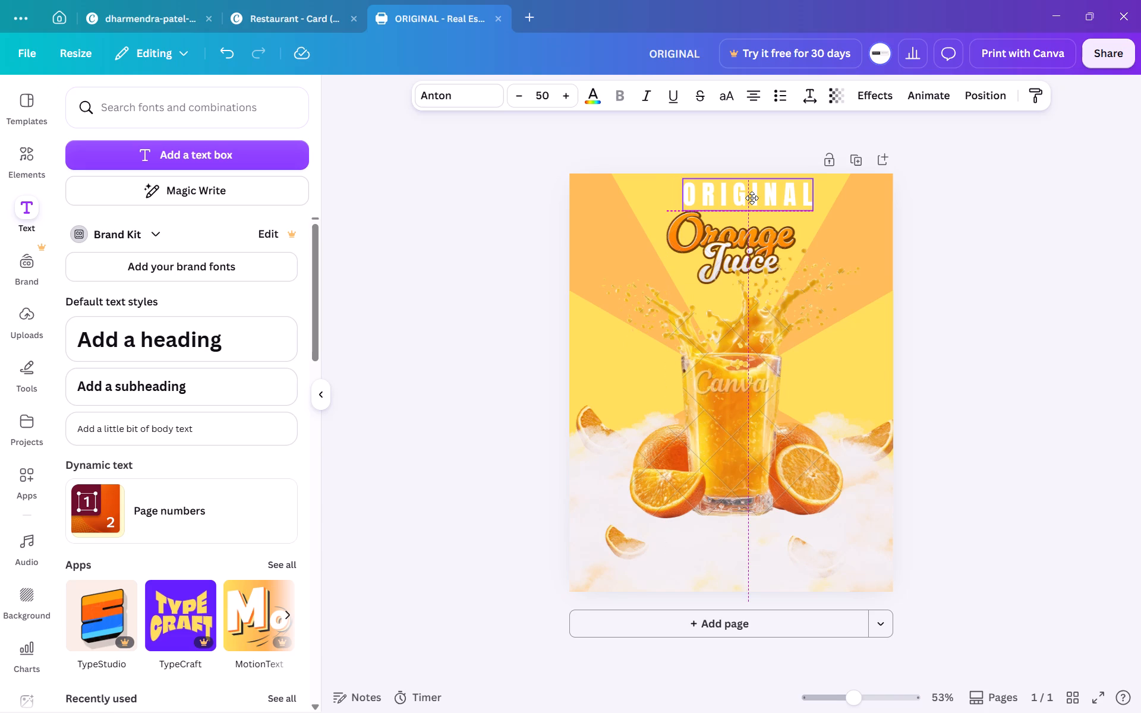
drag(752, 198, 750, 197)
click(550, 260)
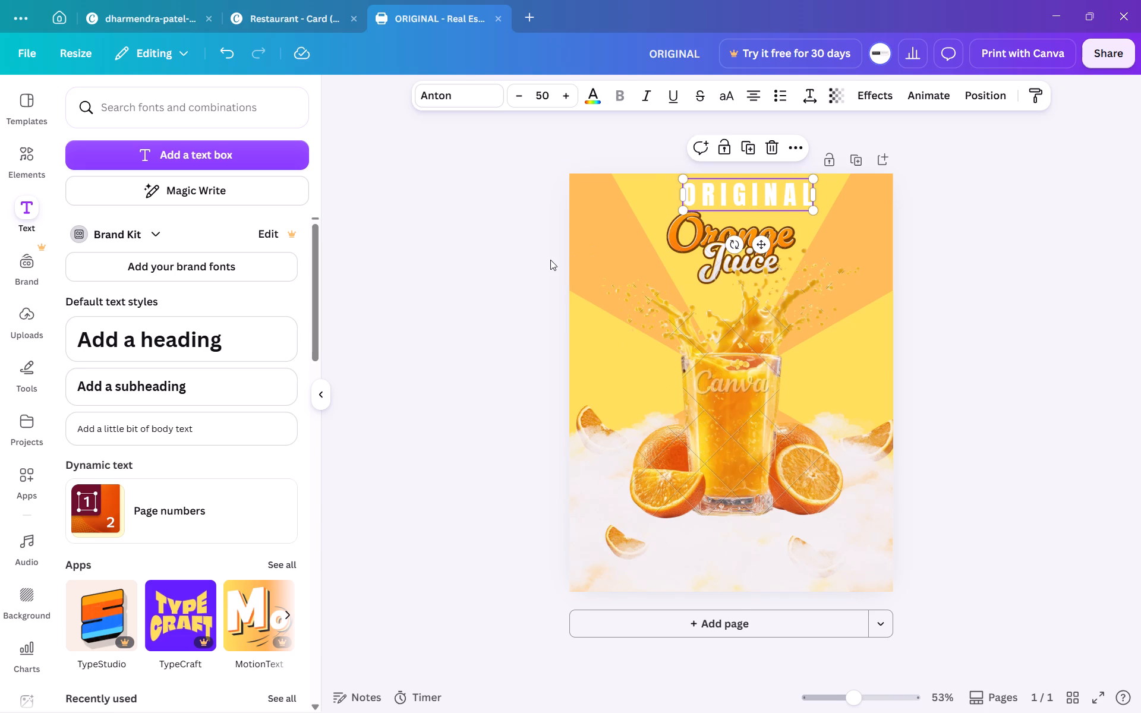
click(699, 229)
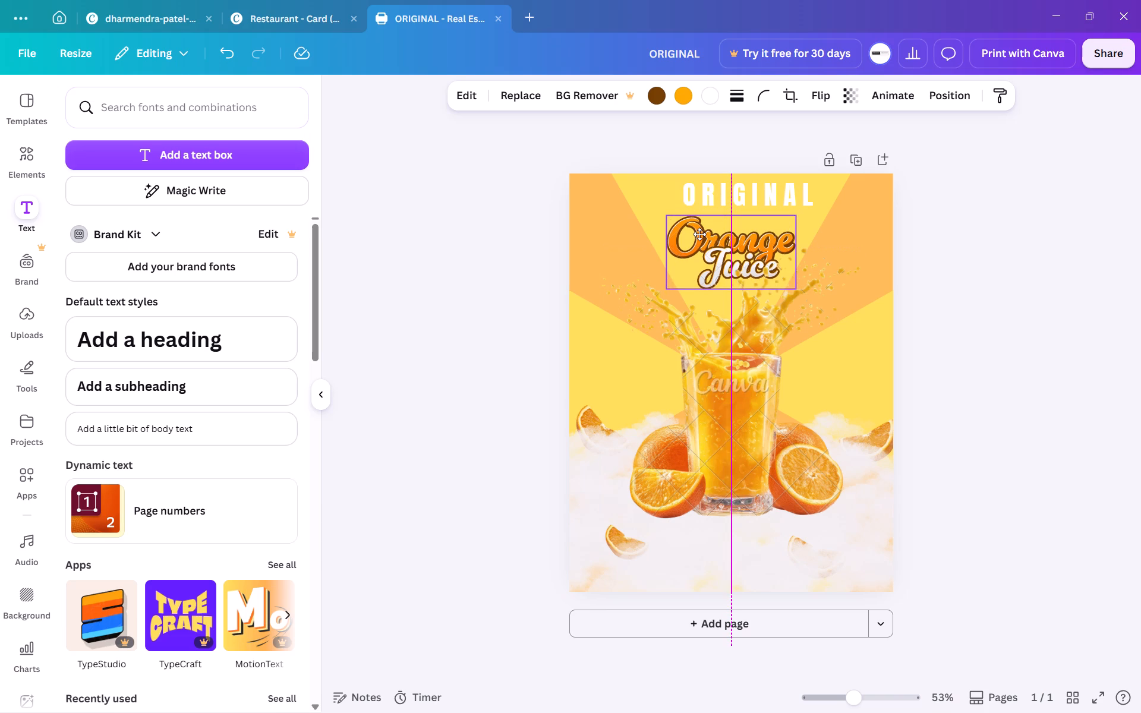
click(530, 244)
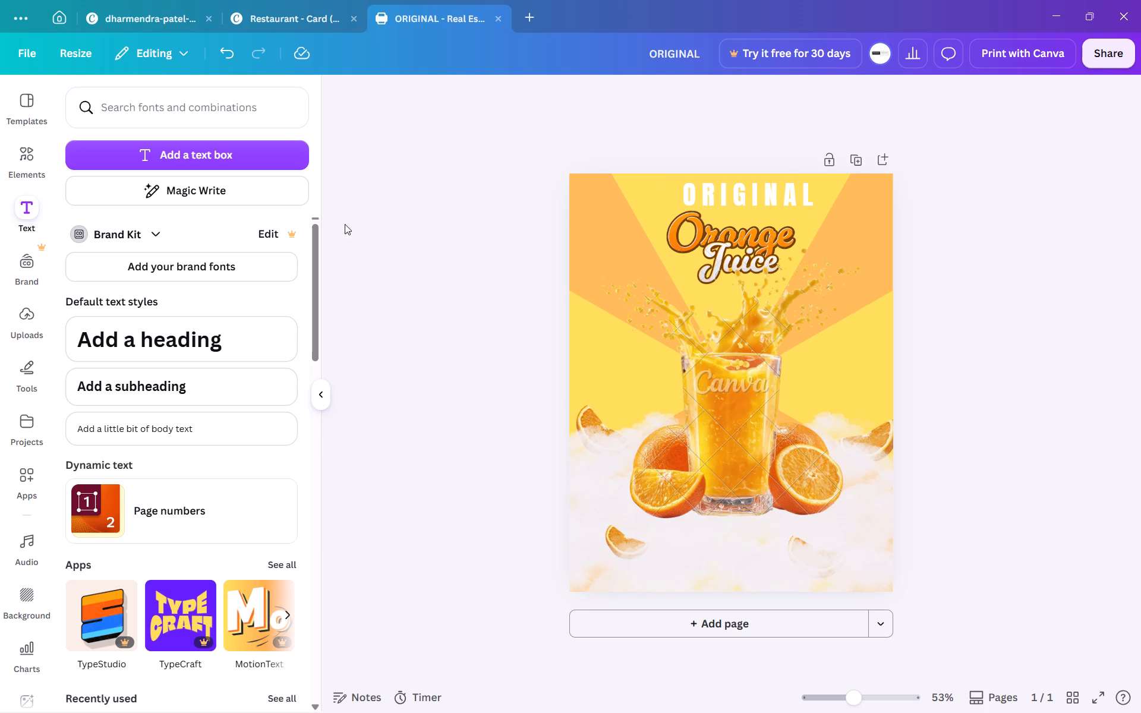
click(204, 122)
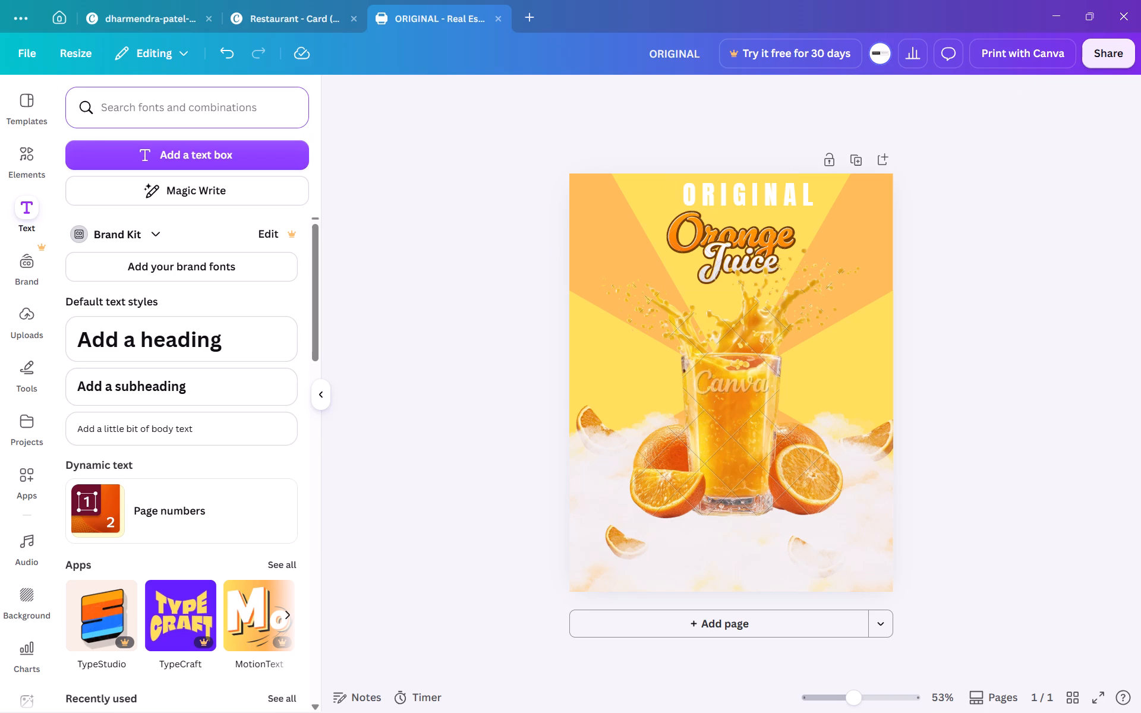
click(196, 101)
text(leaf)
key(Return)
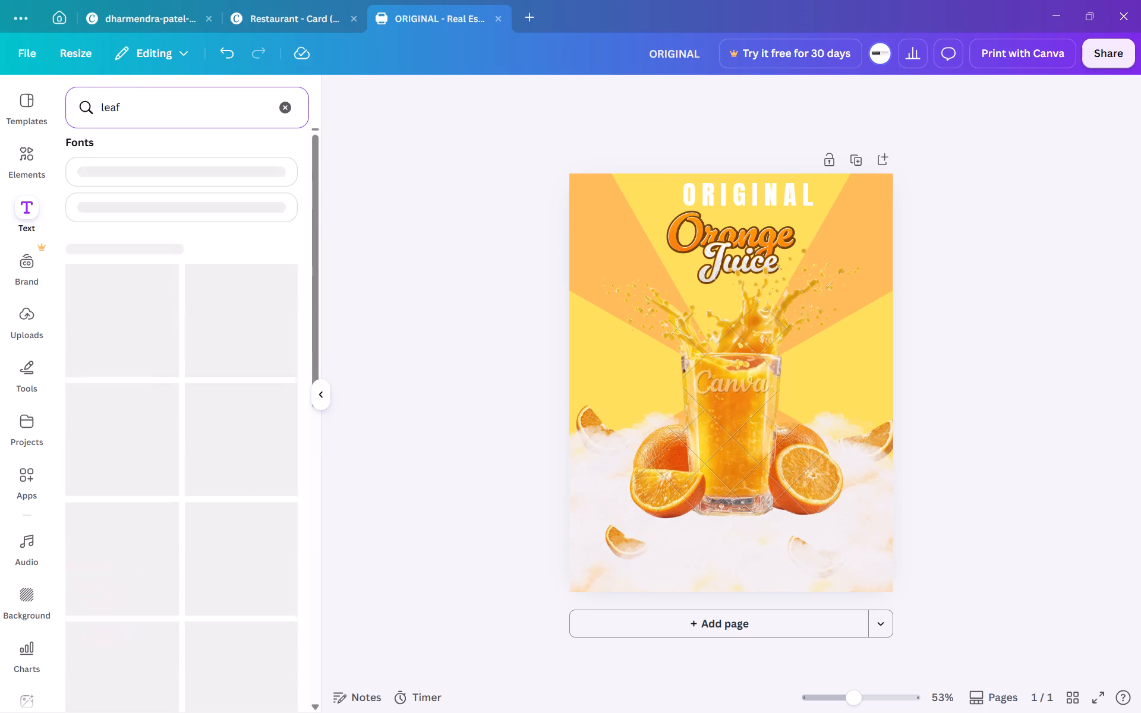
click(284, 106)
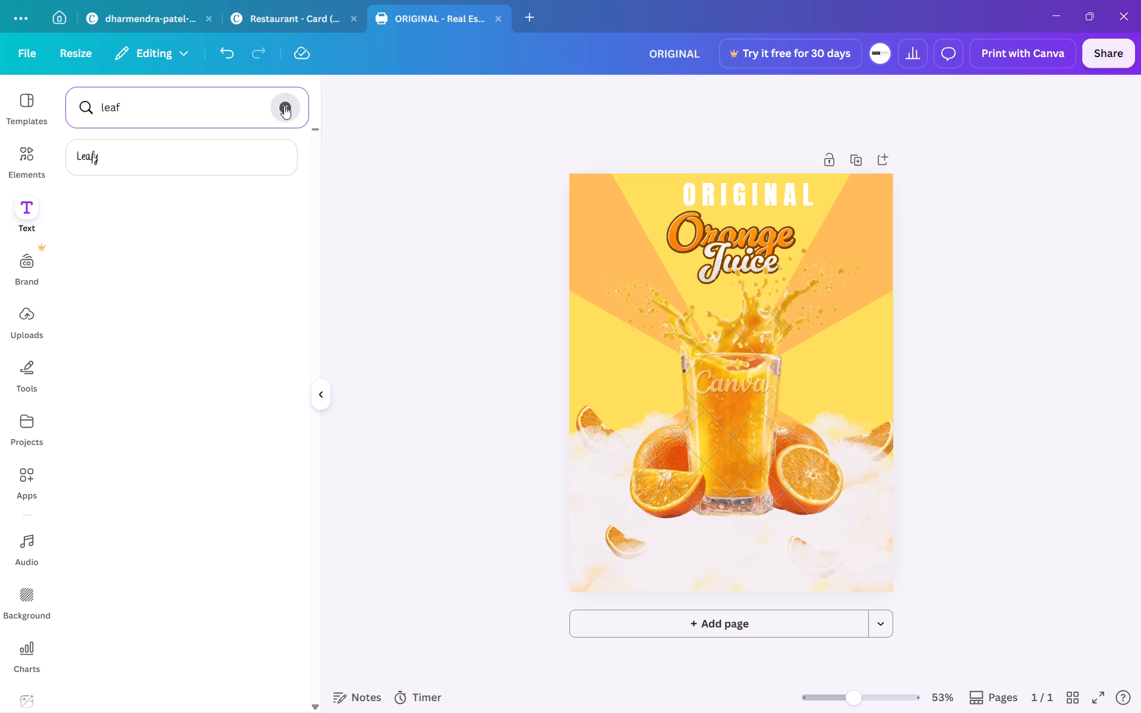
Search the elements for "leaf" and add the realistic single green leaf graphic to the page.
click(12, 176)
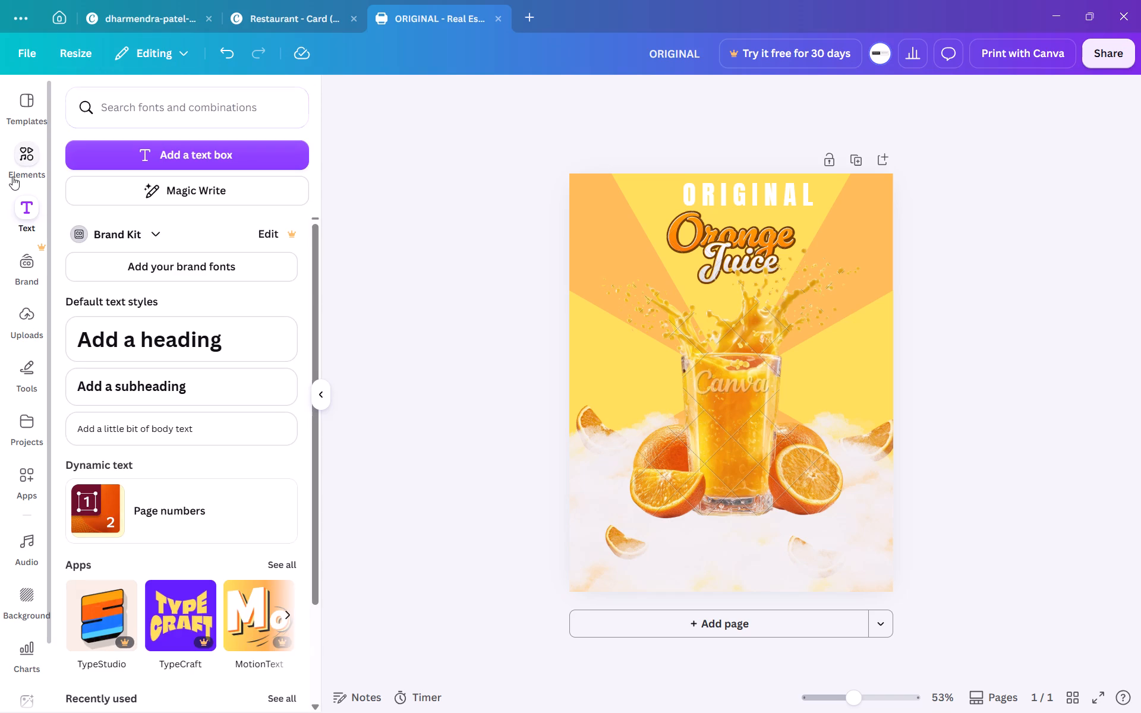
click(145, 114)
text(leaf)
key(Return)
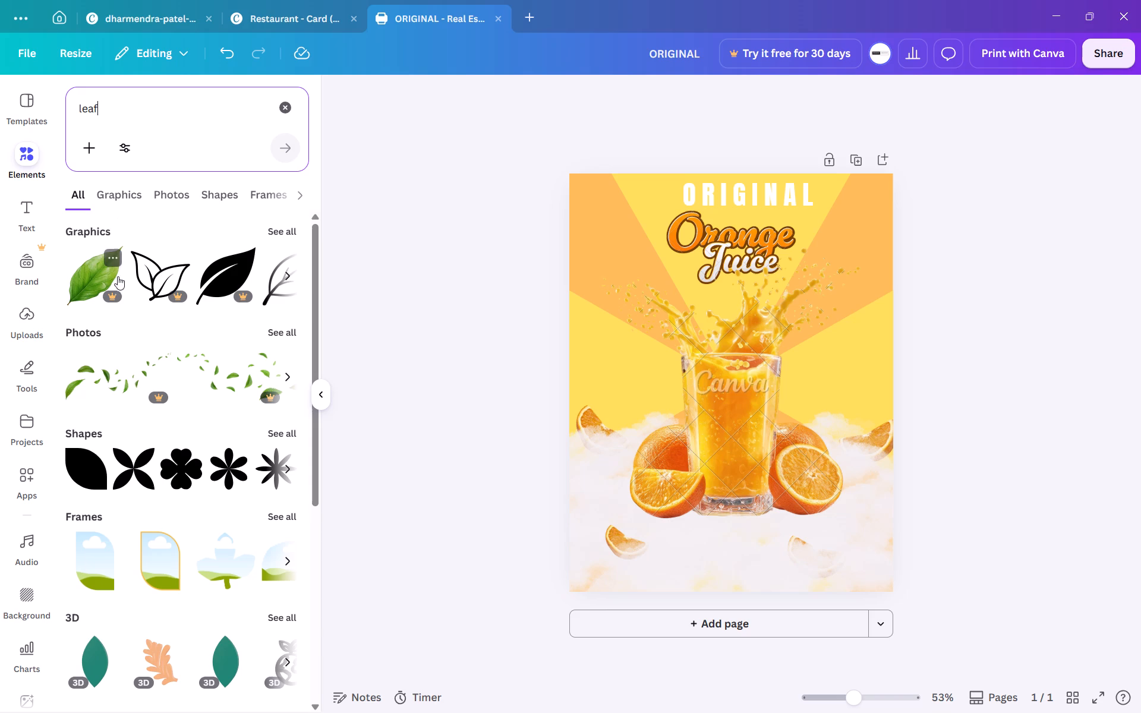
scroll(132, 282, left, 8)
scroll(132, 282, right, 5)
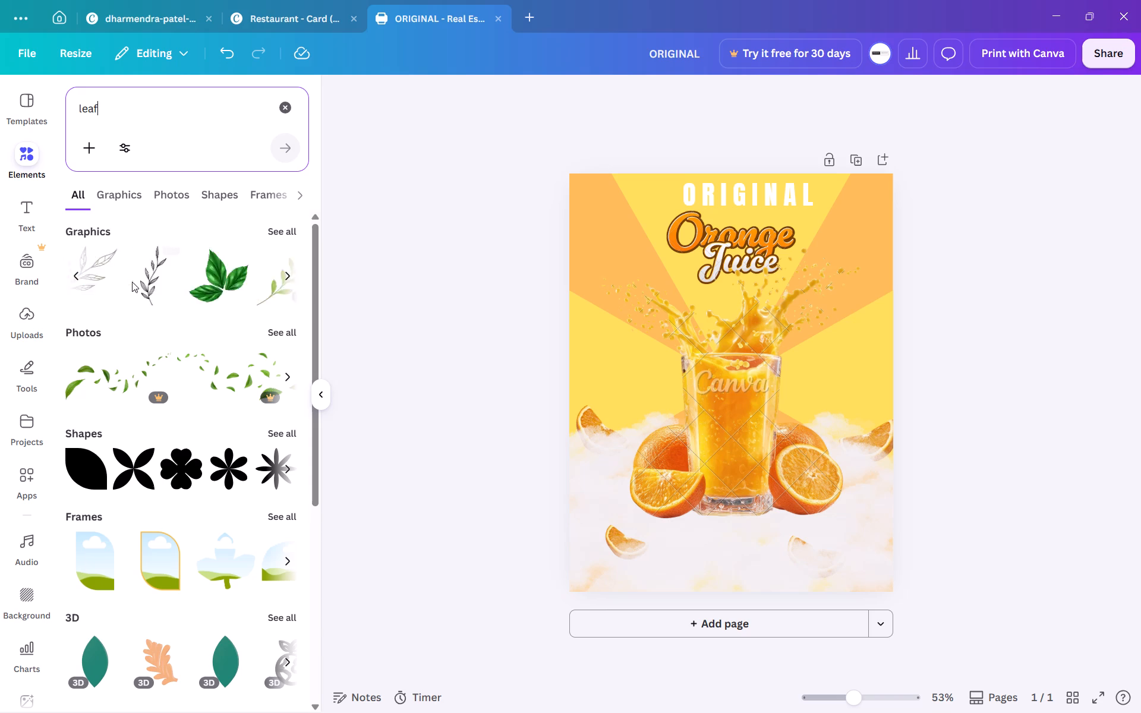
scroll(132, 282, right, 4)
click(87, 283)
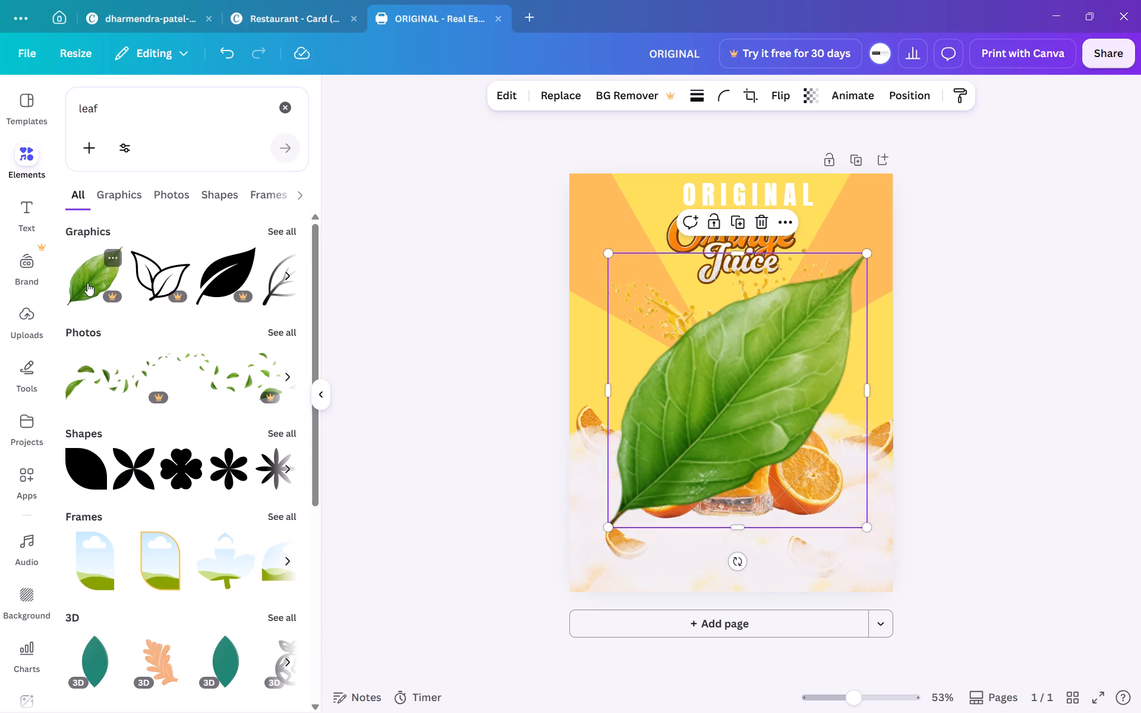
Shrink the leaf to a small accent and place it partly off the page's left edge, level with the glass rim.
drag(723, 452, 588, 411)
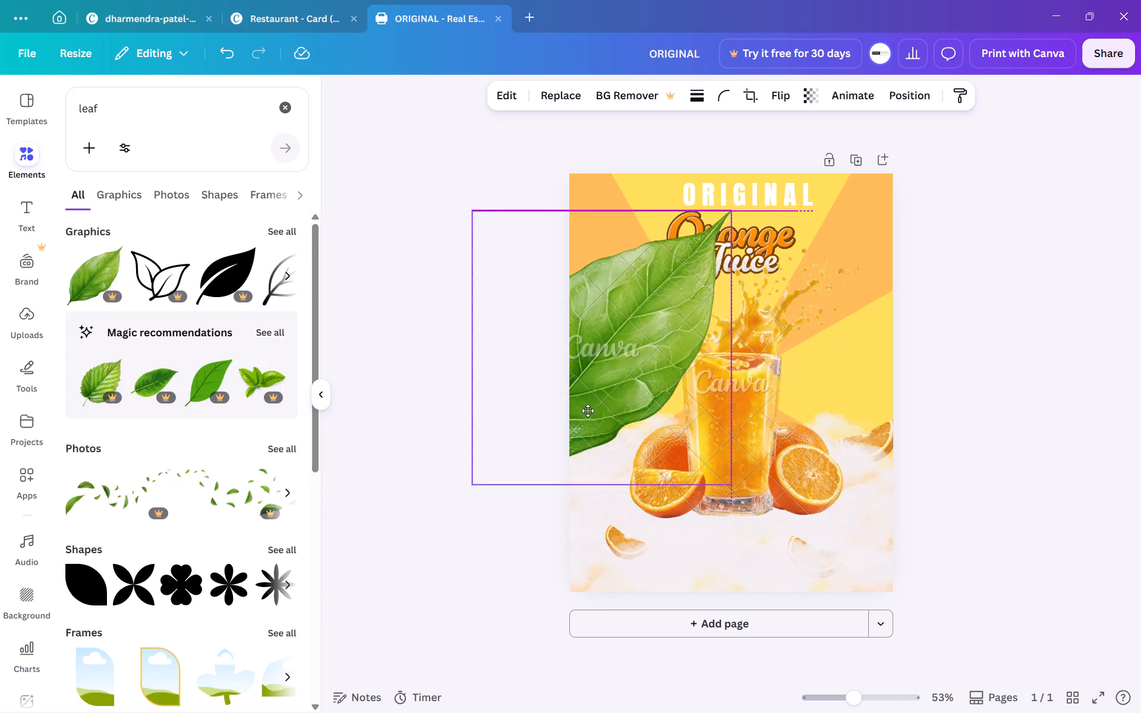
drag(588, 411, 686, 438)
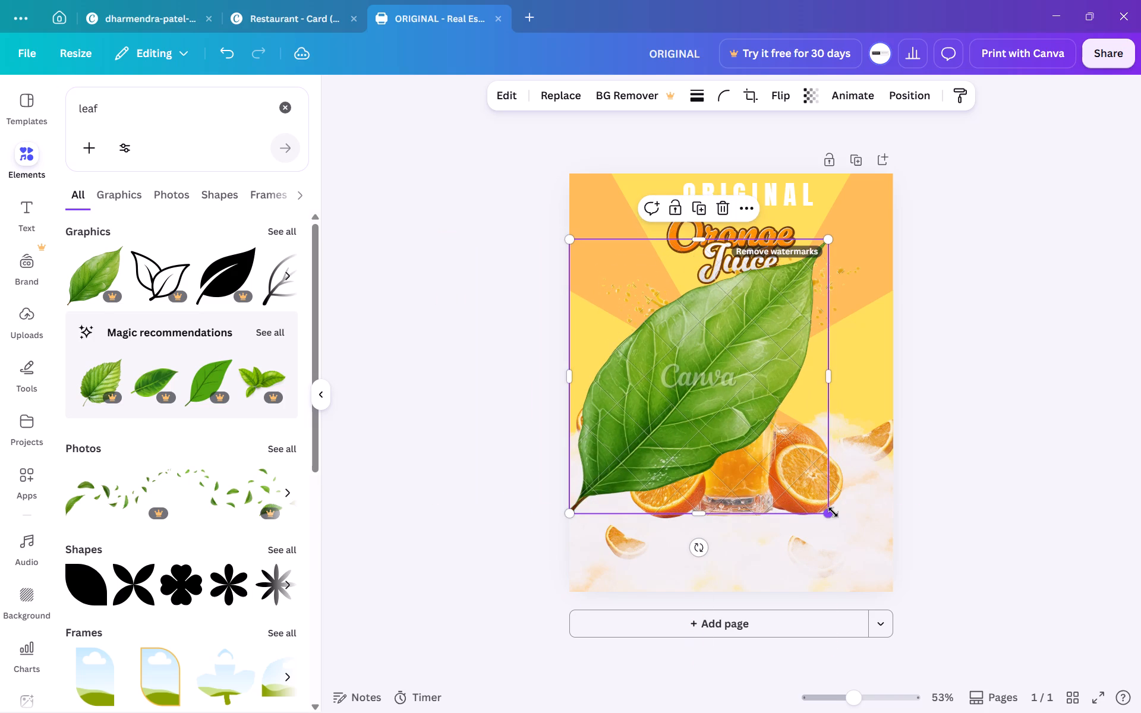
drag(833, 512, 601, 305)
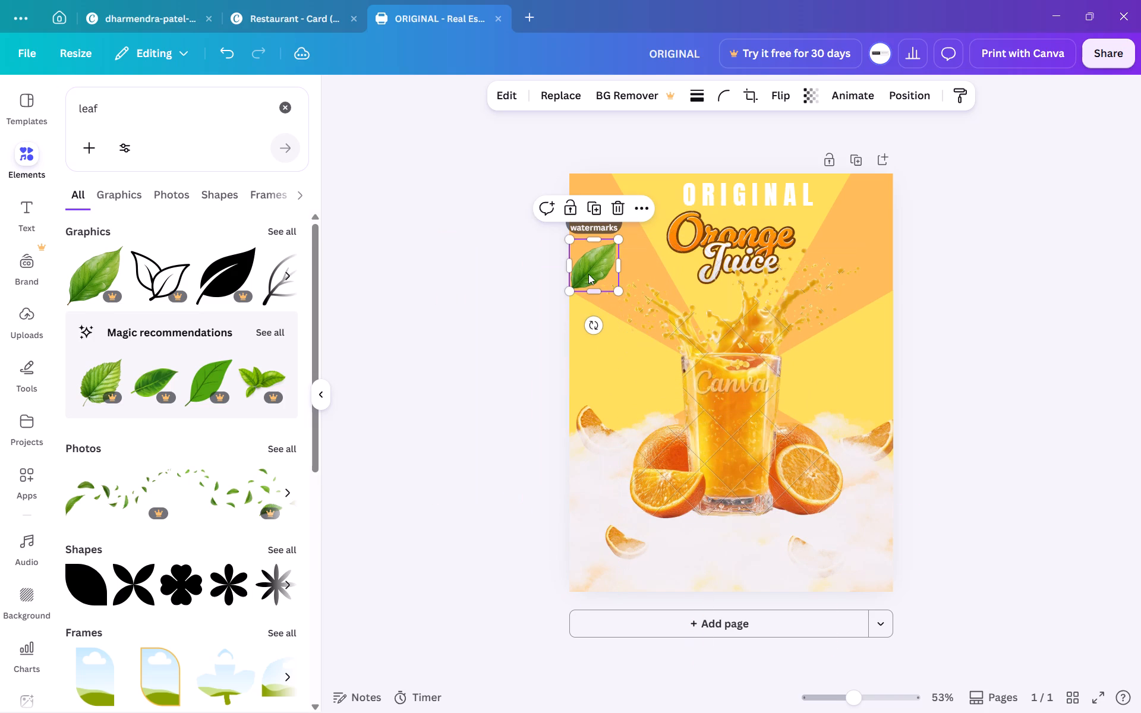
drag(585, 264, 578, 343)
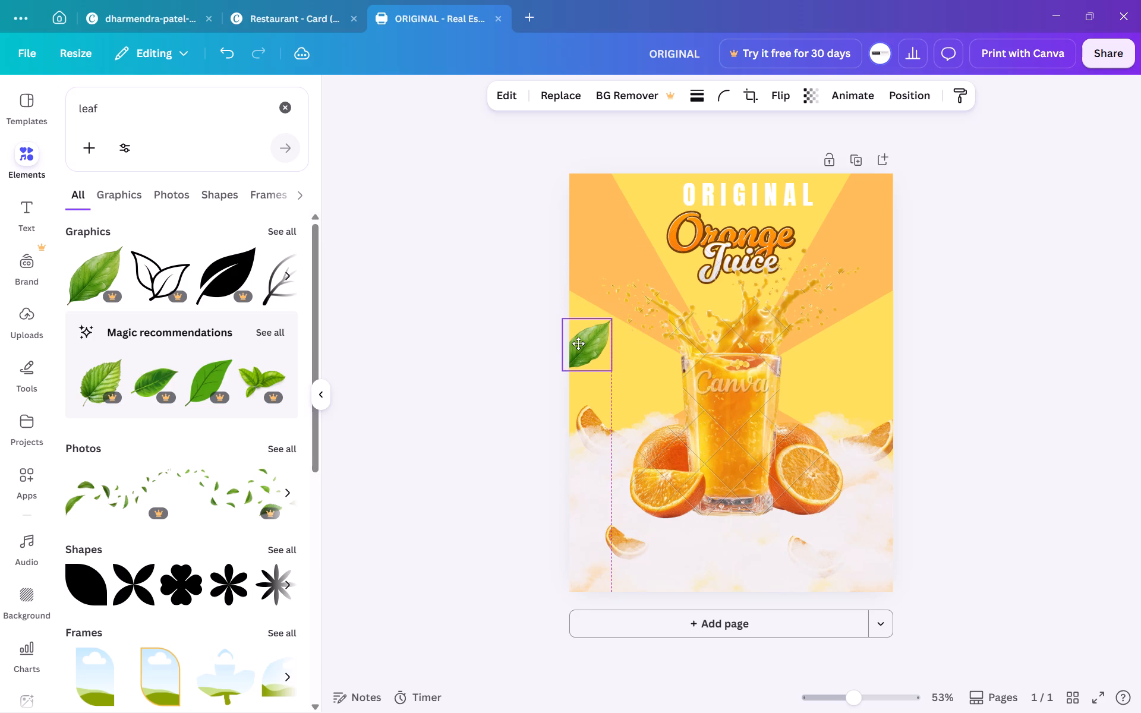
drag(578, 343, 573, 366)
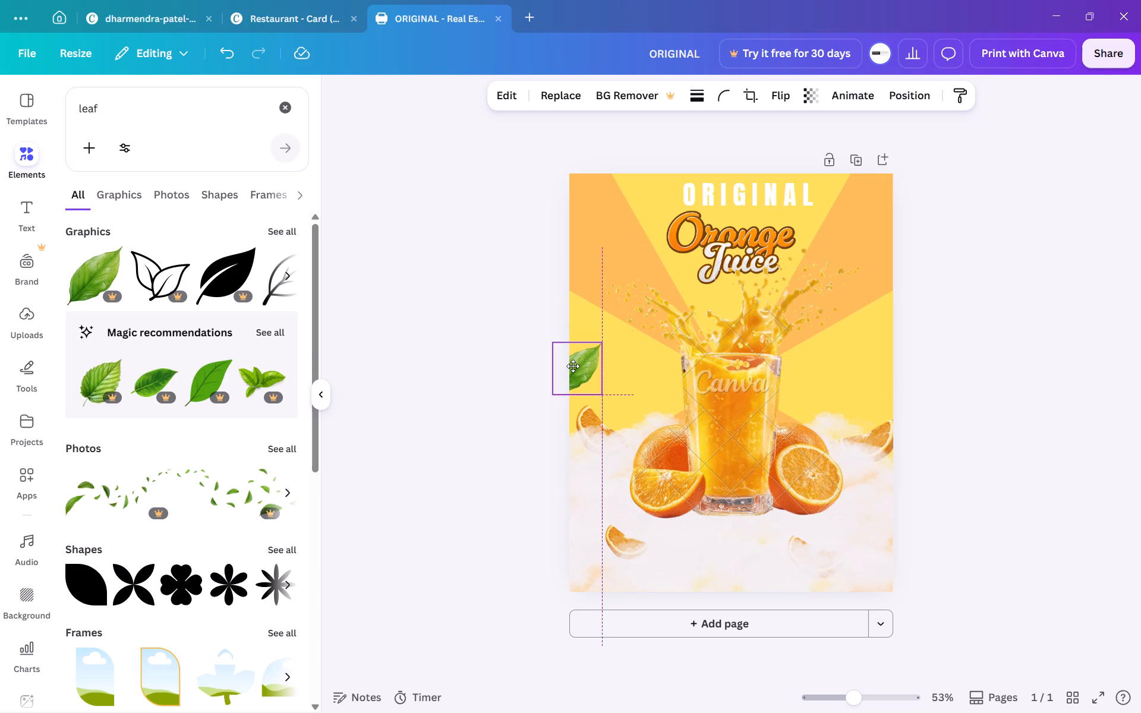
drag(573, 366, 573, 365)
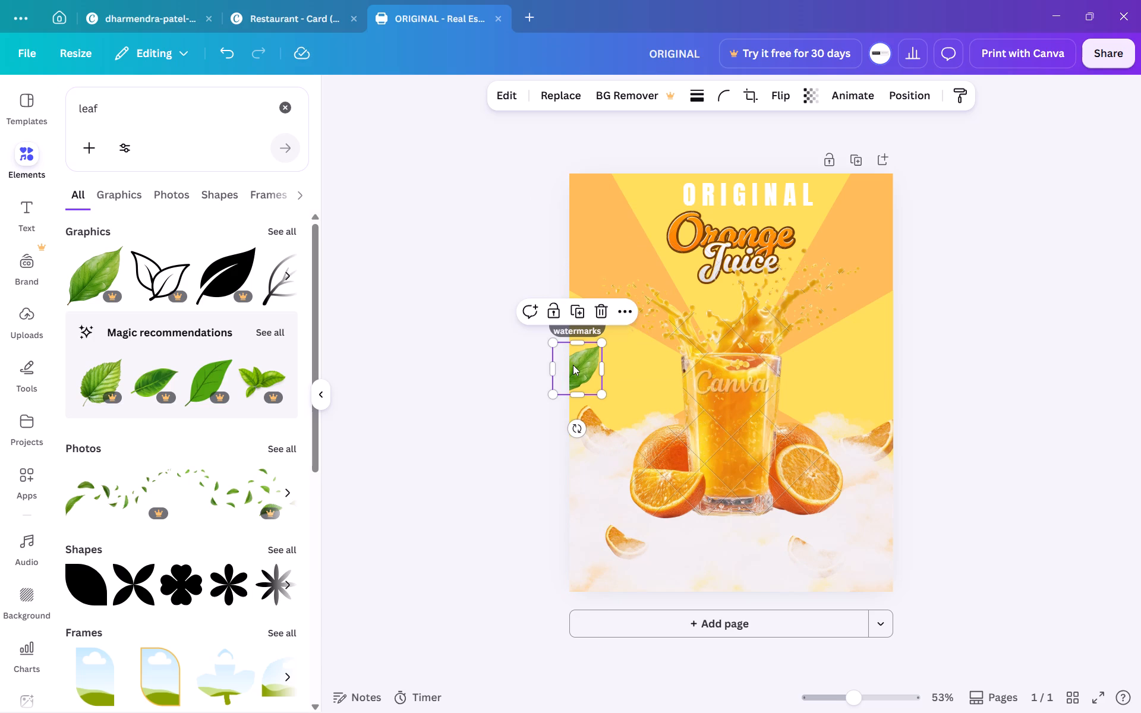
Duplicate the leaf, rotate the copy, and place it at the page's top edge overlapping the last letter of "ORIGINAL".
click(575, 314)
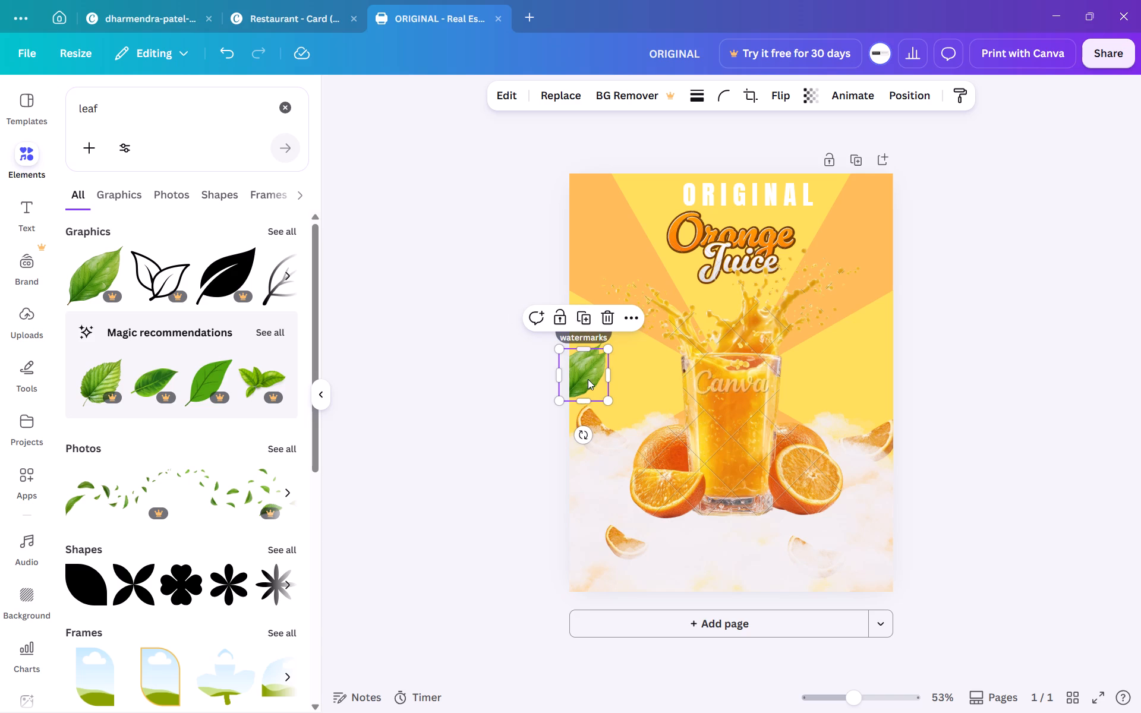
drag(588, 379, 808, 190)
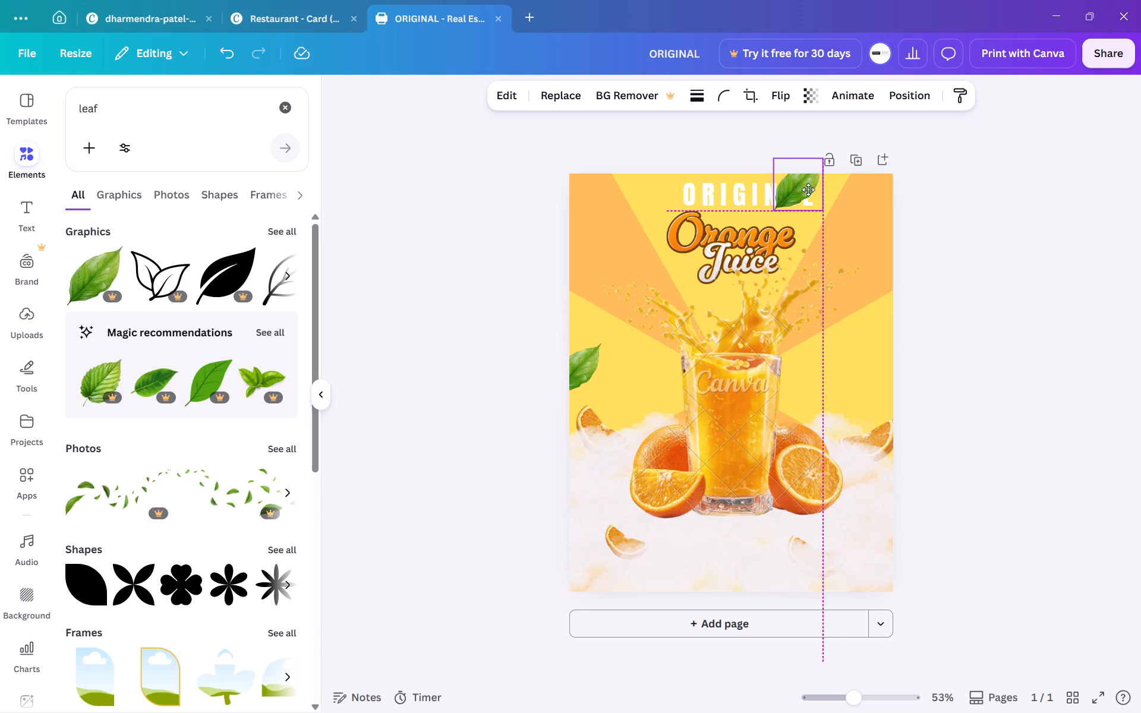
drag(808, 190, 808, 195)
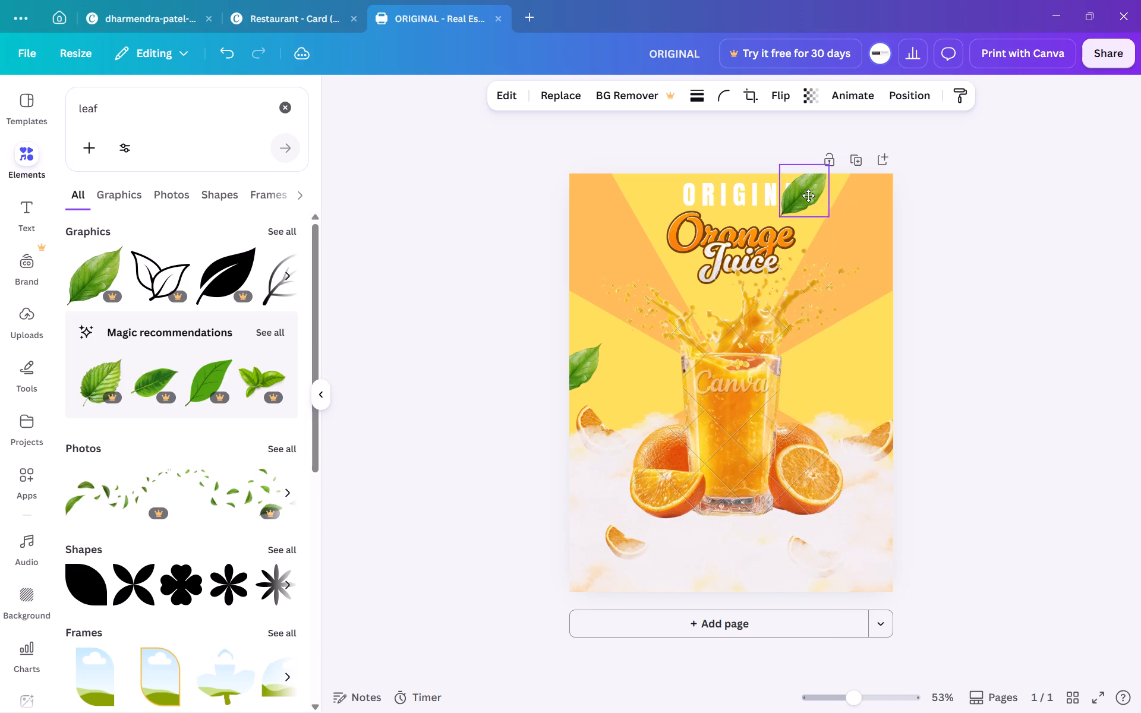
drag(808, 195, 807, 195)
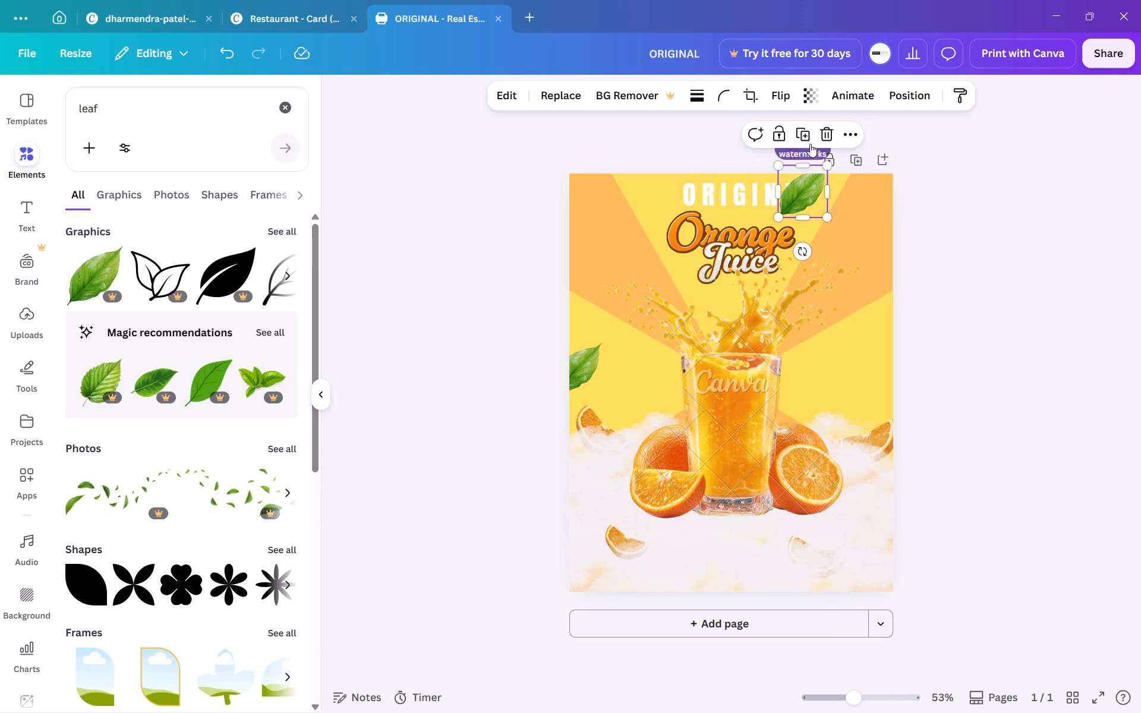
drag(803, 254, 746, 231)
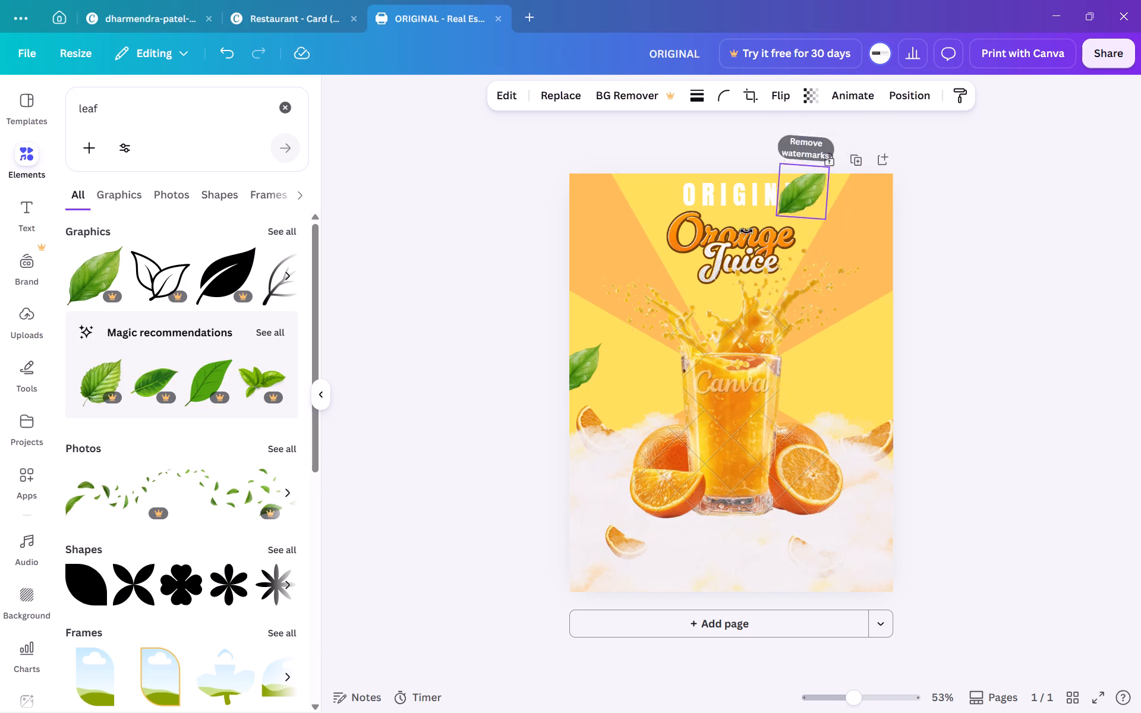
drag(746, 231, 792, 141)
drag(808, 203, 840, 190)
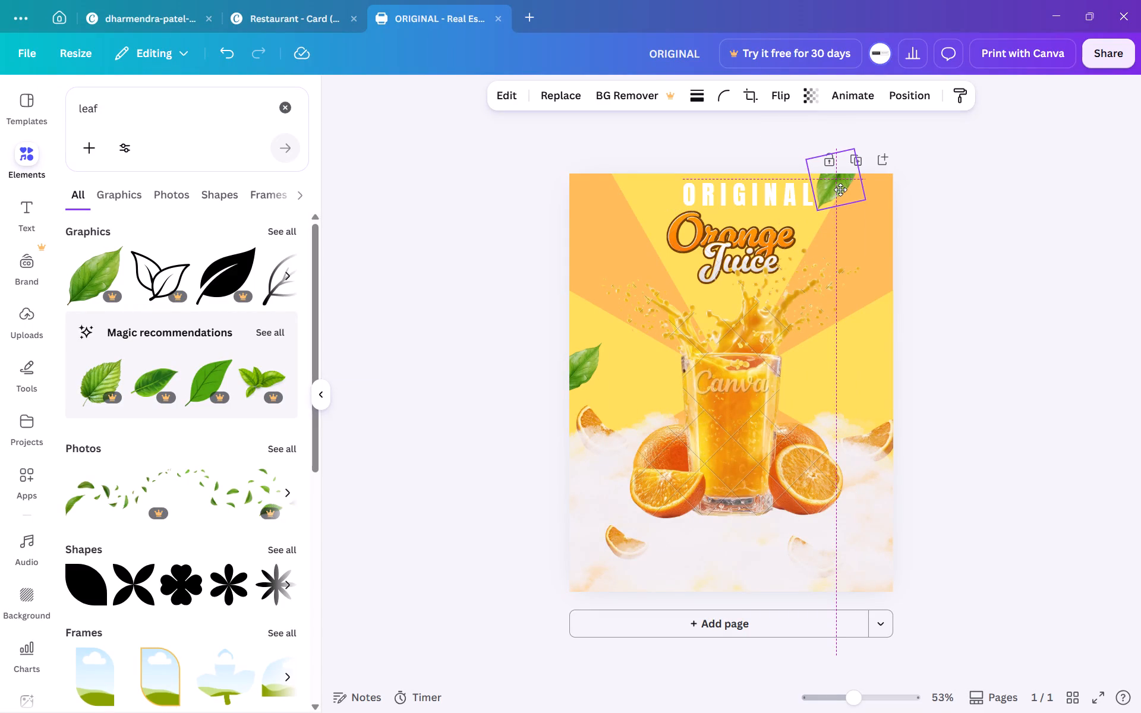
drag(840, 190, 846, 193)
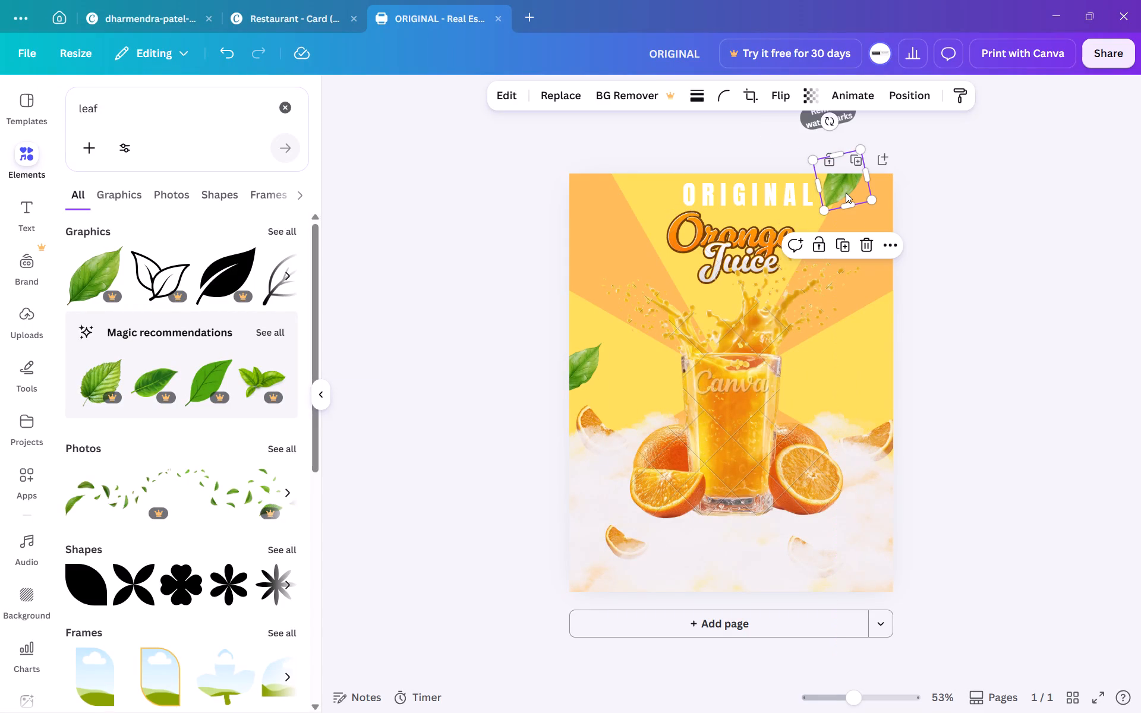
drag(846, 193, 822, 194)
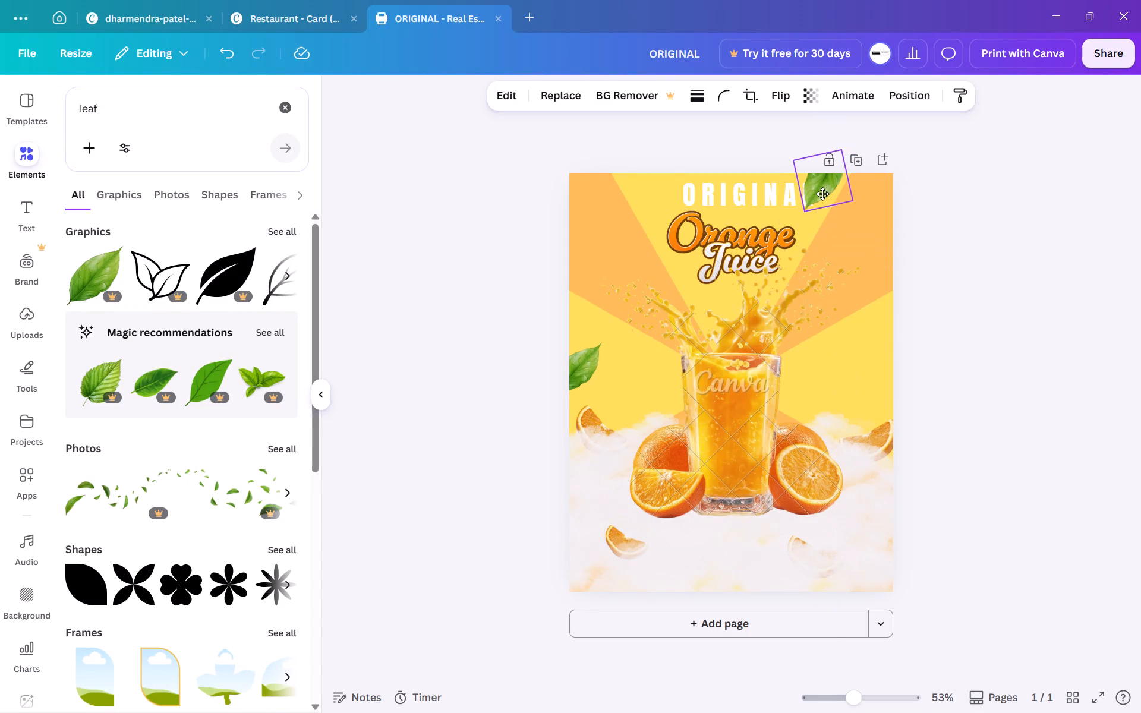
drag(822, 194, 819, 195)
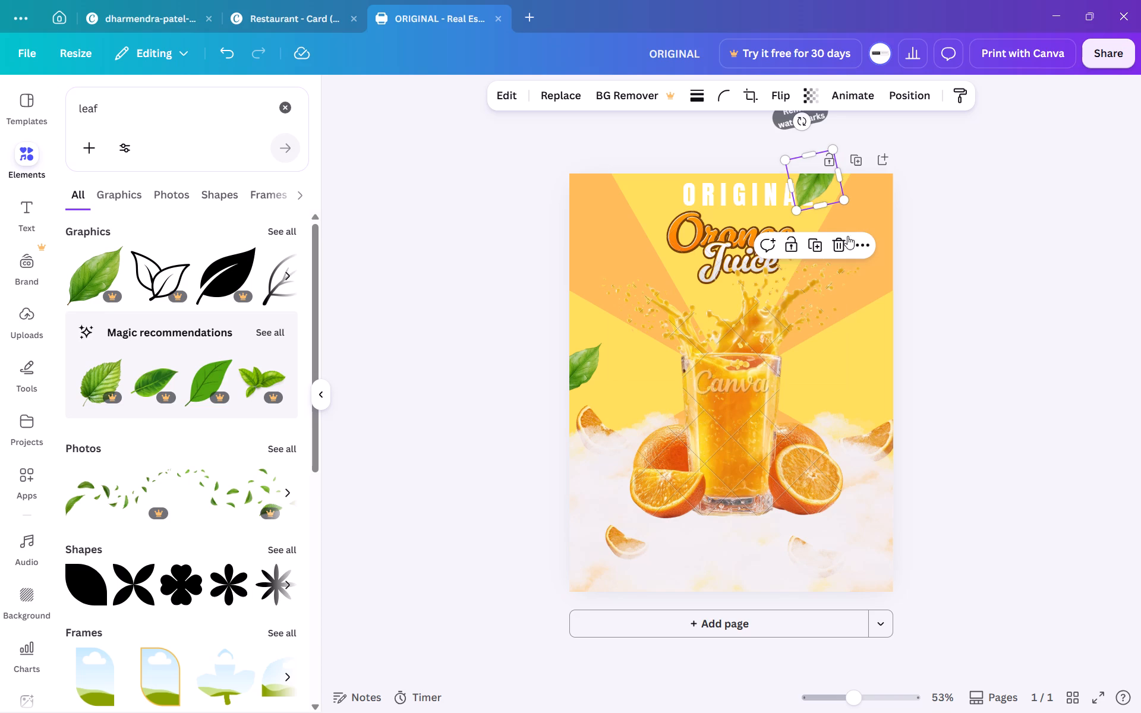
Send the top leaf backward one layer, behind the "ORIGINAL" text.
click(858, 242)
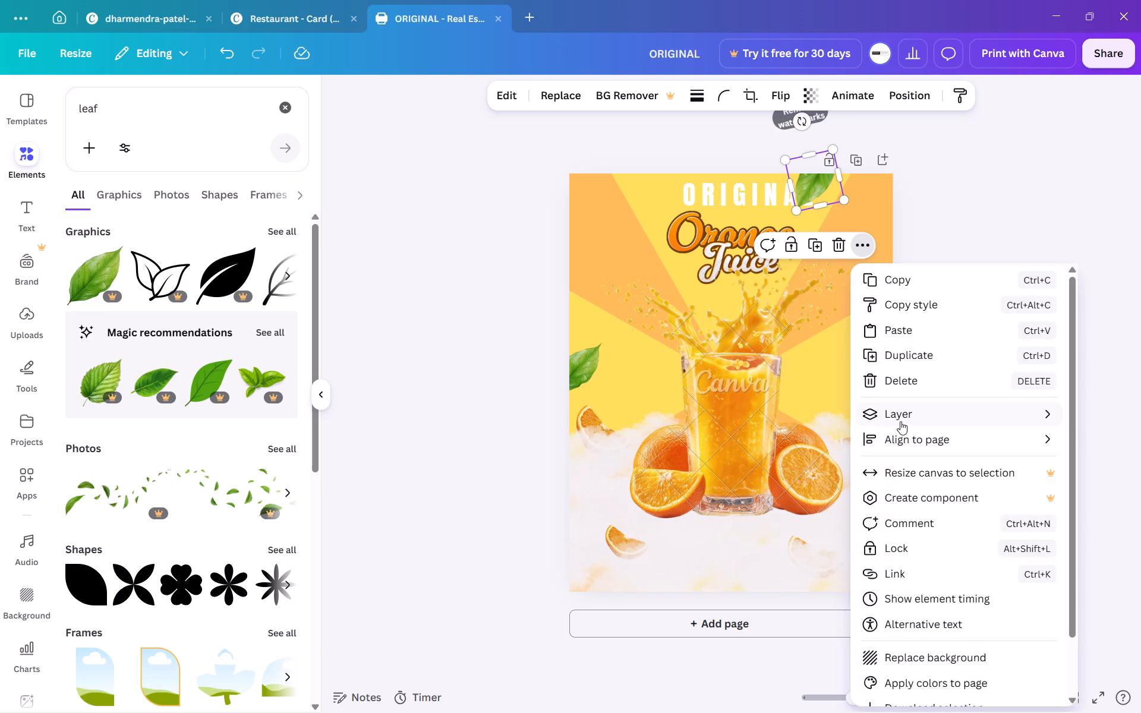
click(902, 419)
click(772, 466)
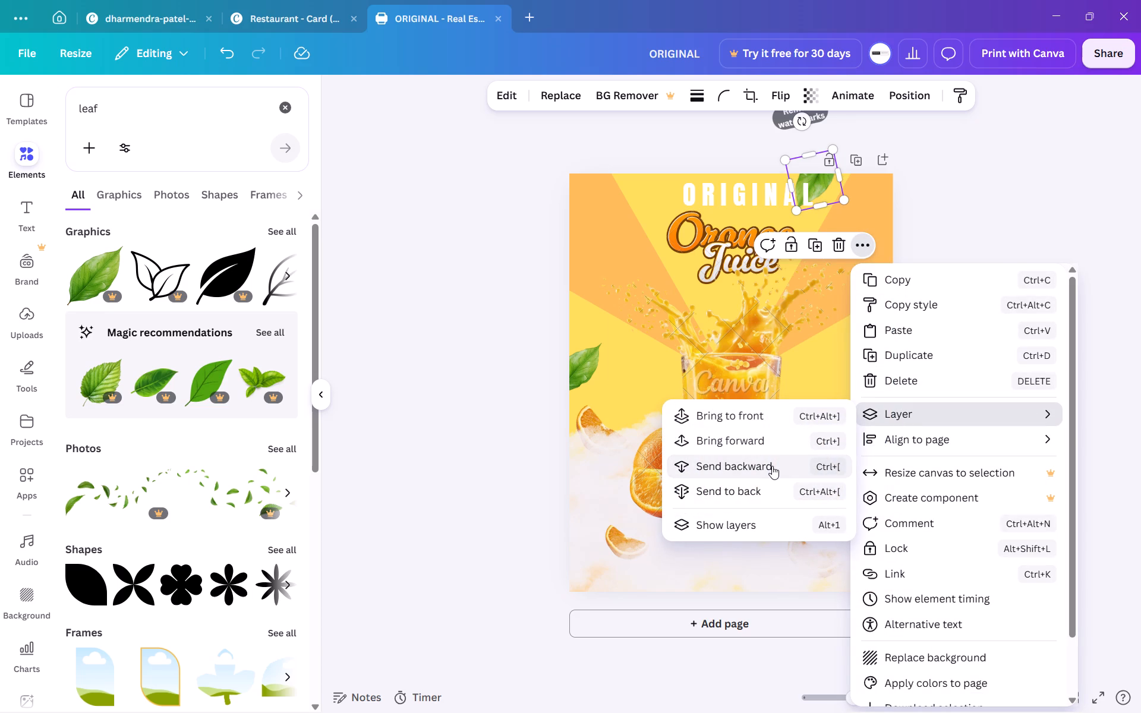
click(505, 411)
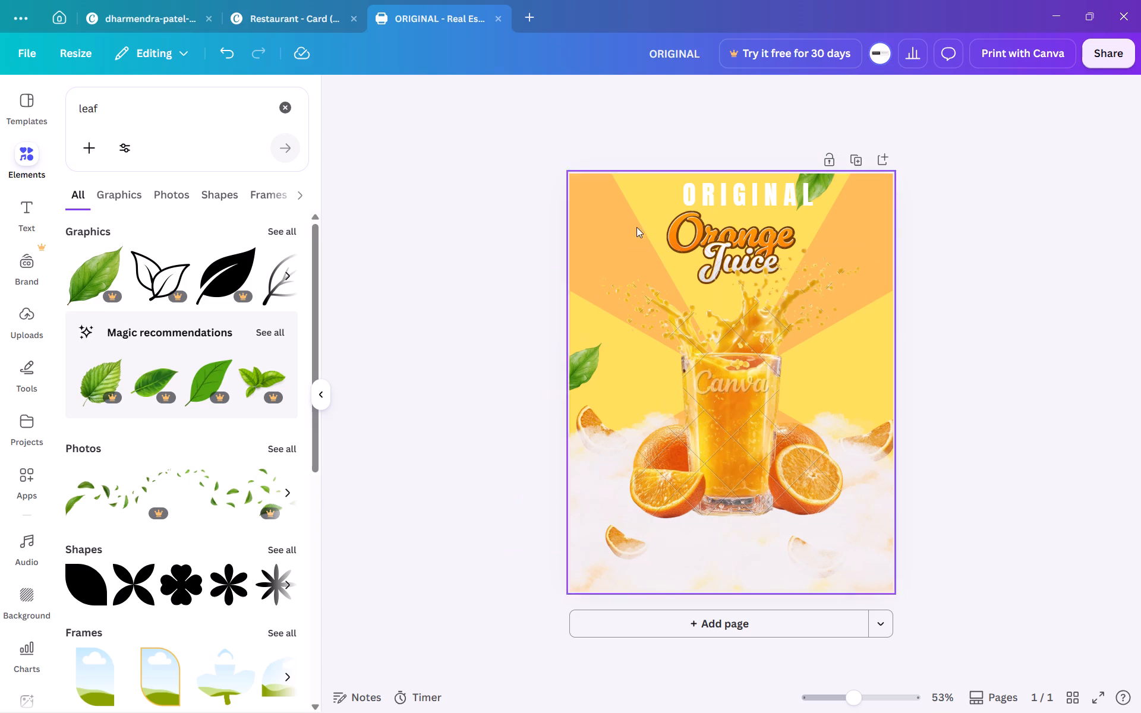
Duplicate the leaf on the page's left edge, move the copy up near the top-left corner, and rotate it to about 79°.
click(573, 357)
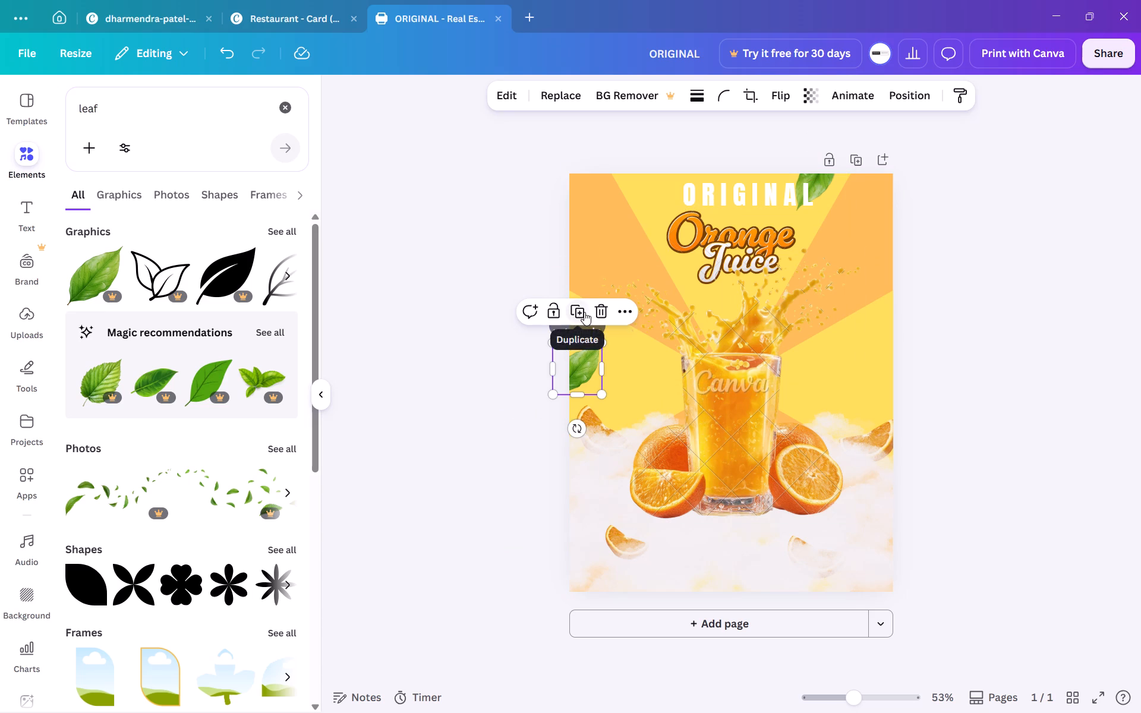
click(584, 312)
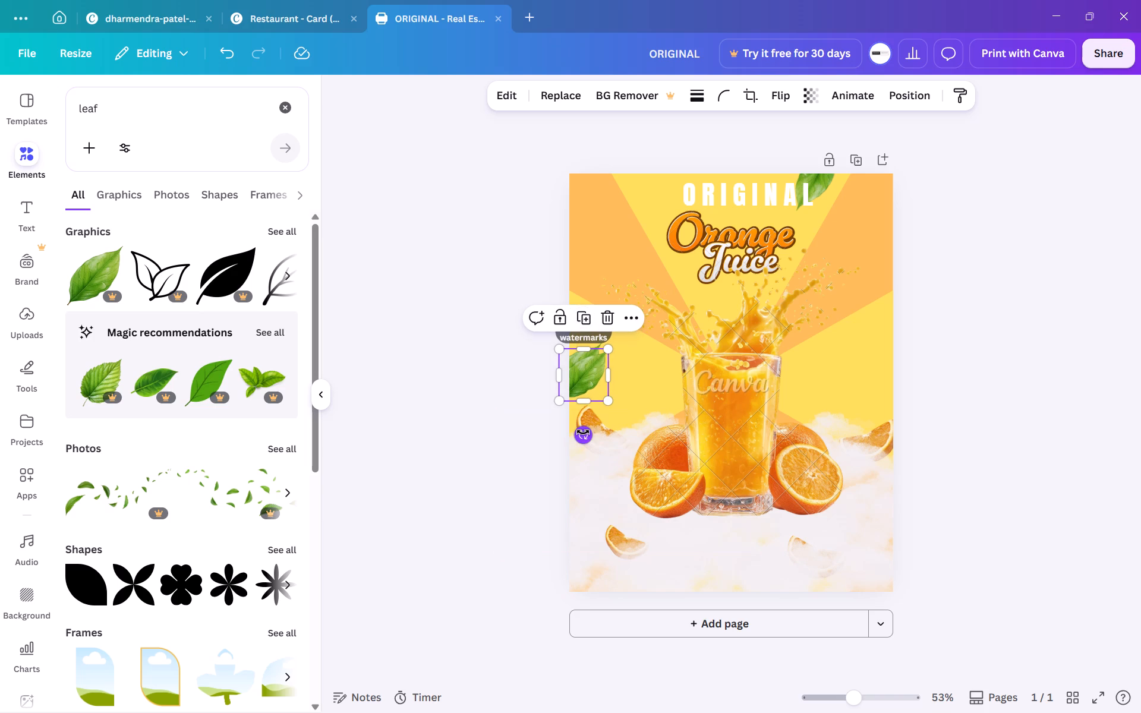
drag(583, 432, 500, 342)
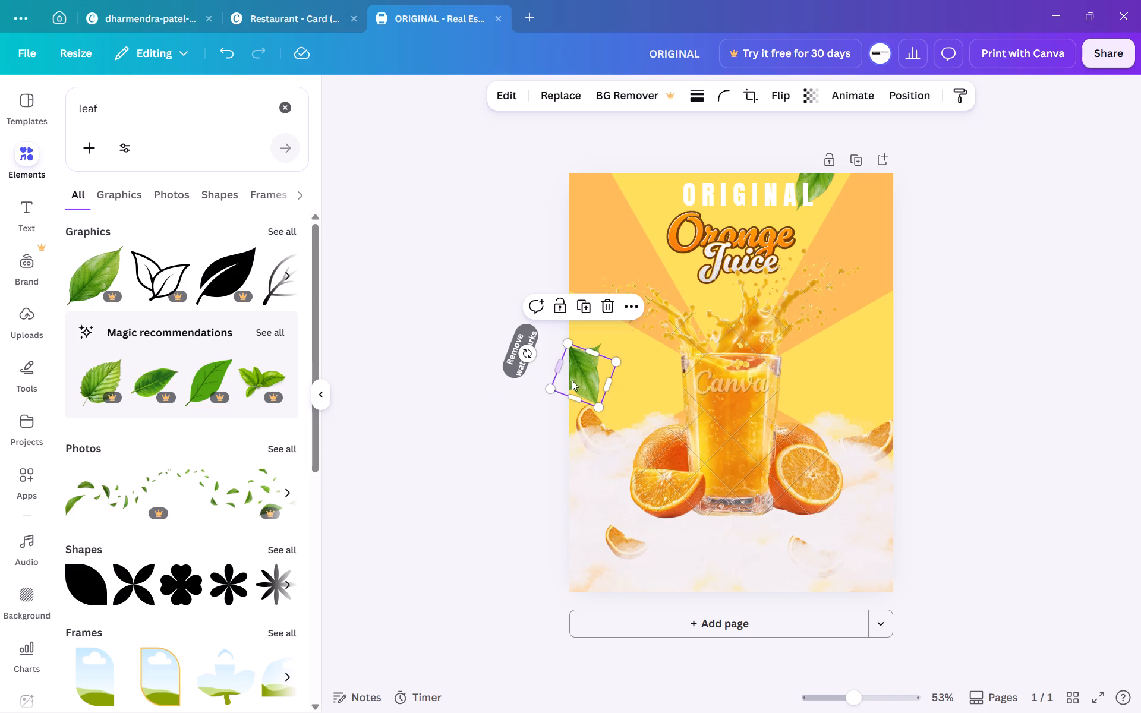
drag(572, 380, 567, 198)
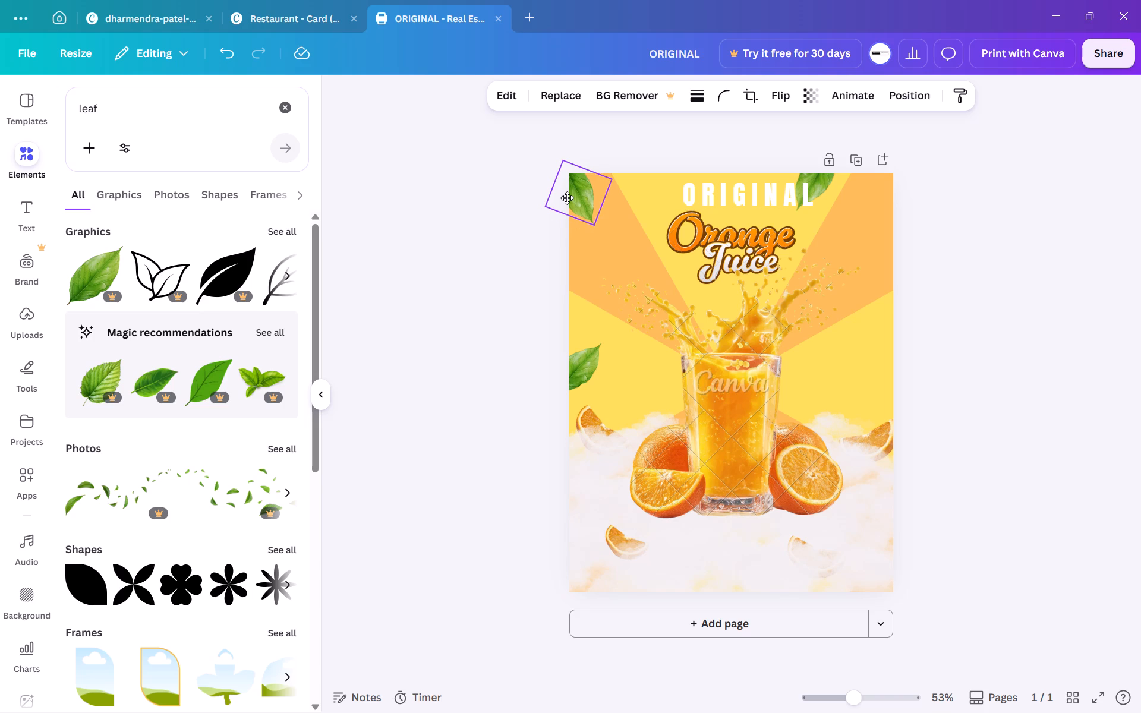
drag(567, 198, 569, 196)
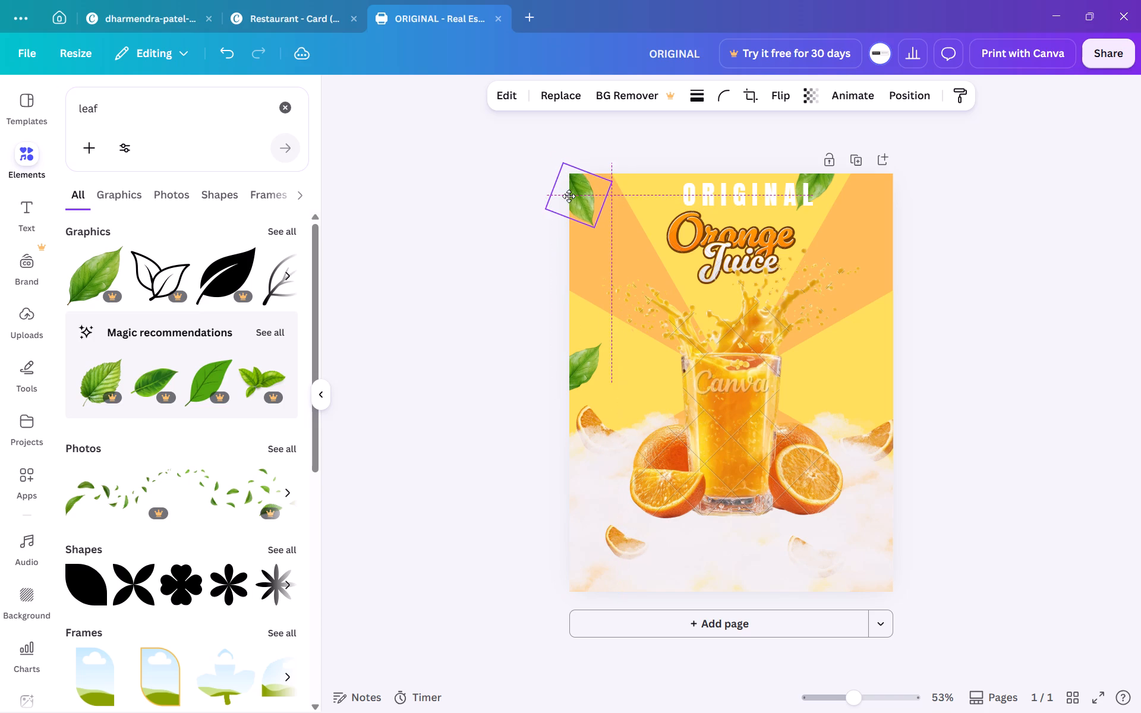
drag(569, 196, 560, 206)
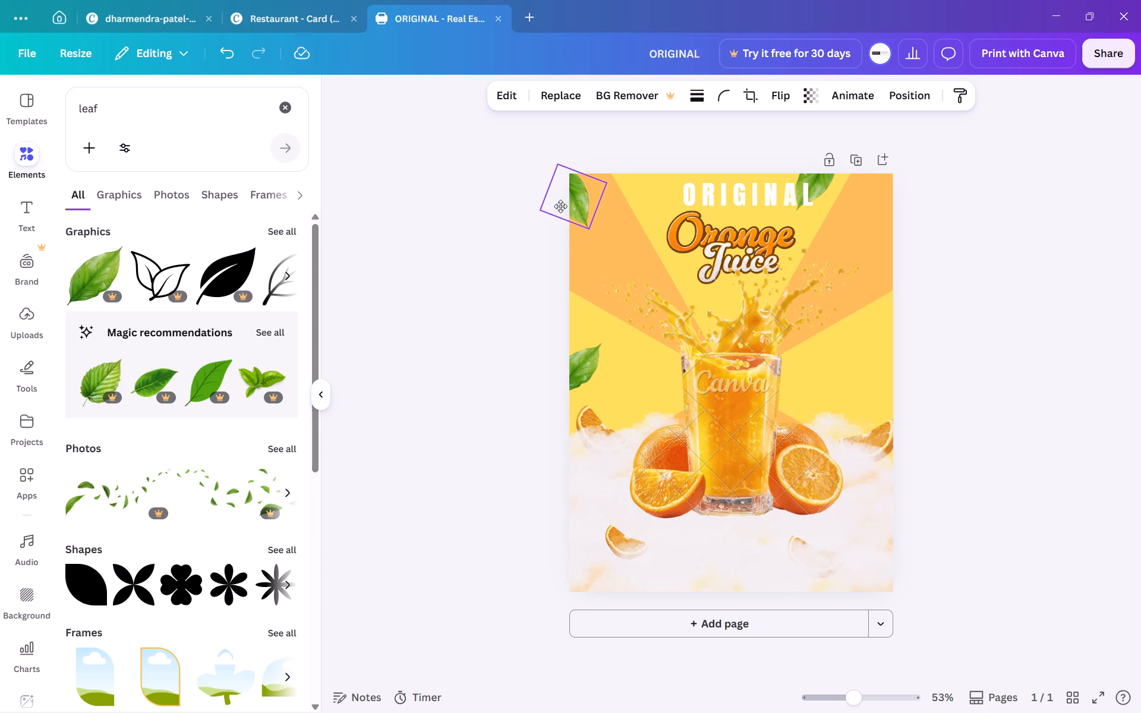
drag(560, 206, 583, 235)
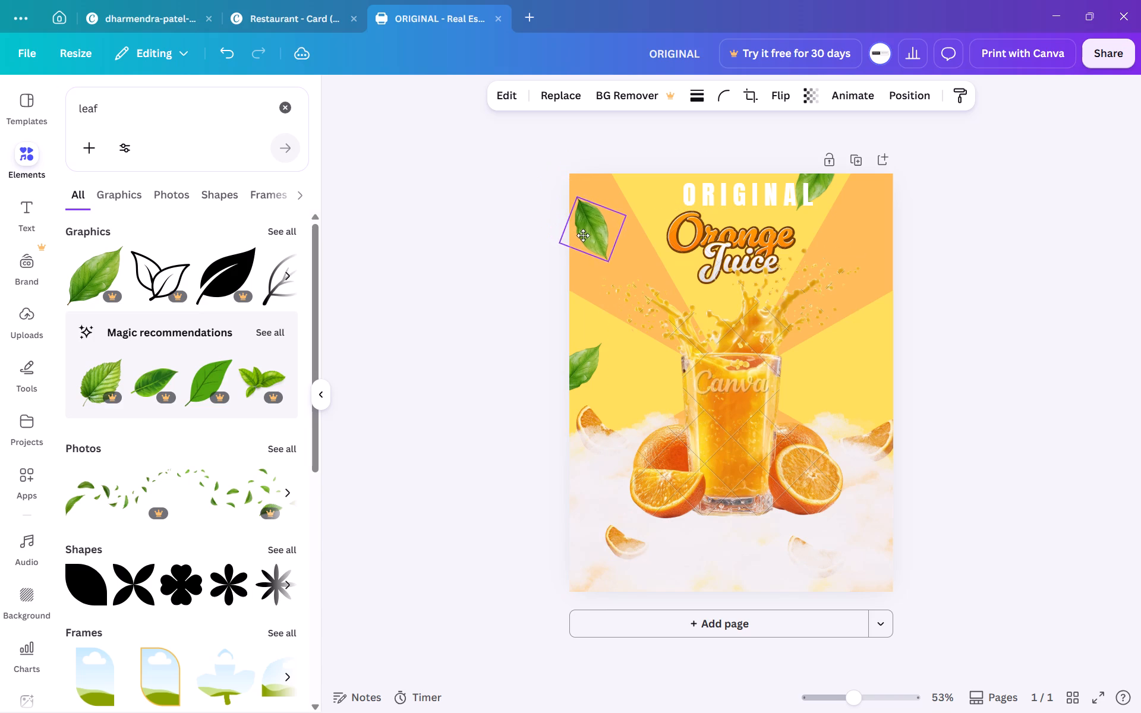
drag(583, 235, 574, 238)
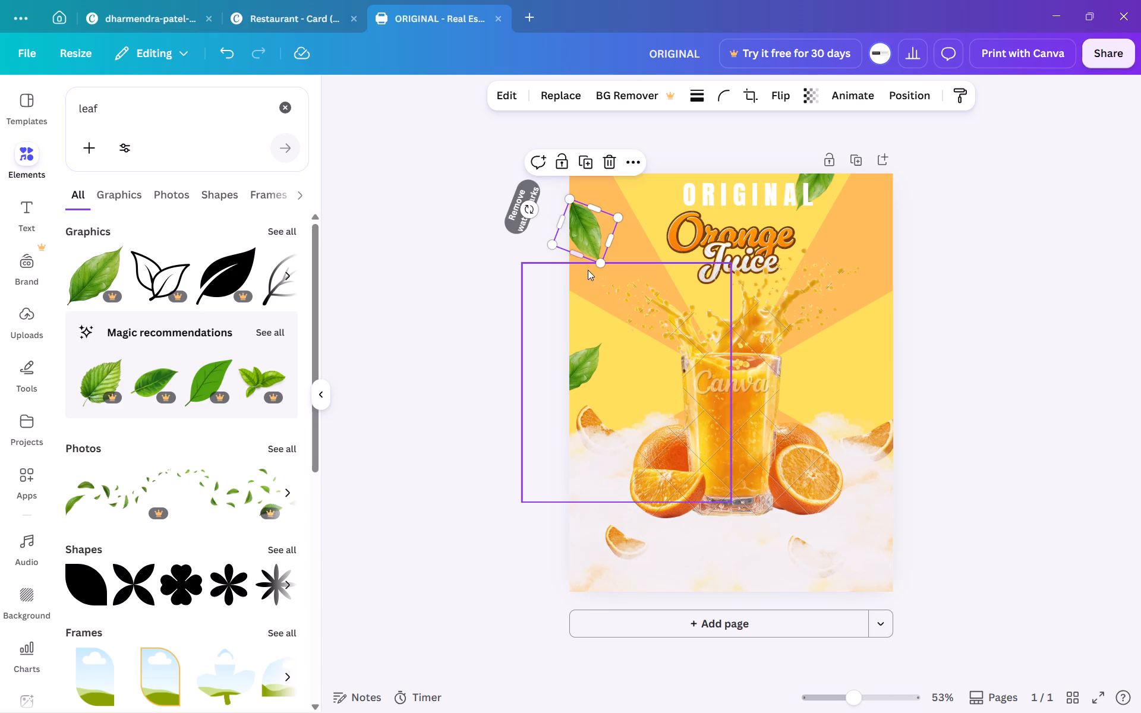
drag(532, 207, 538, 237)
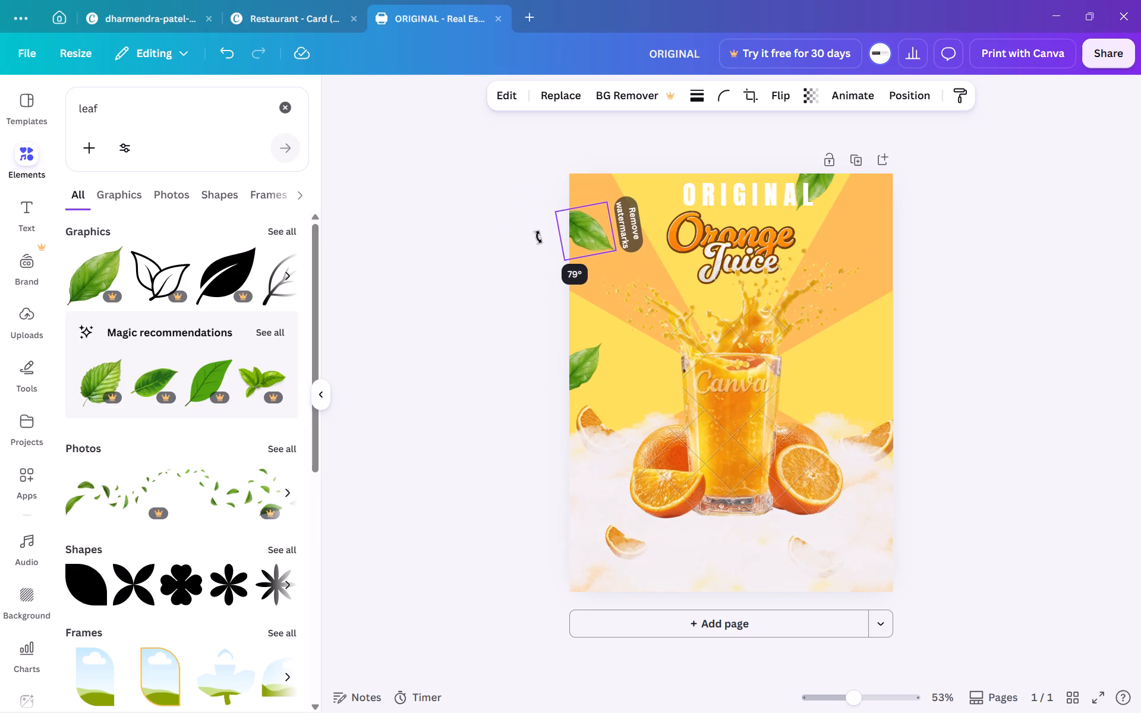
drag(538, 237, 538, 236)
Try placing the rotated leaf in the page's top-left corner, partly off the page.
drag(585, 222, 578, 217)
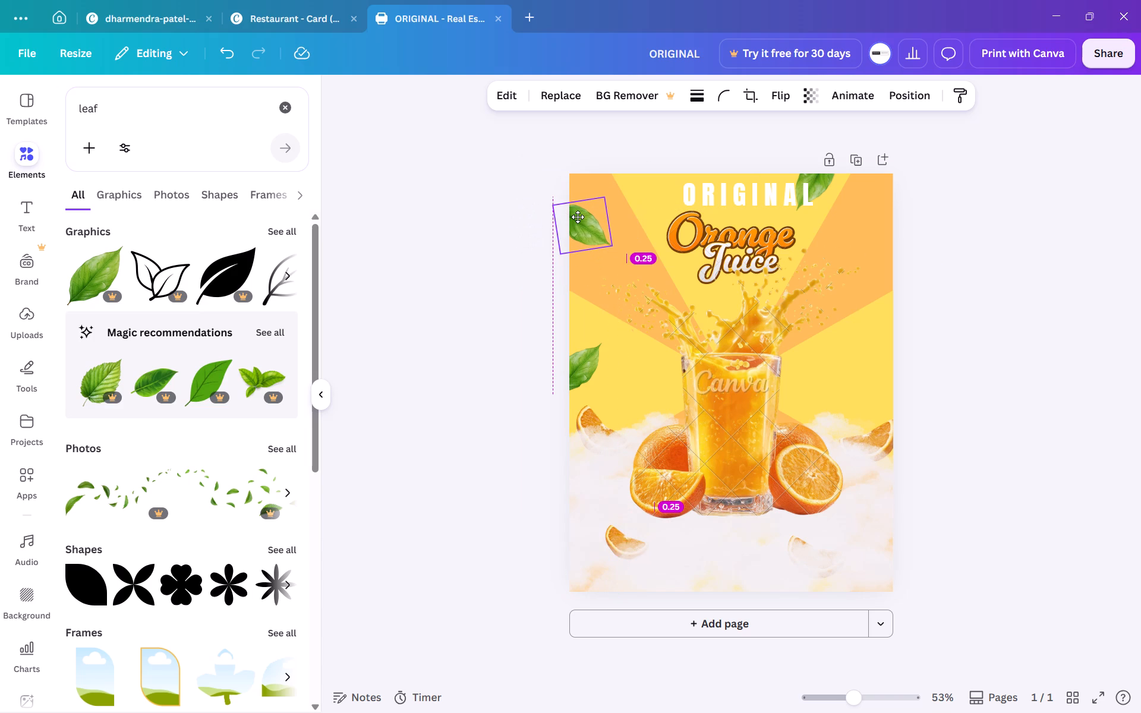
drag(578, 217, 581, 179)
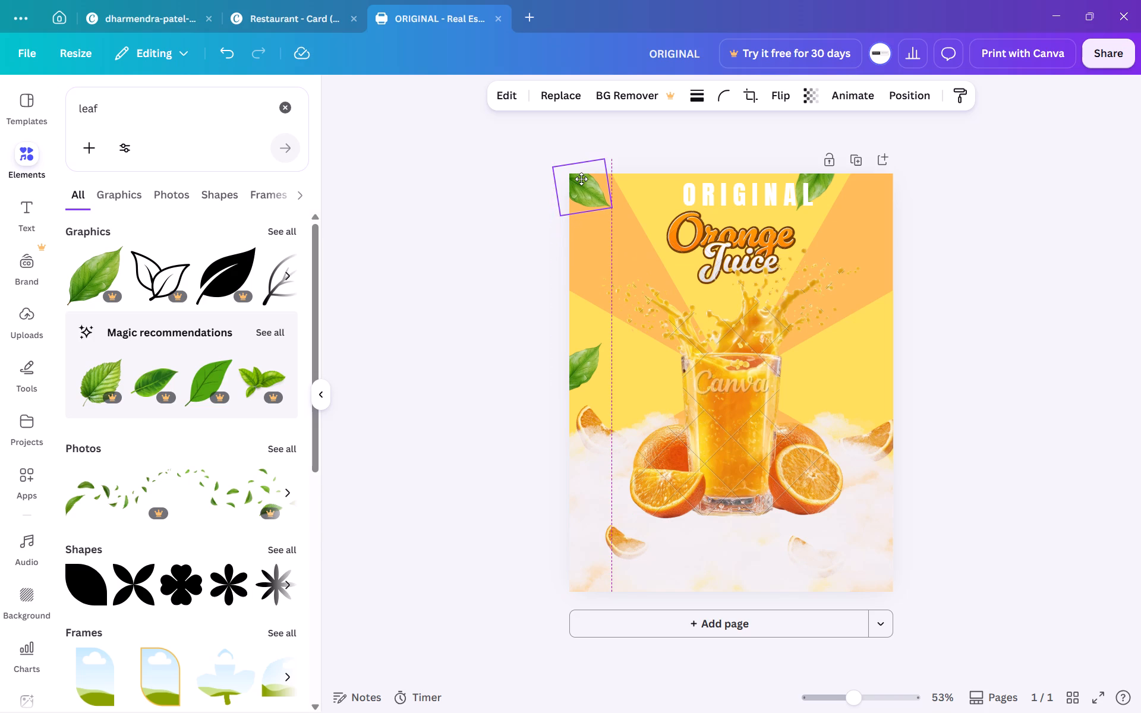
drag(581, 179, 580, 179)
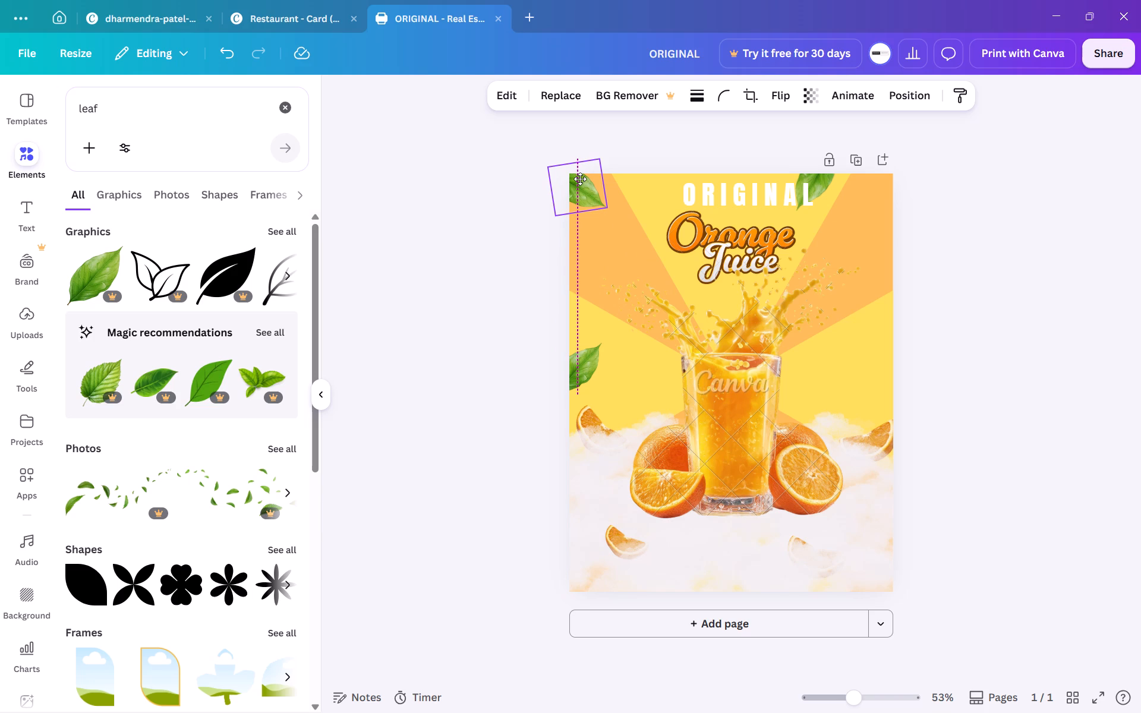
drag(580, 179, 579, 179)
Shrink the rotated leaf to about 0.8 by 0.8 and place it to the right of the glass, above the orange wedge.
drag(581, 179, 754, 381)
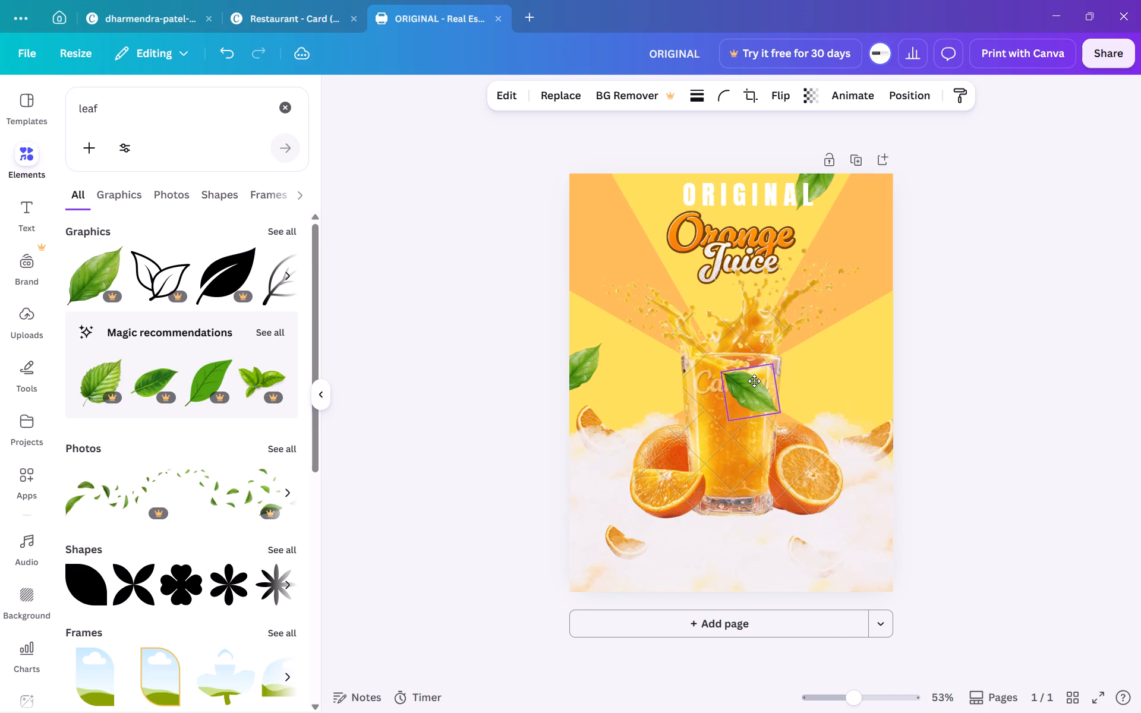
drag(754, 381, 708, 478)
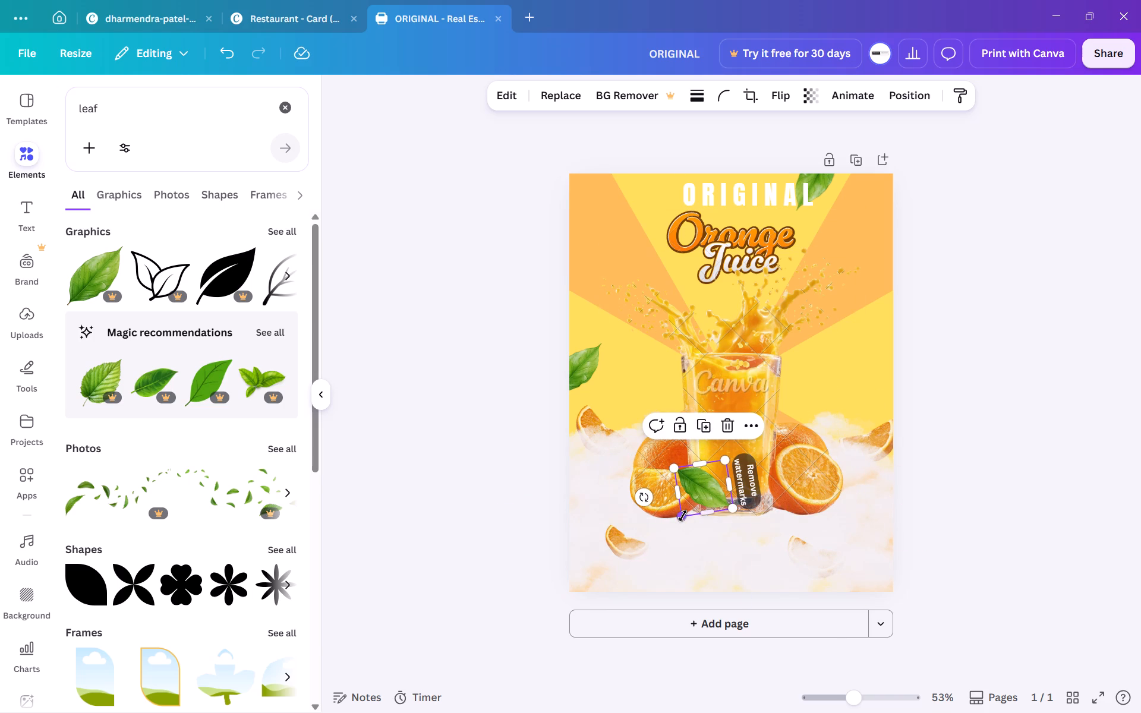
drag(683, 516, 730, 518)
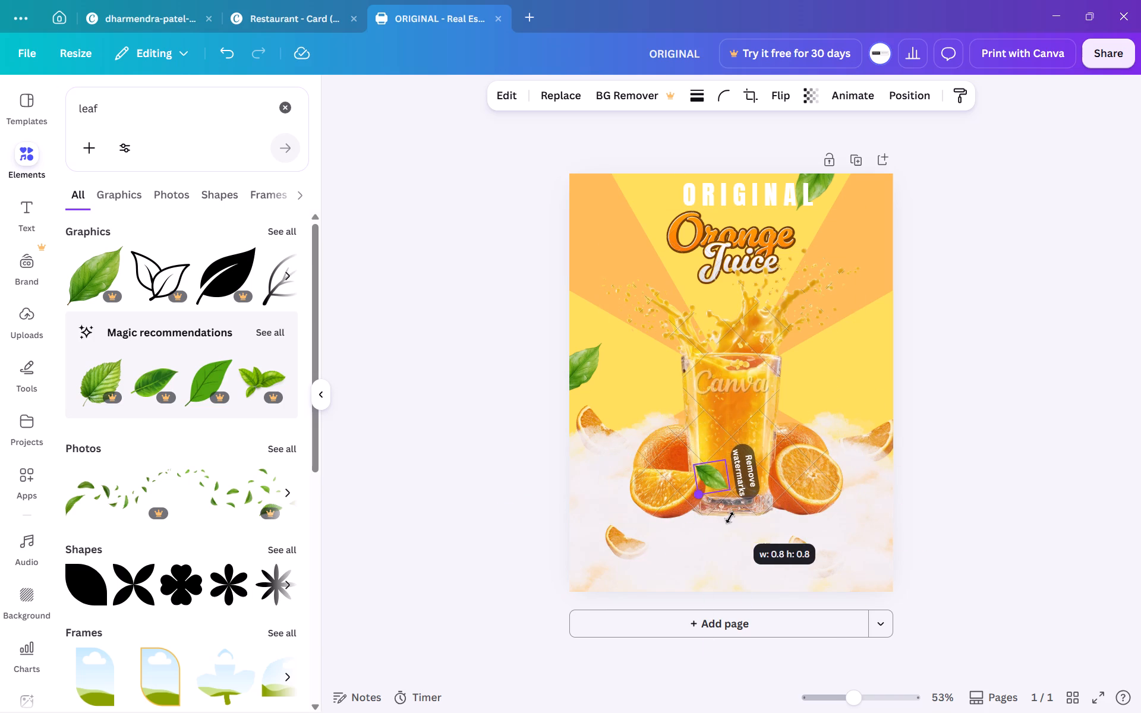
drag(730, 518, 728, 518)
drag(665, 495, 834, 490)
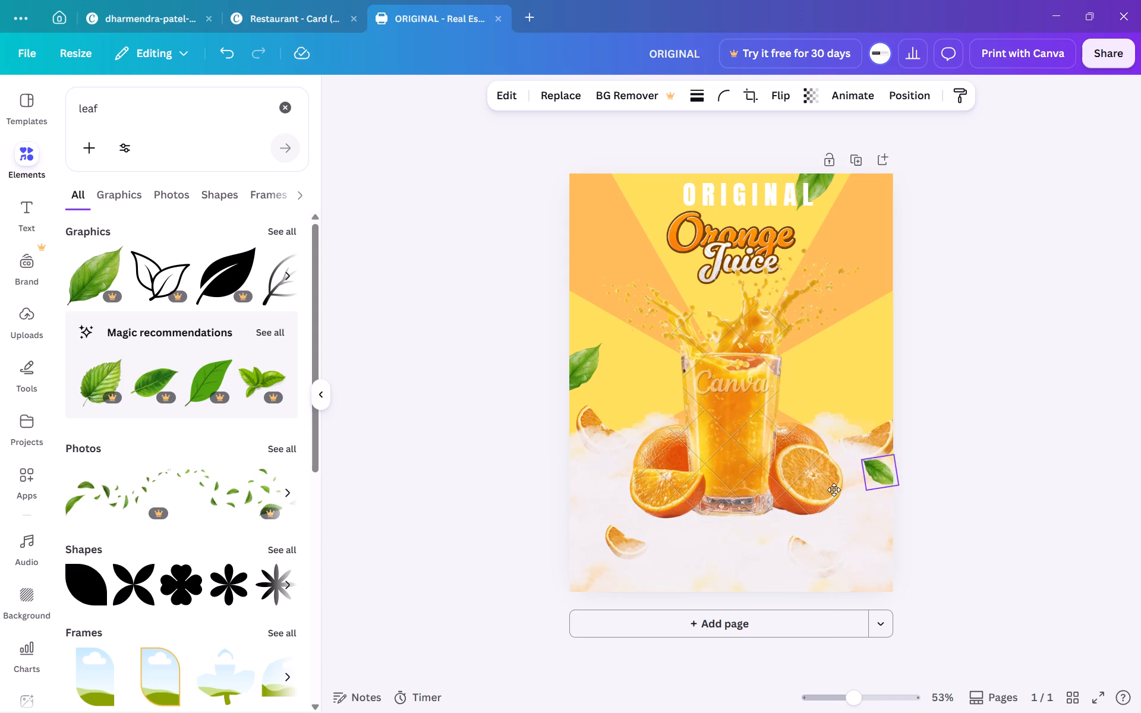
drag(834, 490, 803, 411)
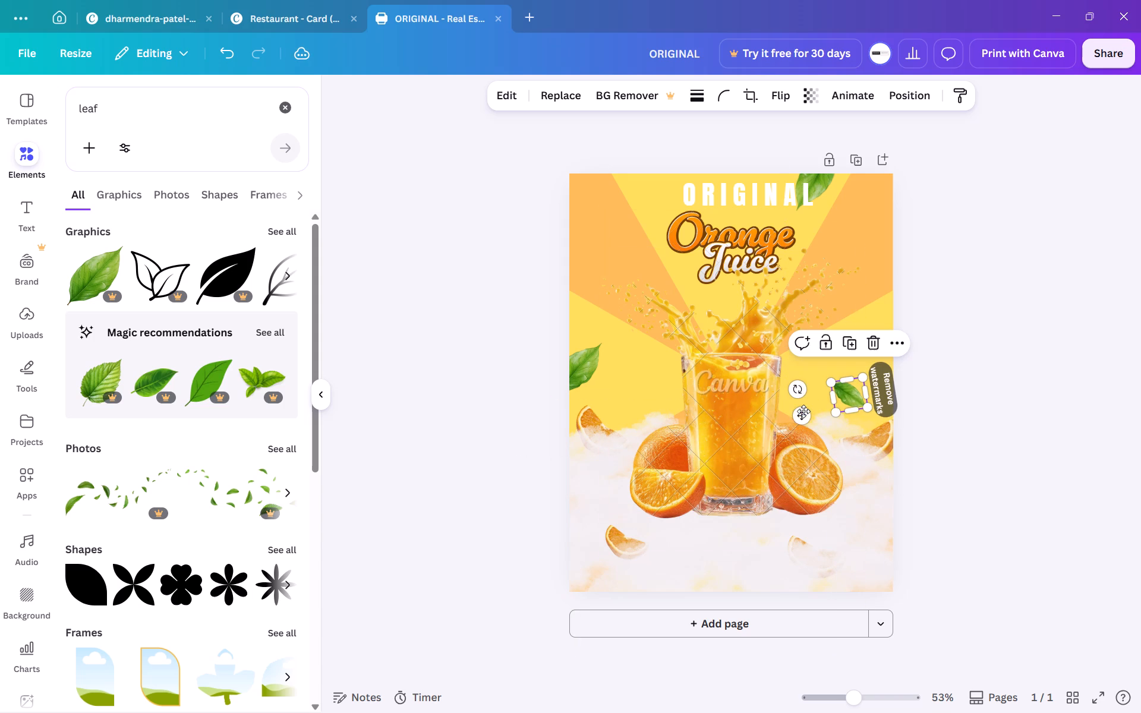
Rotate the small leaf beside the glass about half a turn and move it against the glass's left side, above the oranges.
drag(798, 386, 913, 444)
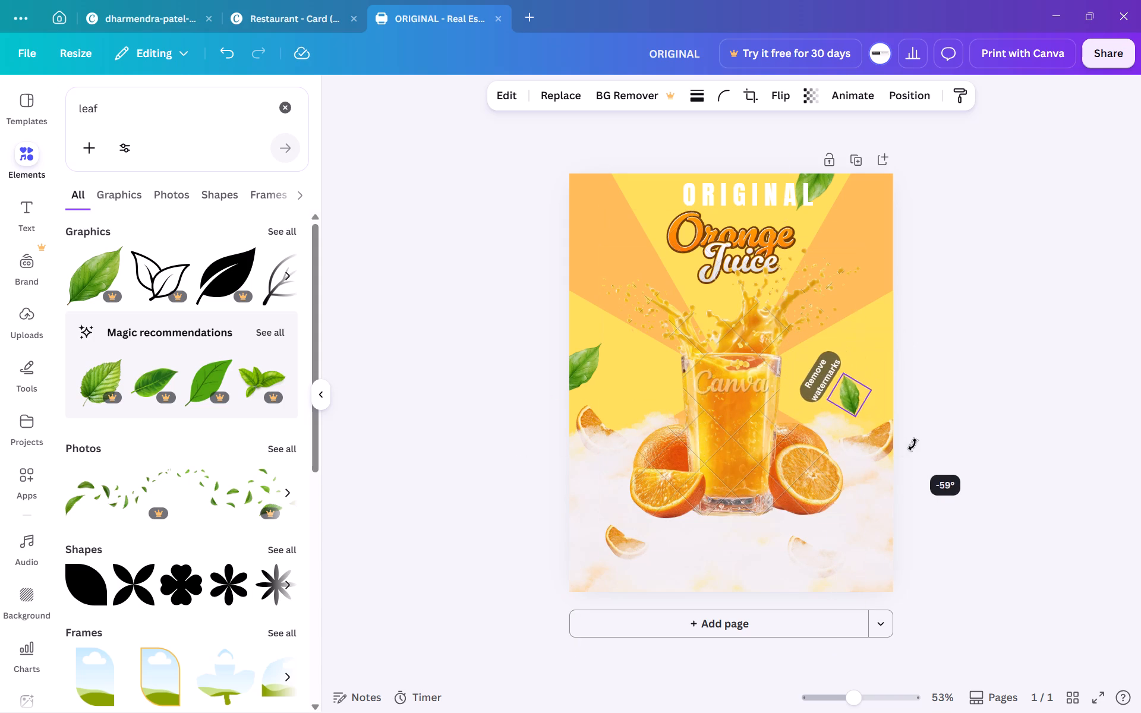
drag(913, 444, 947, 404)
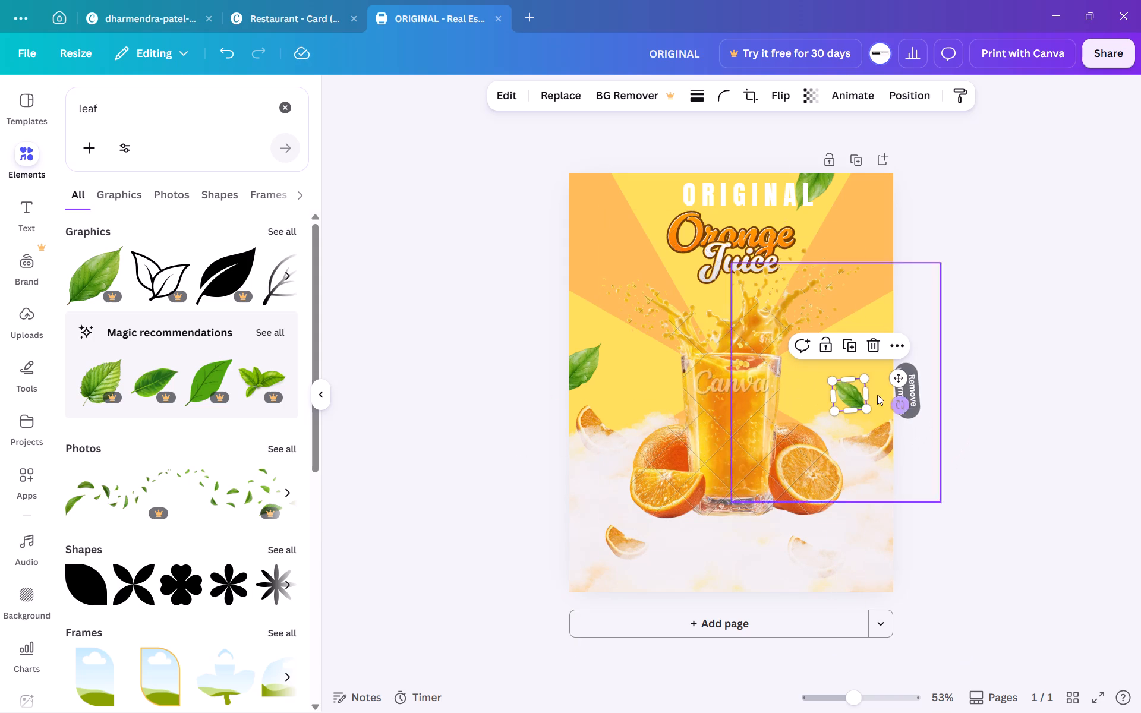
drag(901, 379, 717, 400)
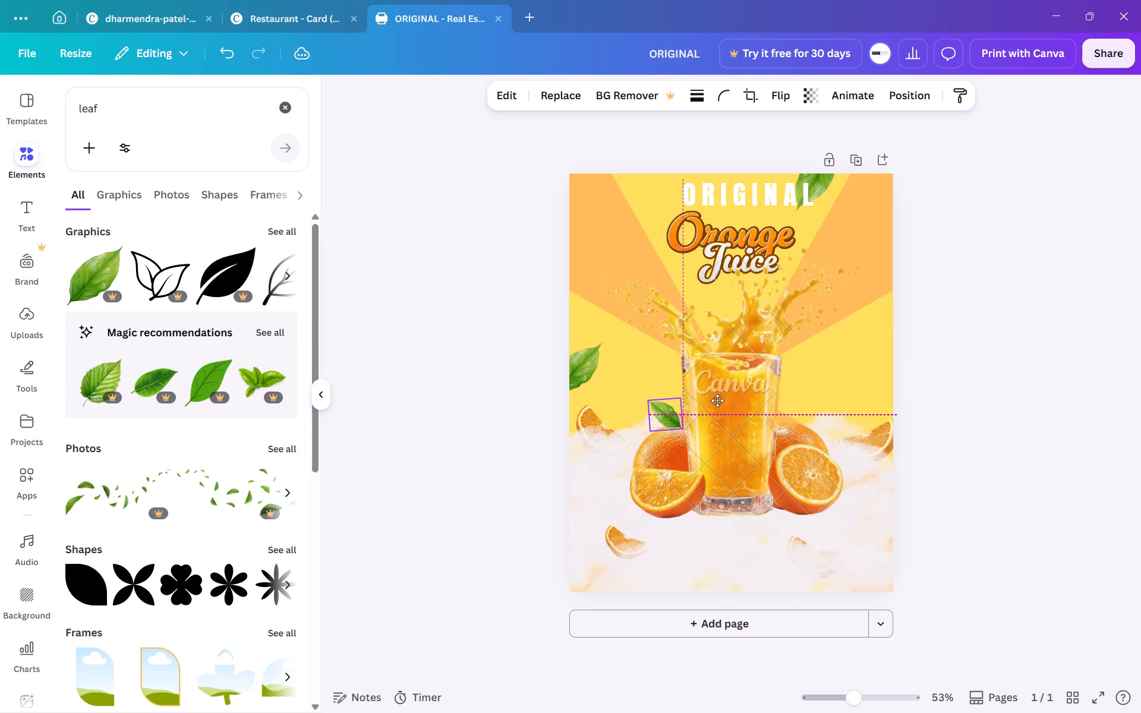
drag(717, 400, 718, 400)
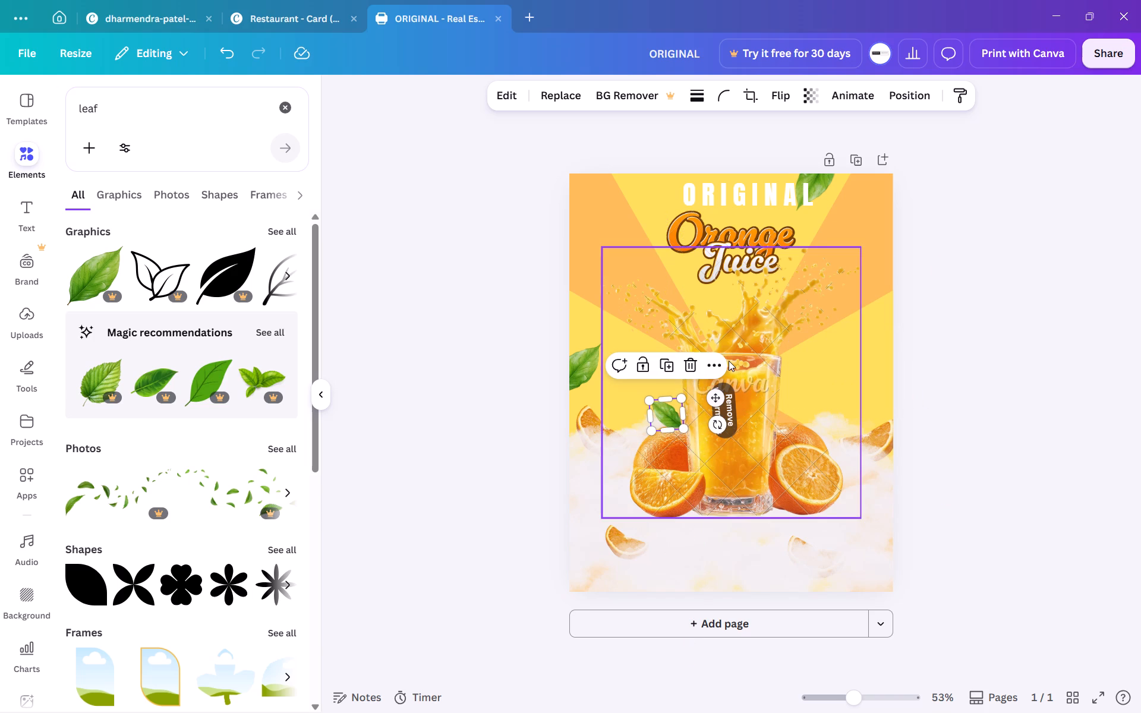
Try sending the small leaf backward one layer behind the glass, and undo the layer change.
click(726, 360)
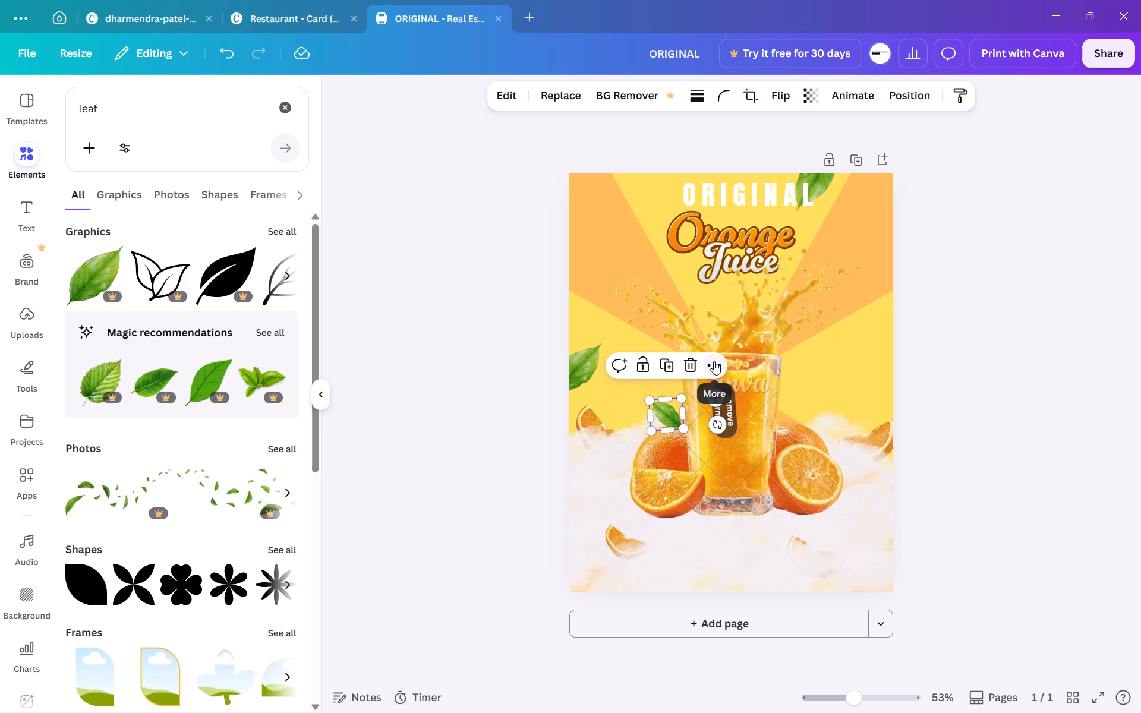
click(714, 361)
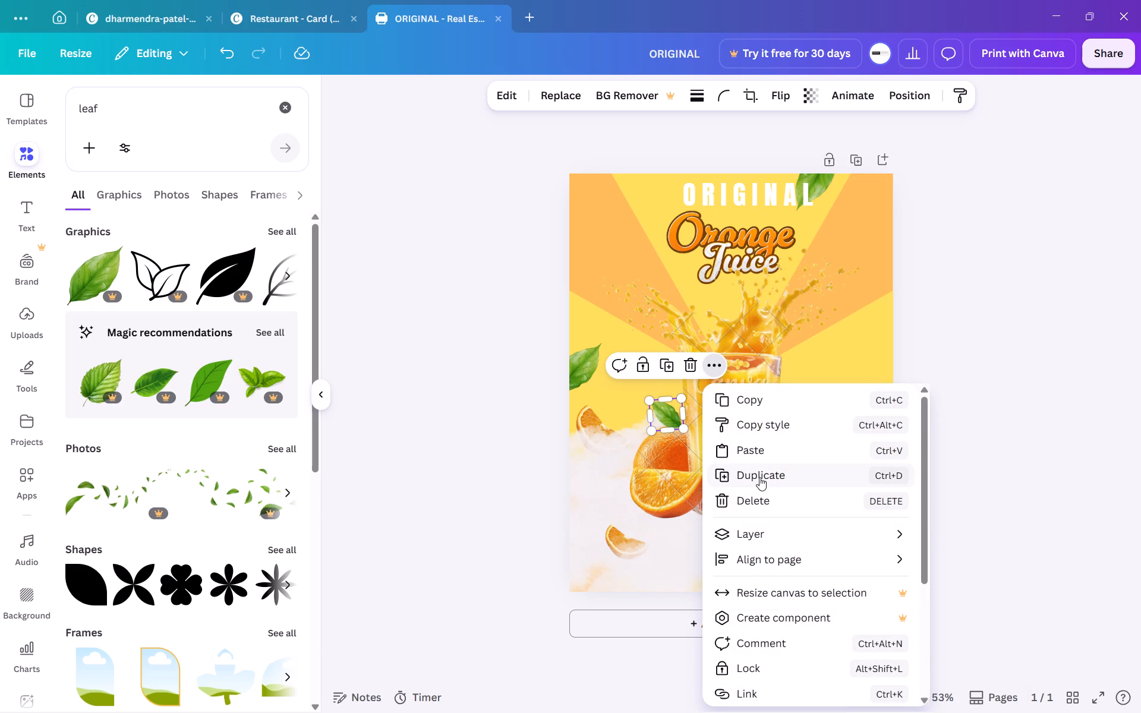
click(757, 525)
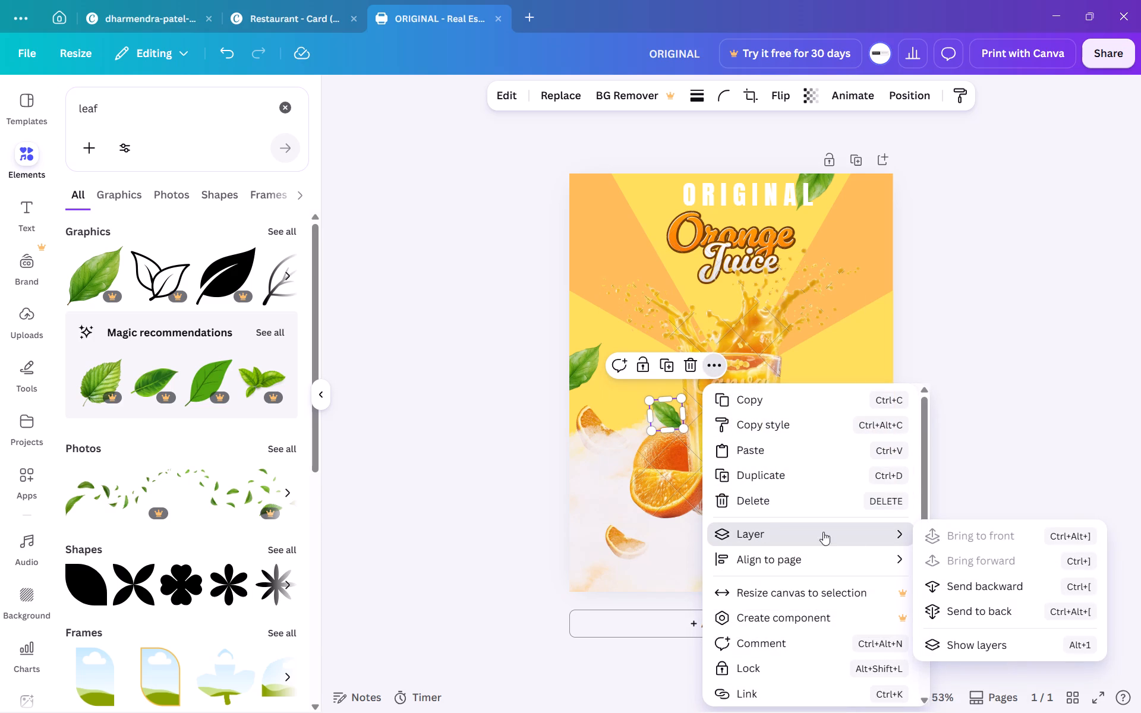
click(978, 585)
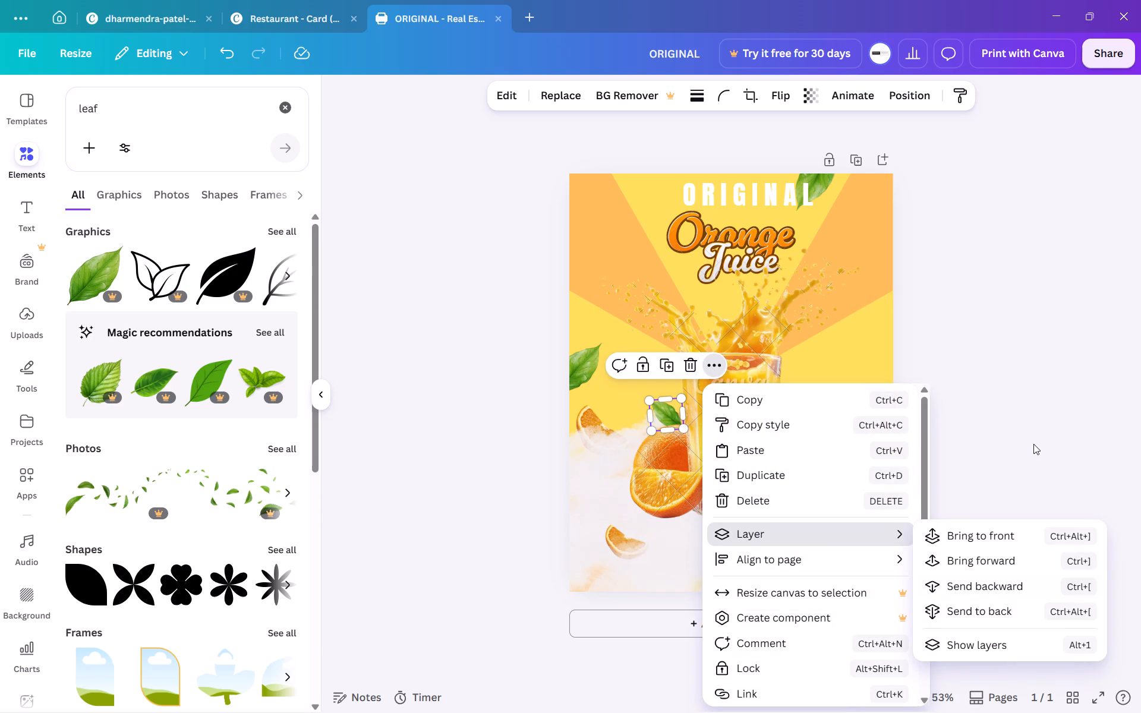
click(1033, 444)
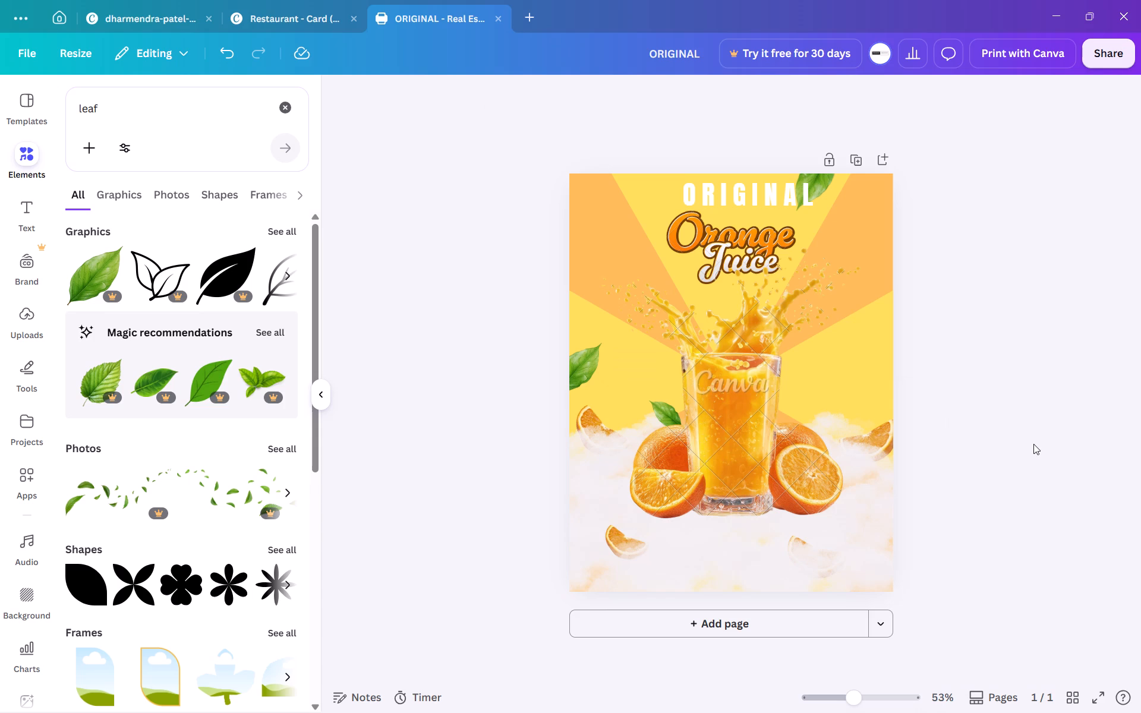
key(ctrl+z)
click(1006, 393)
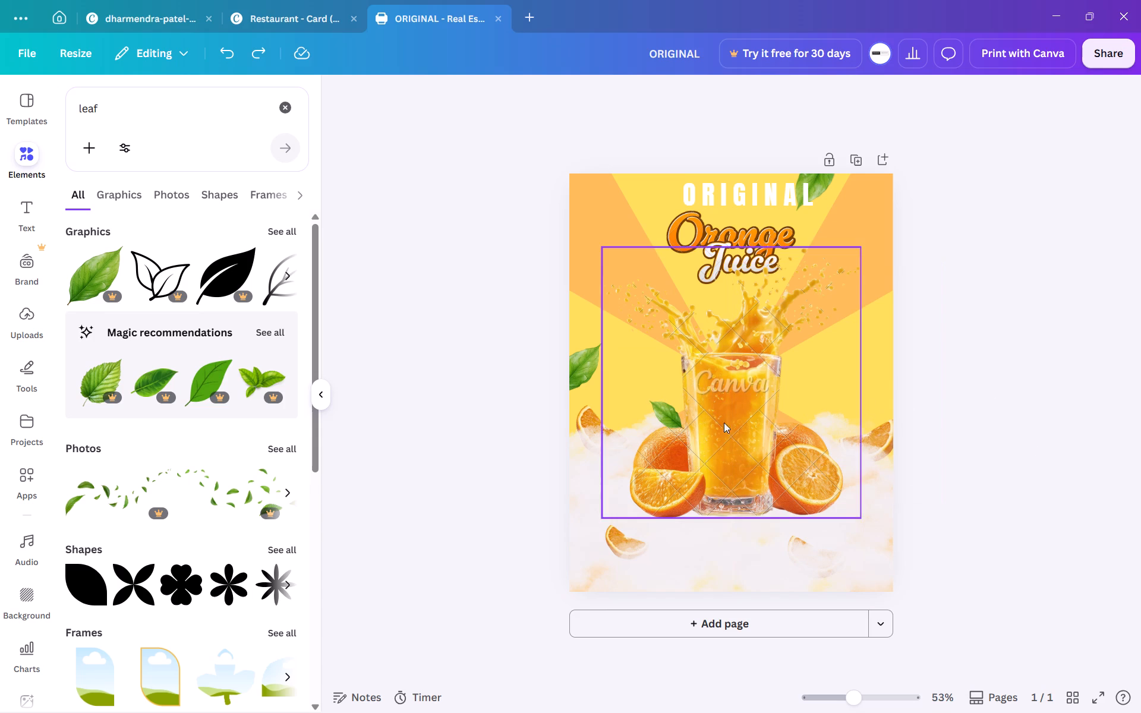
Duplicate the small leaf, rotate the copy more upright, and place it overlapping the original at the glass's left side.
click(670, 414)
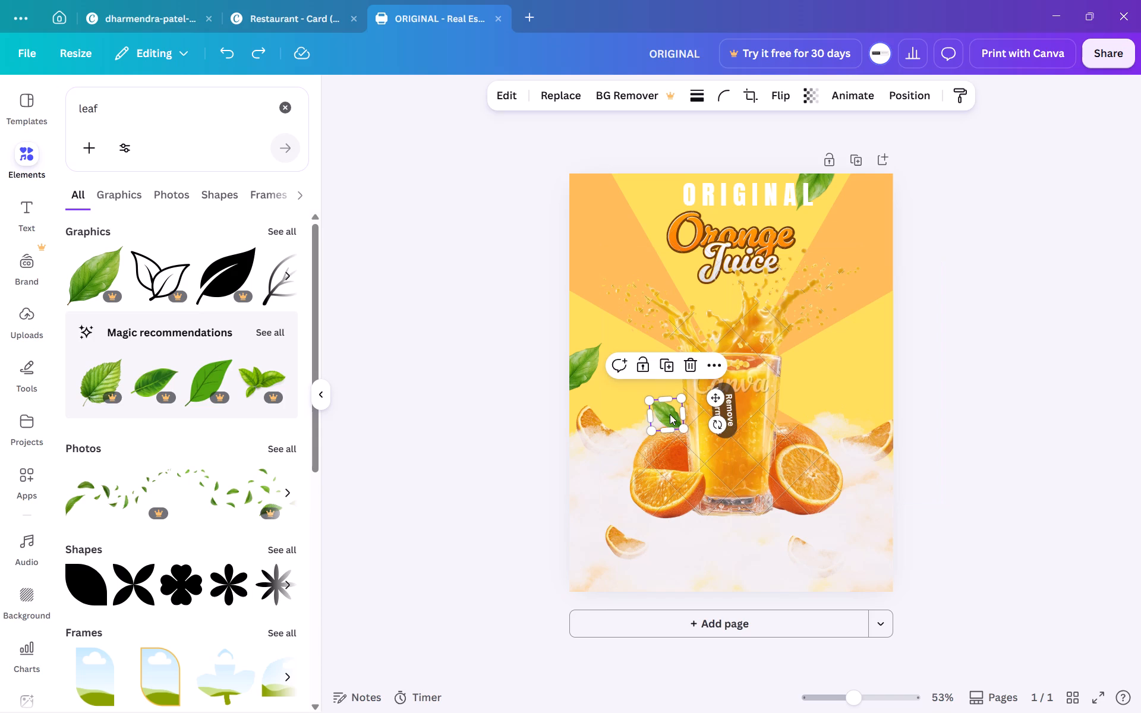
click(666, 376)
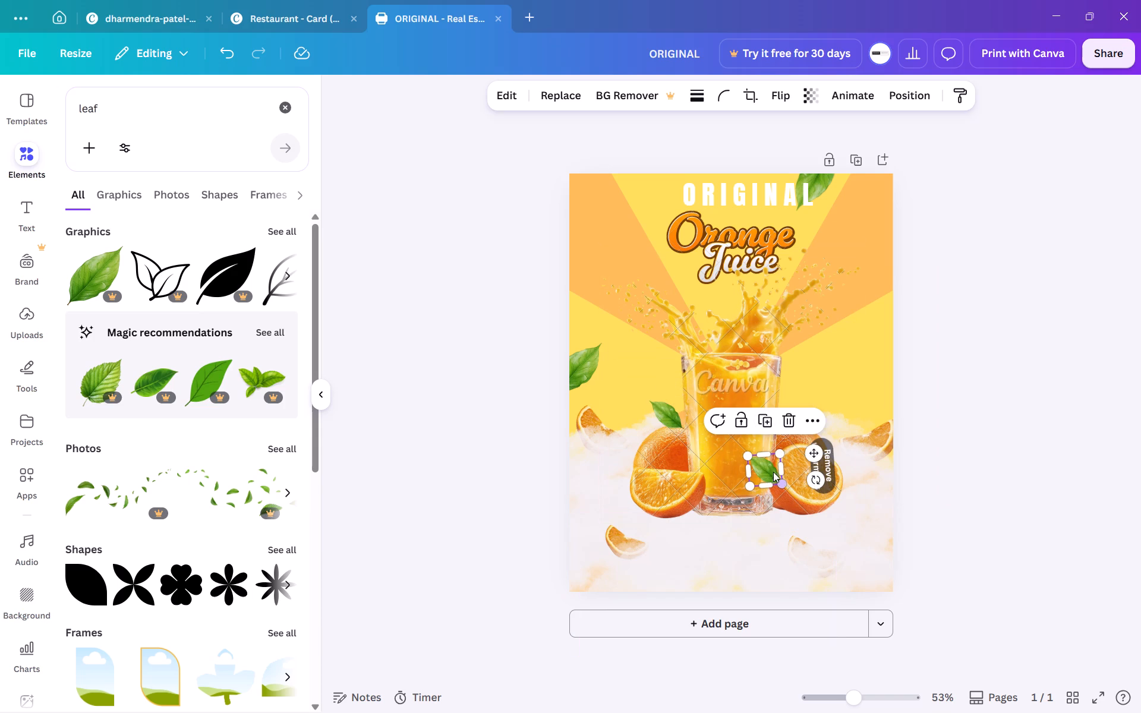
drag(767, 468, 679, 401)
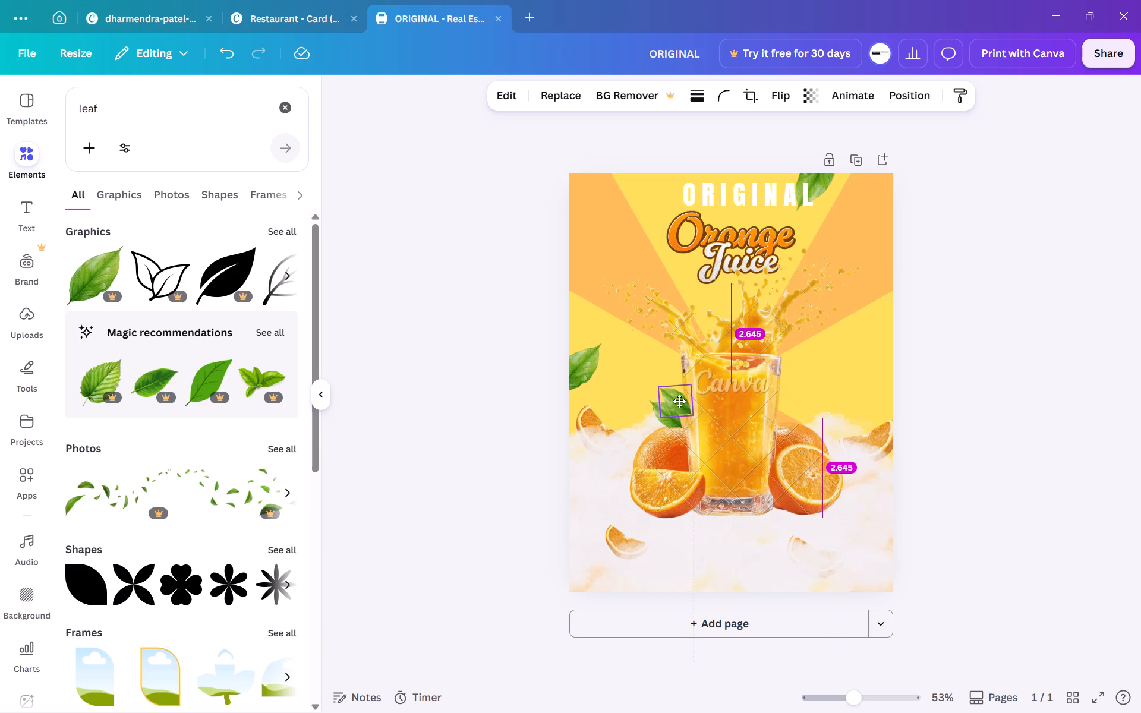
drag(679, 401, 679, 407)
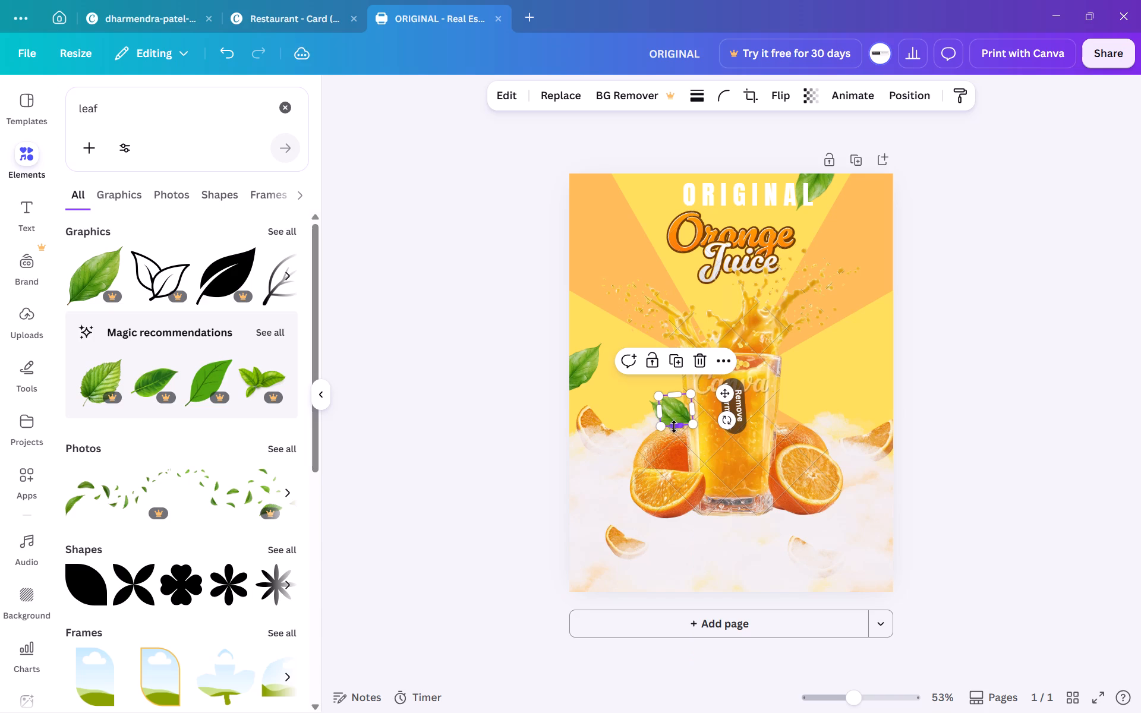
drag(724, 418, 696, 431)
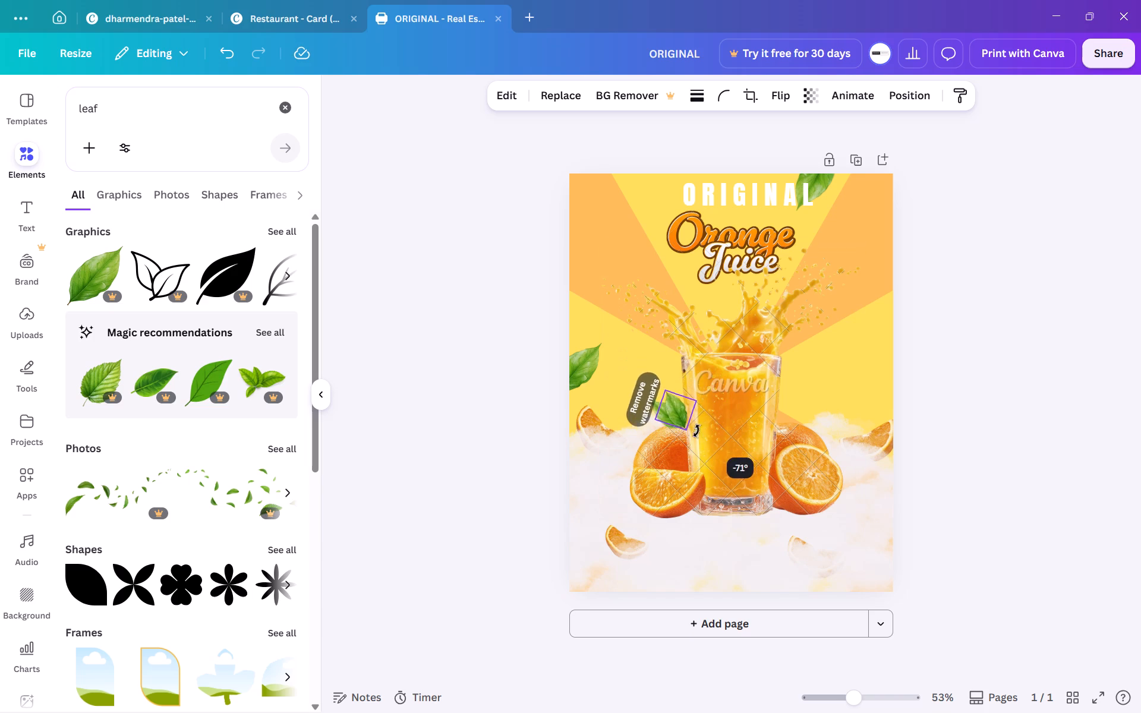
drag(696, 431, 692, 430)
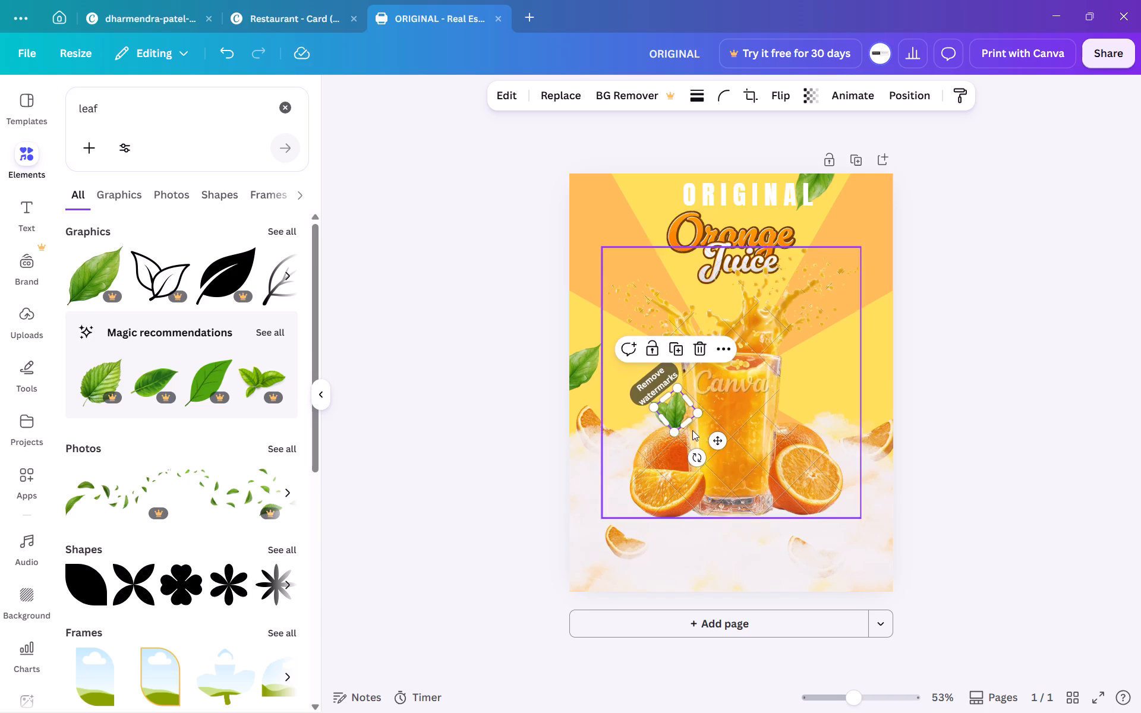
drag(715, 438, 727, 433)
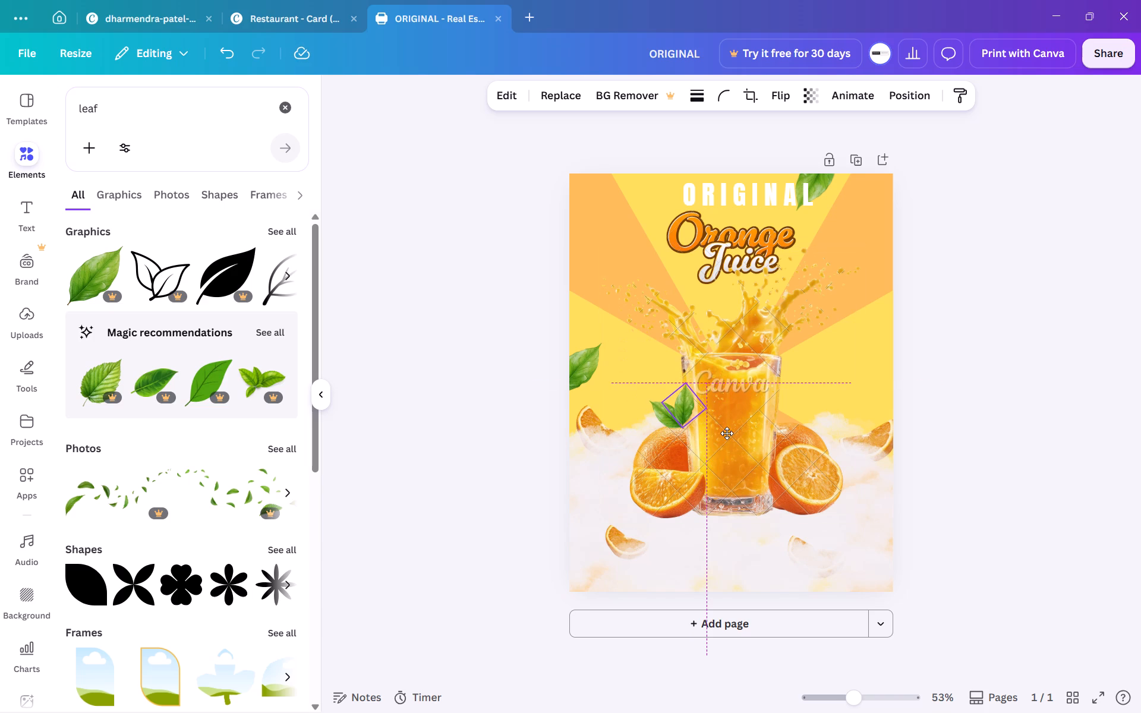
drag(727, 433, 723, 435)
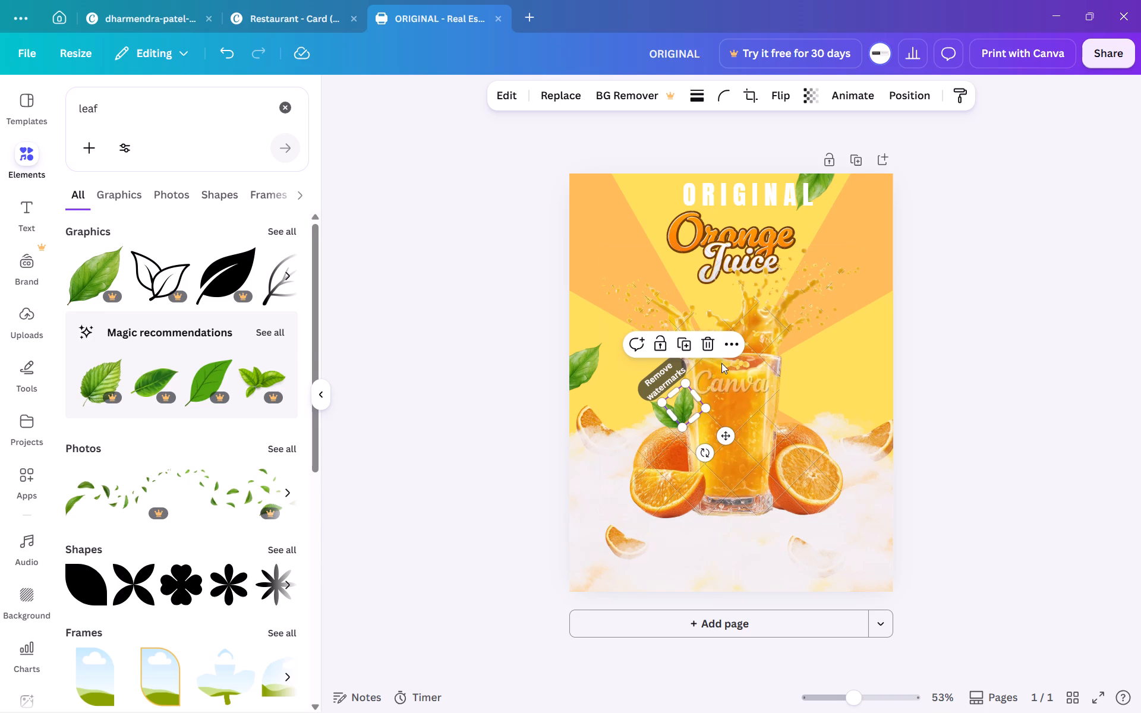
Send the upright leaf copy backward one layer, behind the juice glass.
click(603, 421)
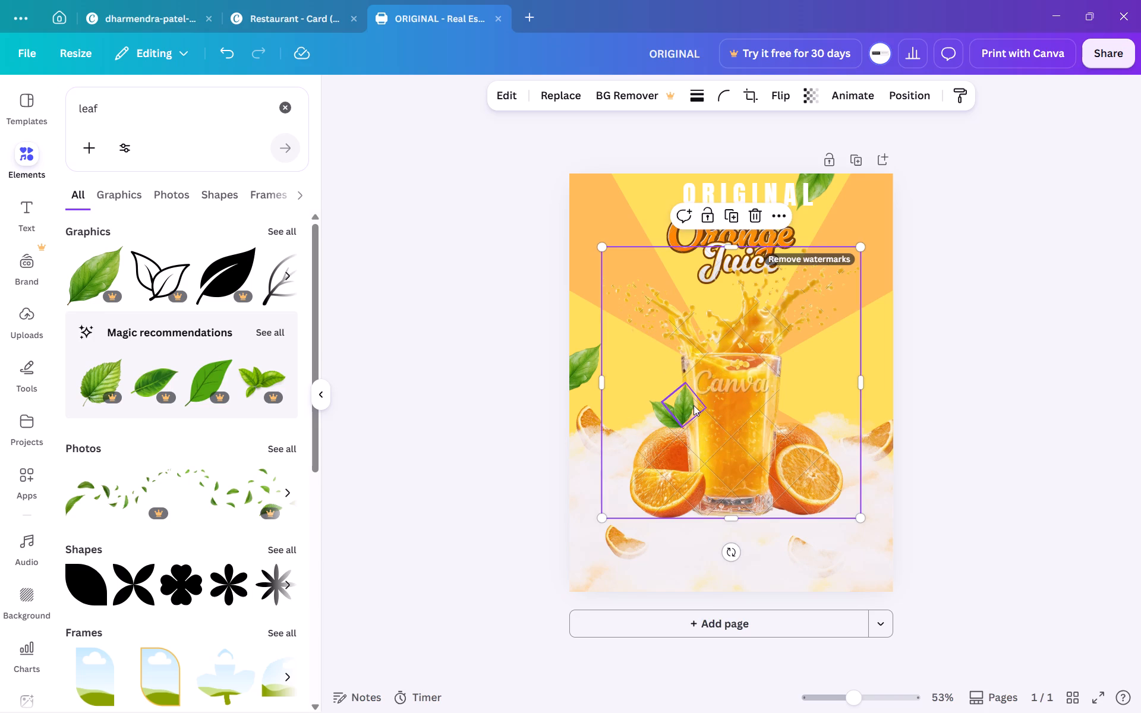
click(694, 405)
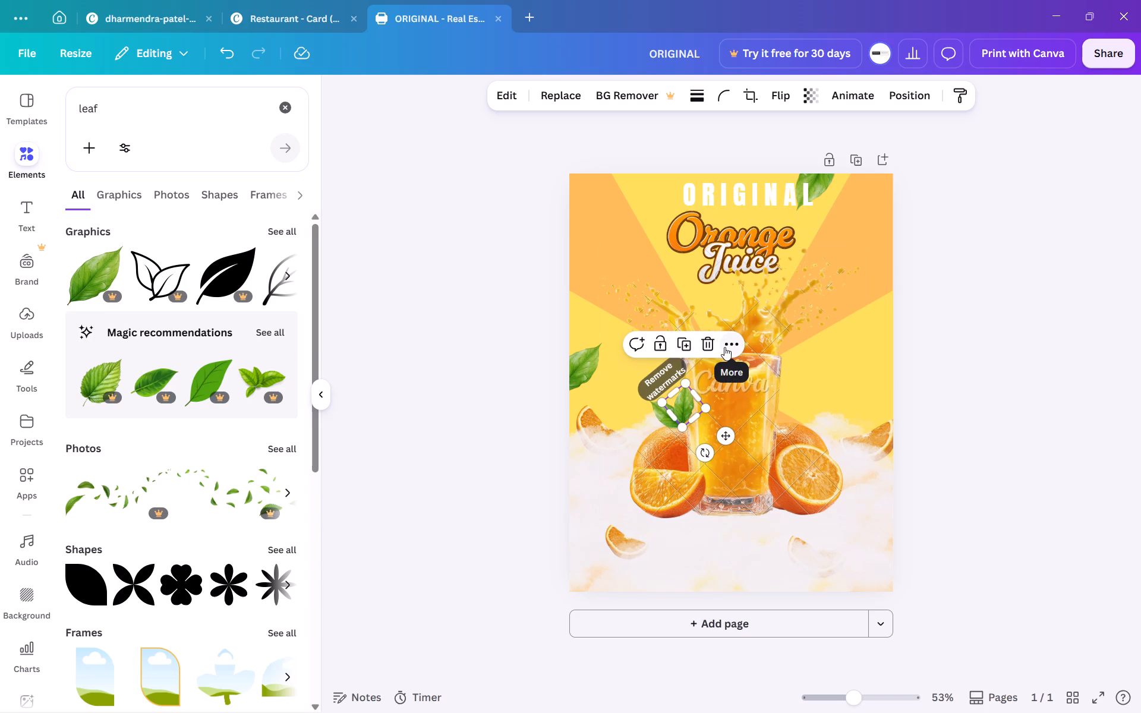
click(724, 347)
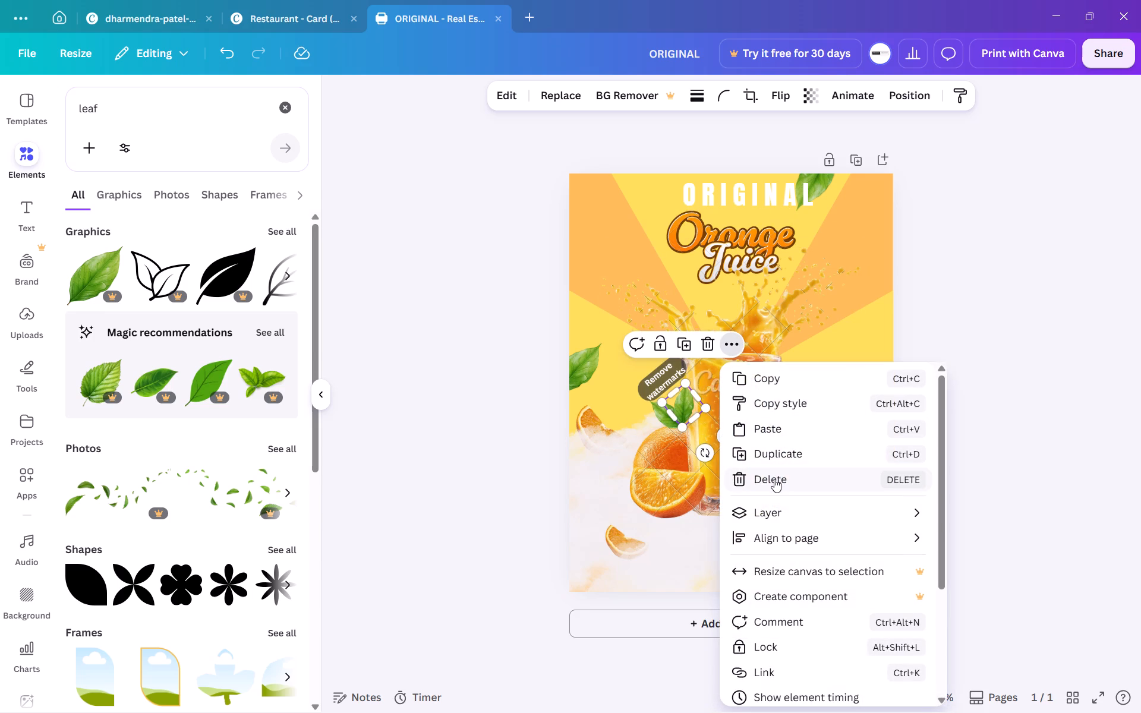
click(774, 509)
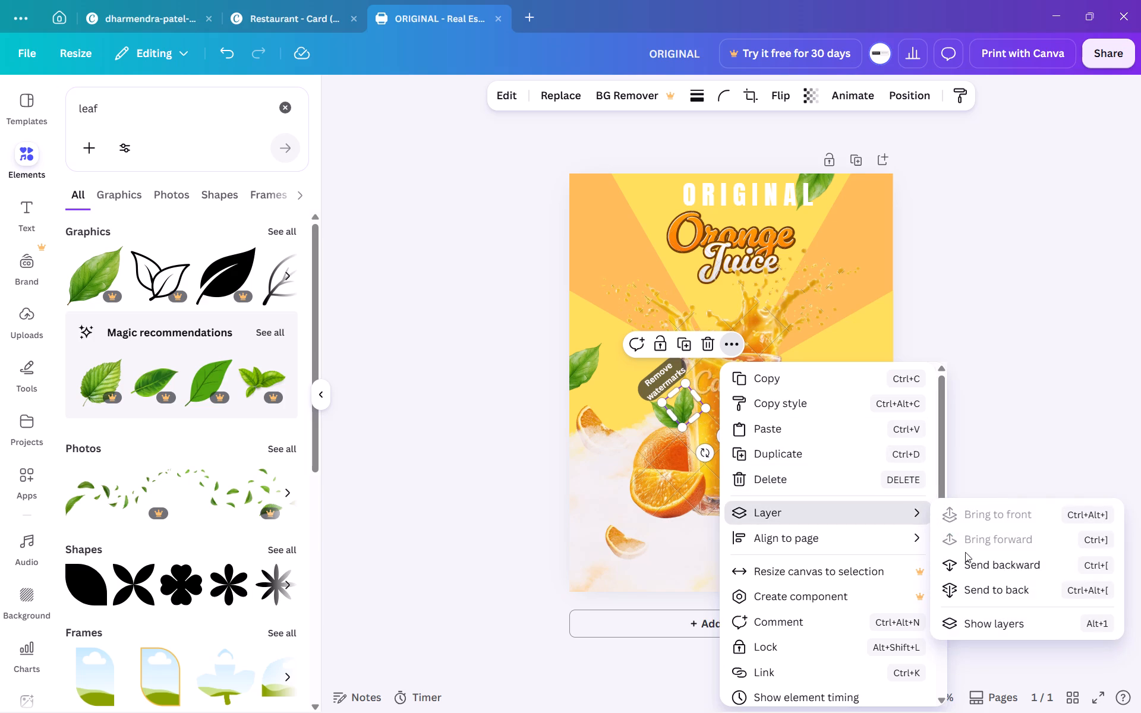
click(975, 566)
click(1010, 455)
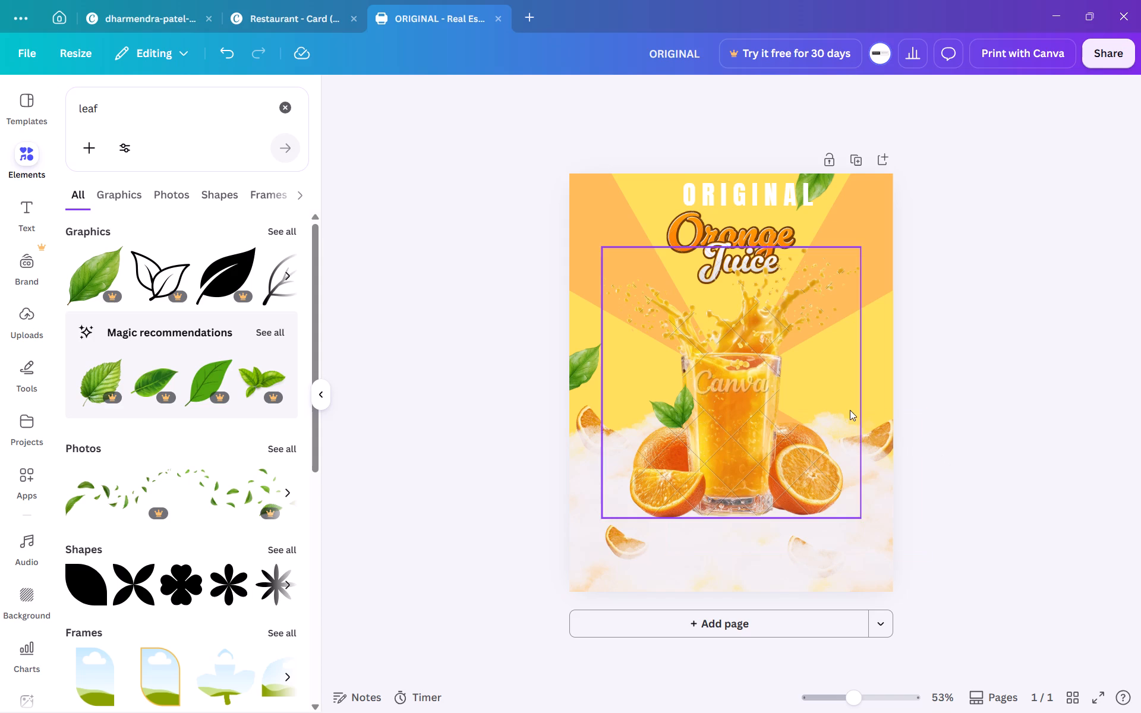
Try the top leaf at other spots along the page's top edge, and settle it slightly lower behind the end of "ORIGINAL".
drag(824, 187, 724, 191)
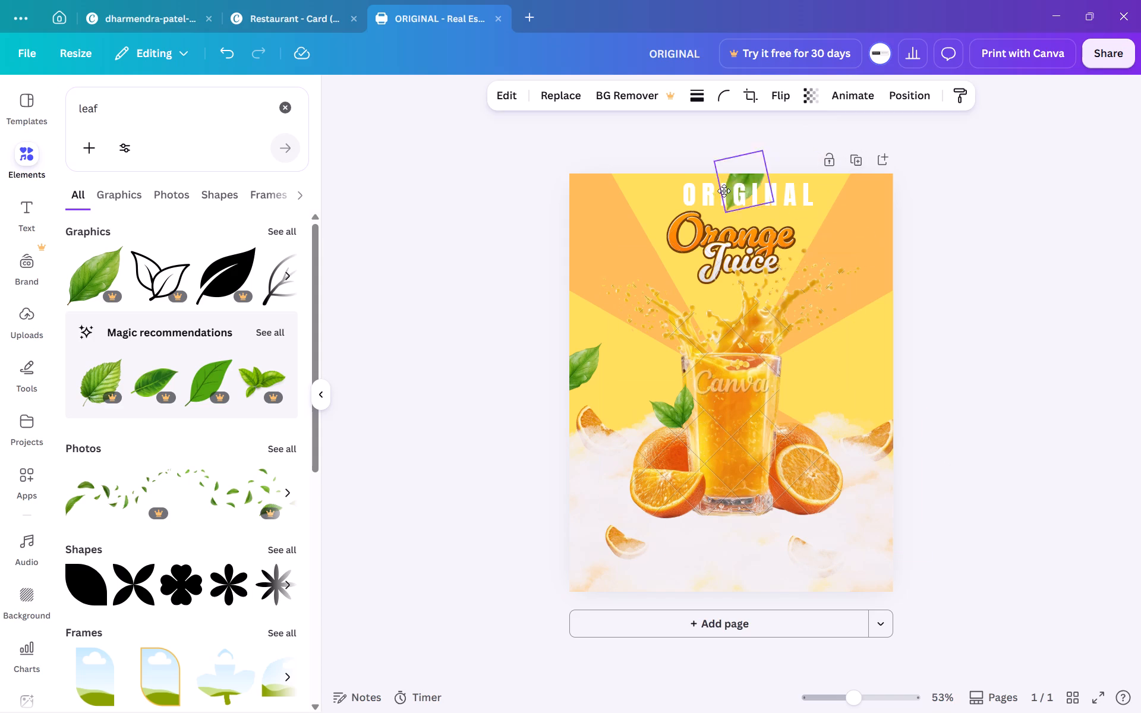
drag(724, 191, 622, 187)
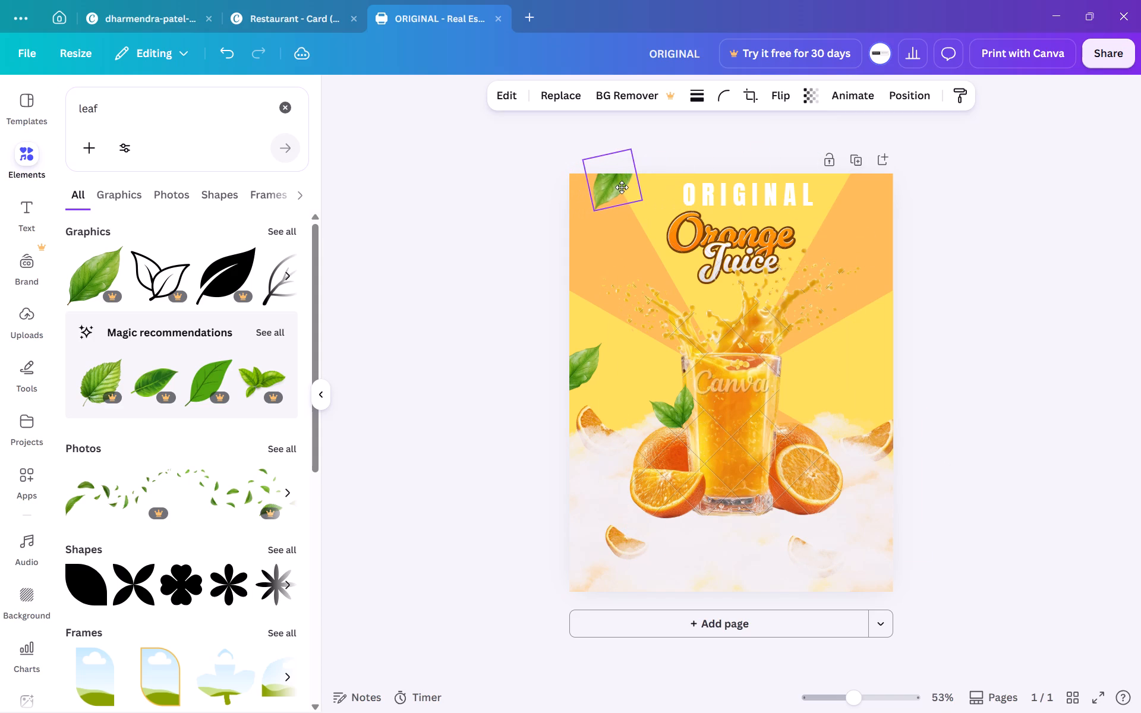
drag(622, 187, 803, 203)
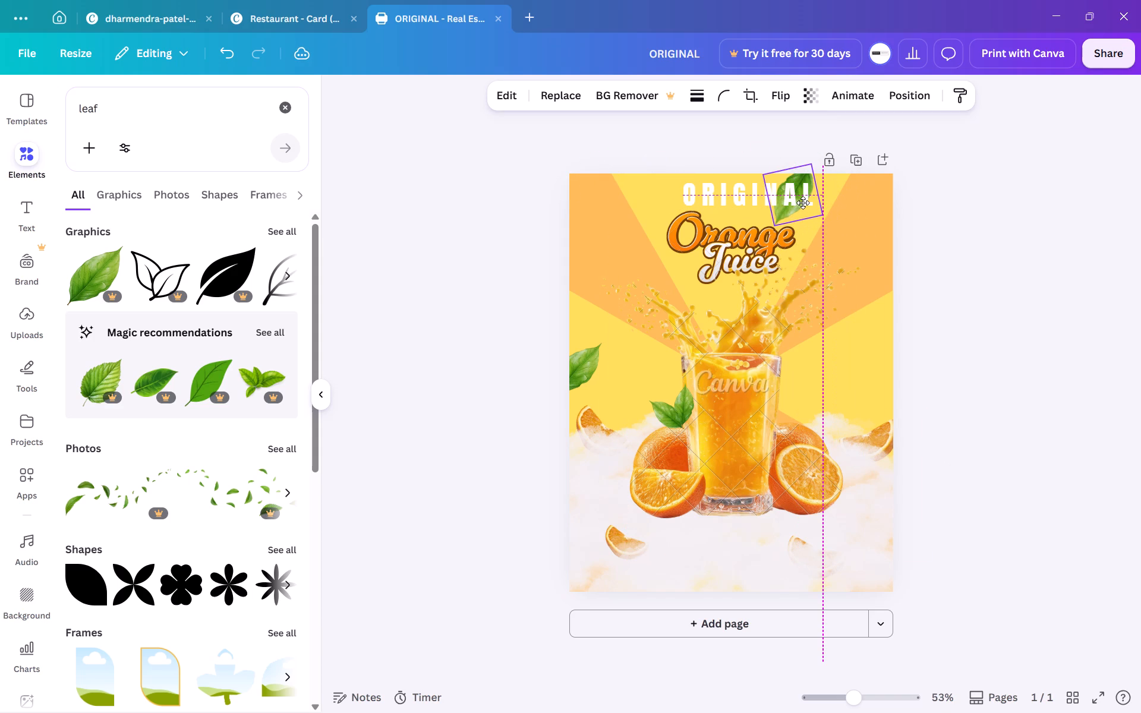
drag(803, 203, 771, 200)
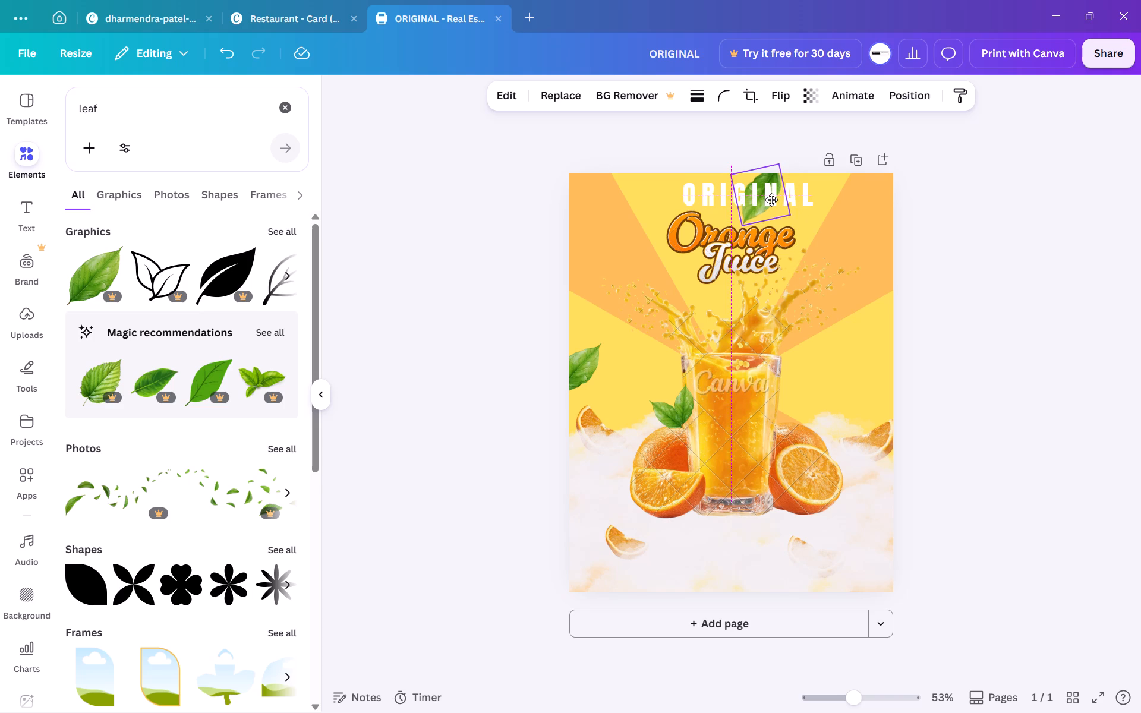
drag(771, 200, 817, 198)
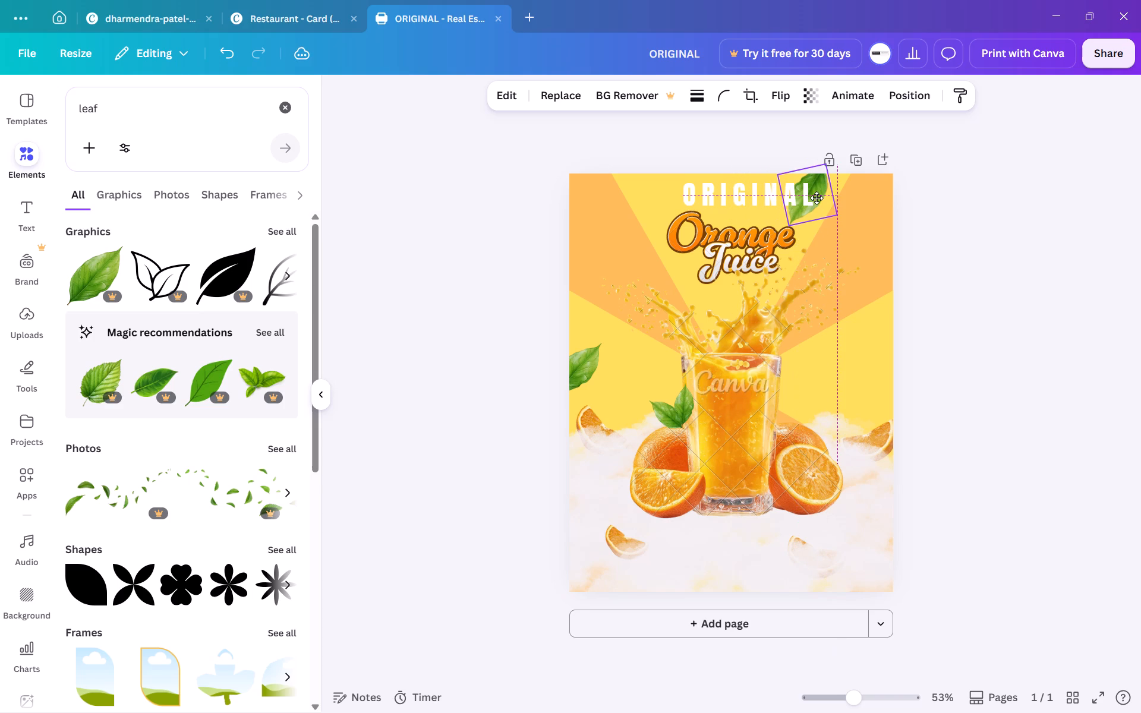
drag(817, 198, 820, 194)
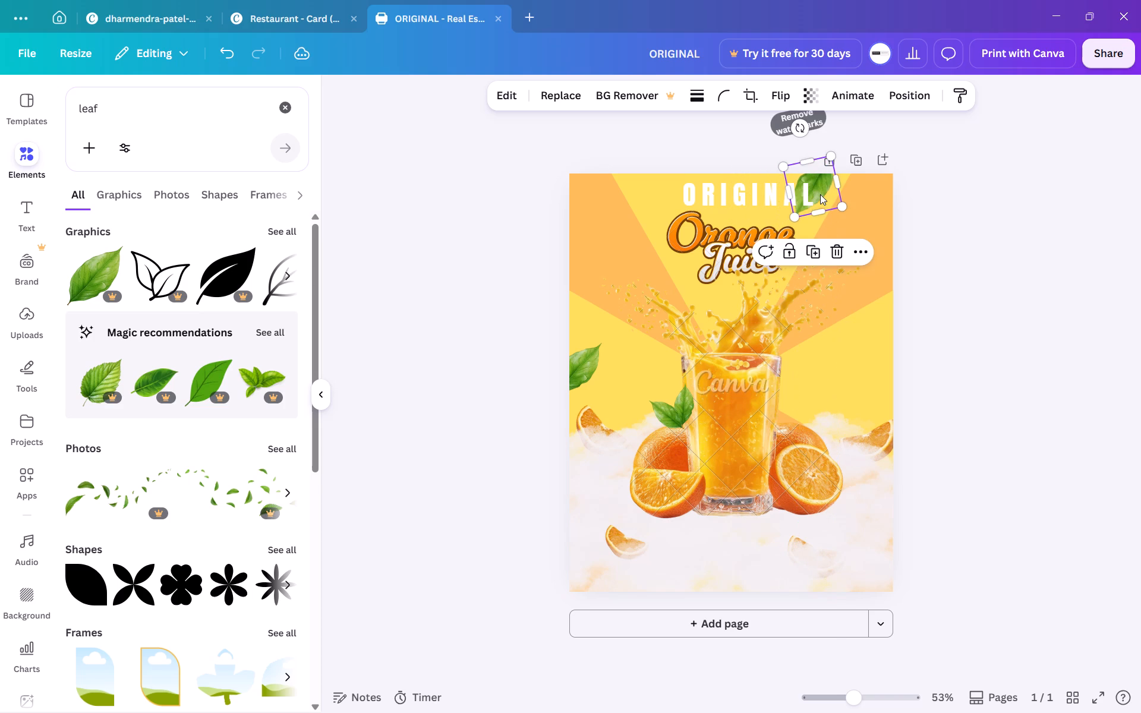
click(983, 237)
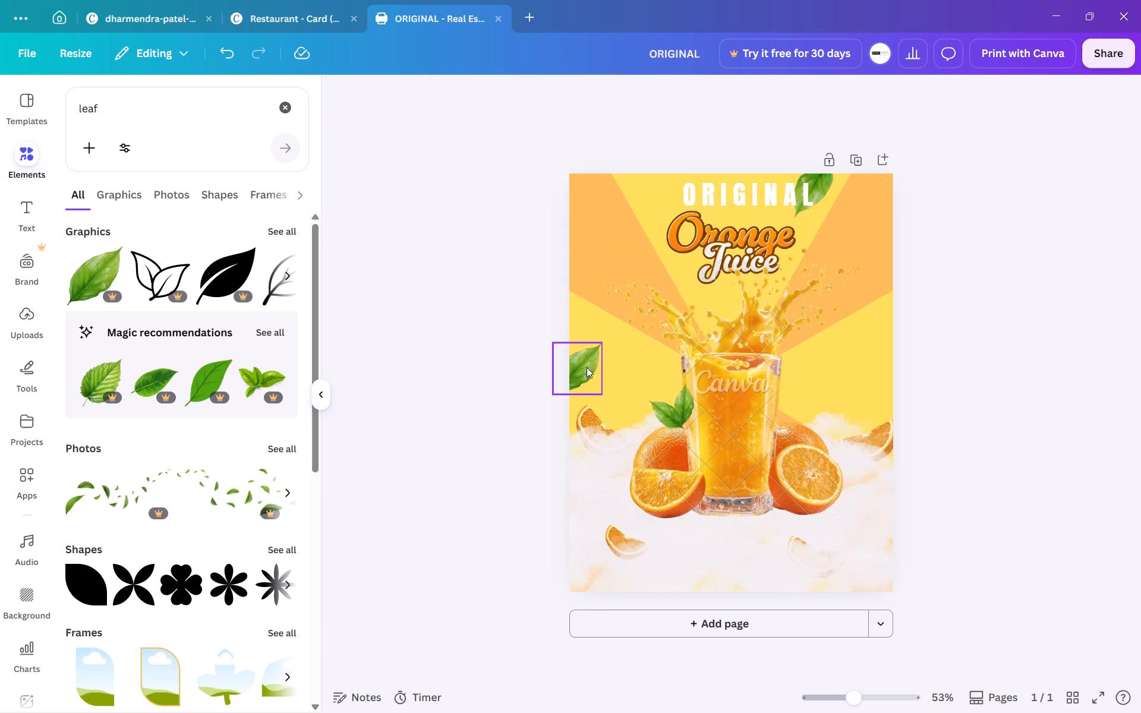
Move the leaf on the page's left edge up to the level of the "Orange Juice" title's lower part.
drag(587, 367, 583, 276)
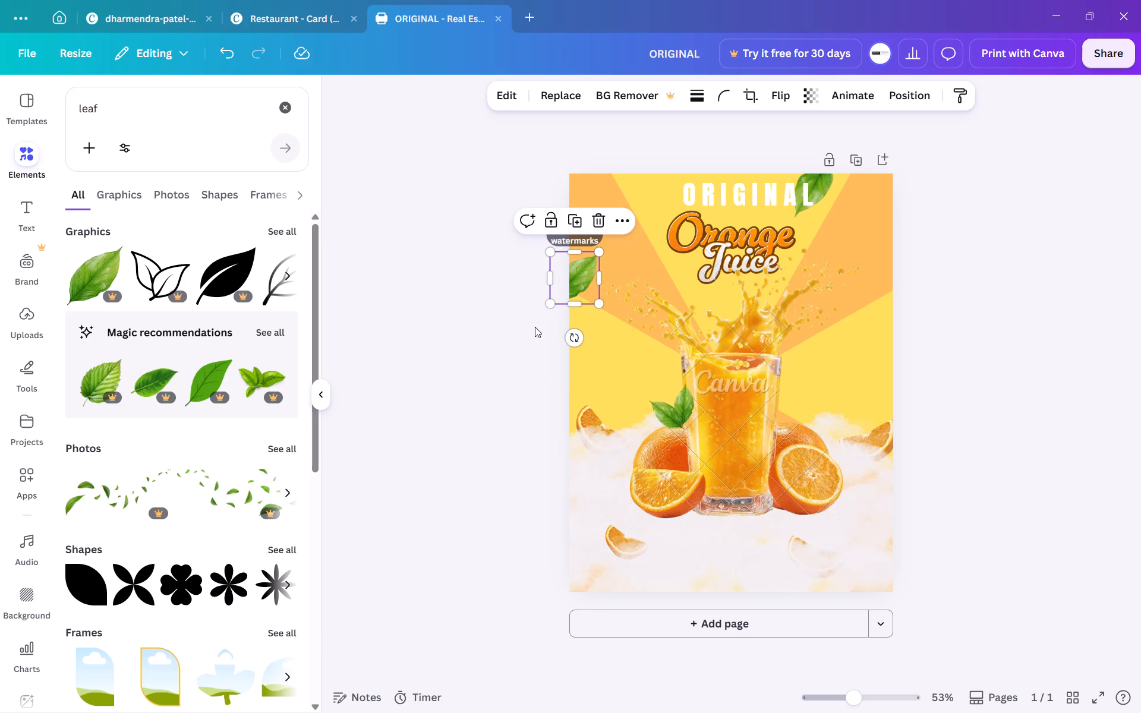
click(535, 327)
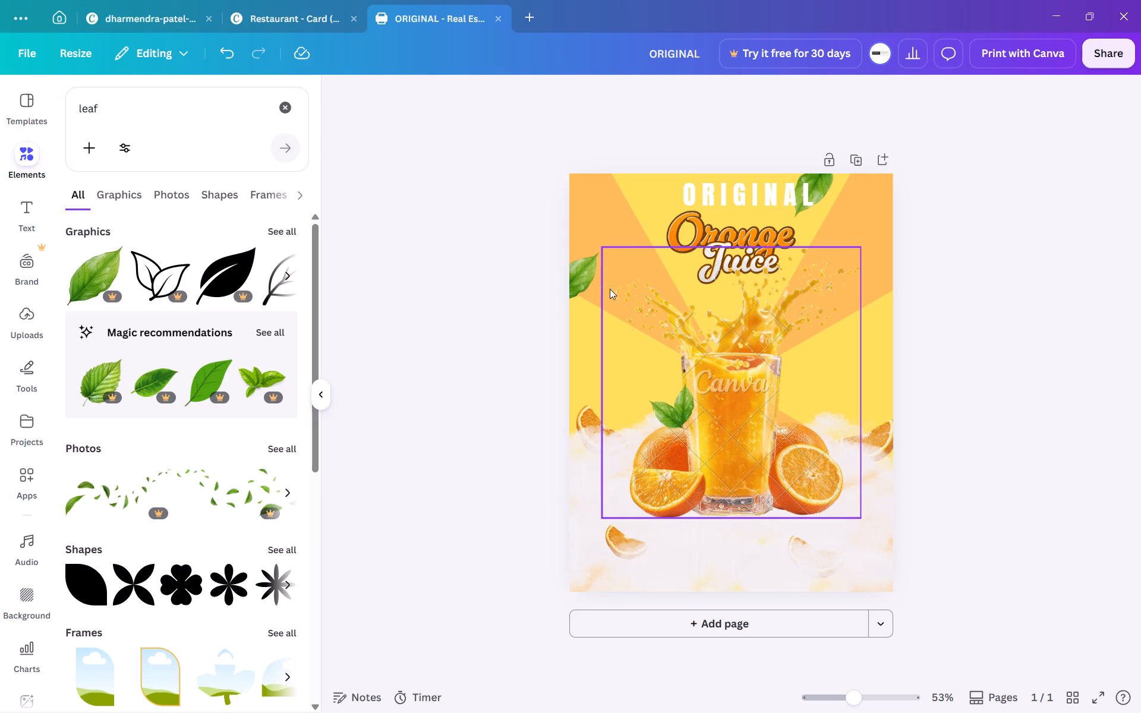
Duplicate the leaf on the page's left edge, shrink the copy to about half size, and place it beside the orange half near the right edge.
click(581, 283)
click(576, 223)
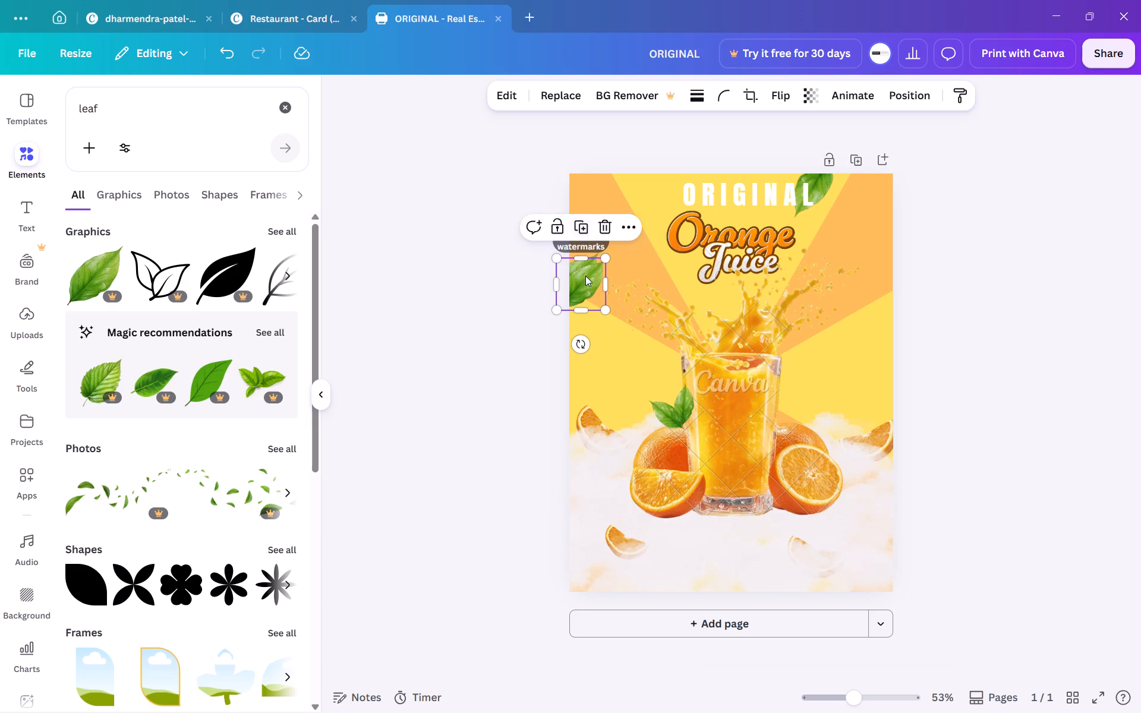
drag(582, 291, 757, 545)
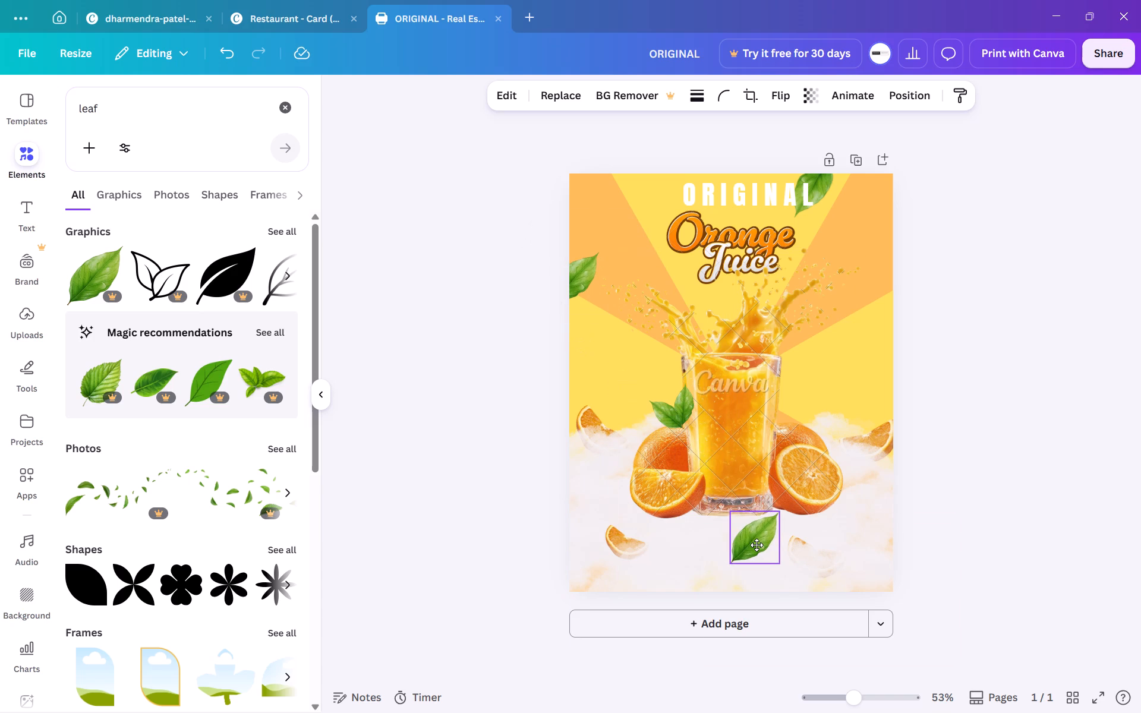
drag(757, 545, 863, 536)
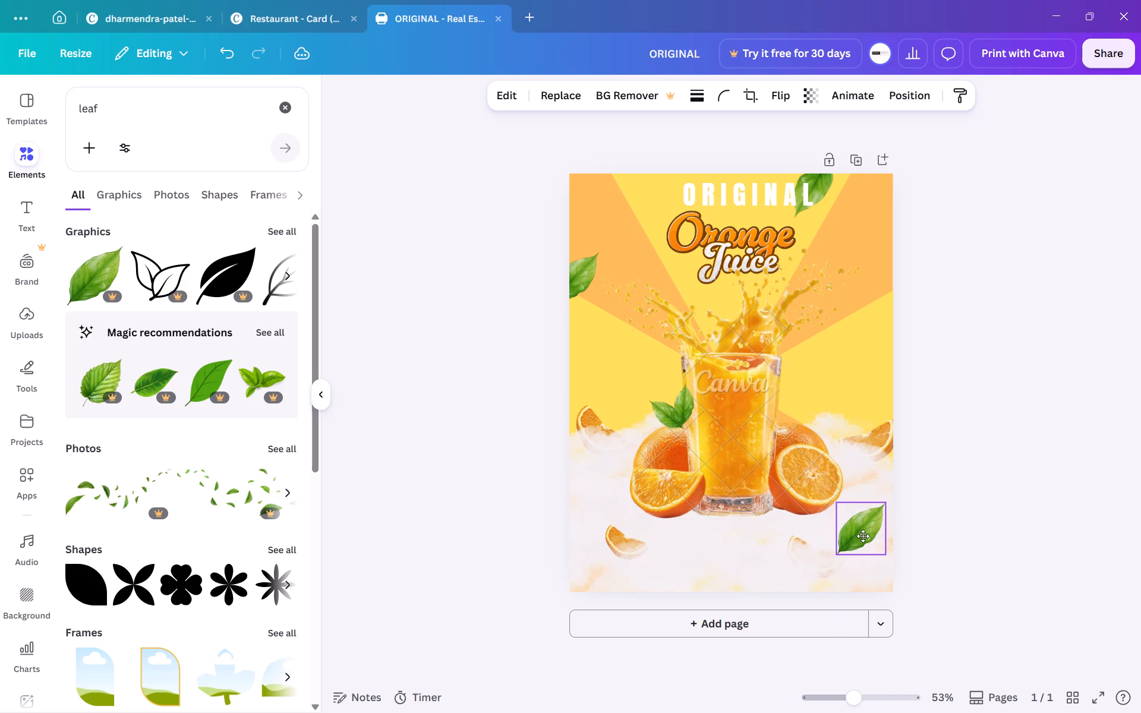
drag(863, 536, 862, 521)
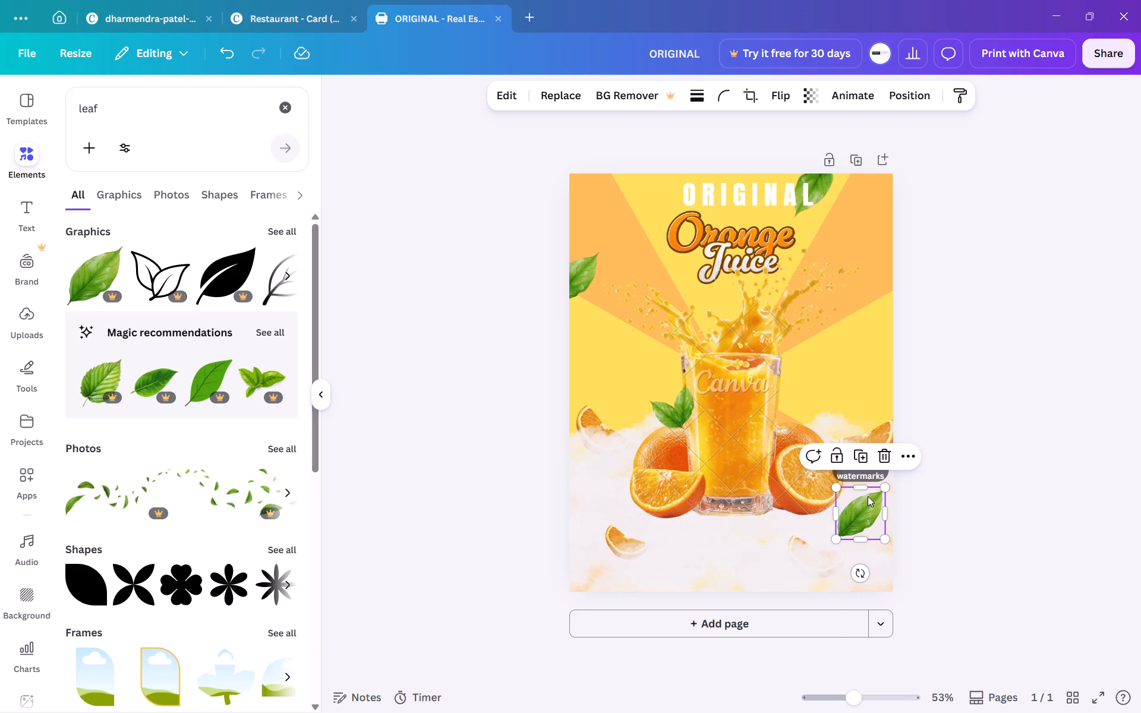
drag(833, 486, 858, 501)
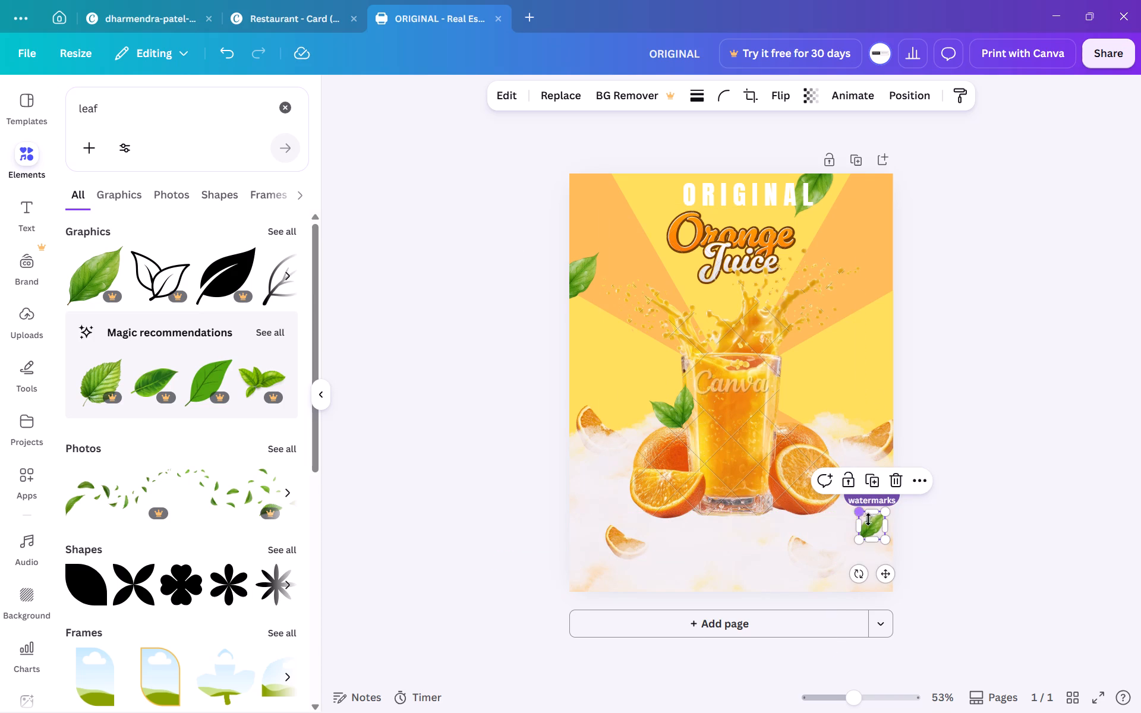
drag(886, 575, 884, 535)
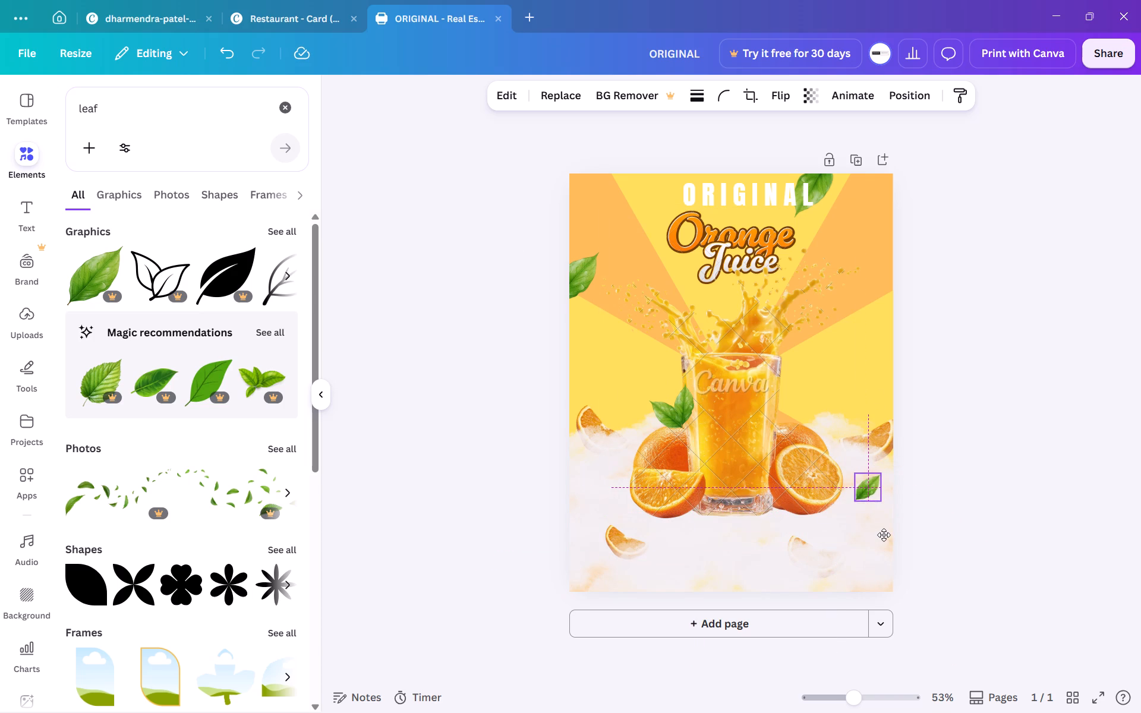
drag(884, 535, 884, 536)
drag(884, 536, 885, 553)
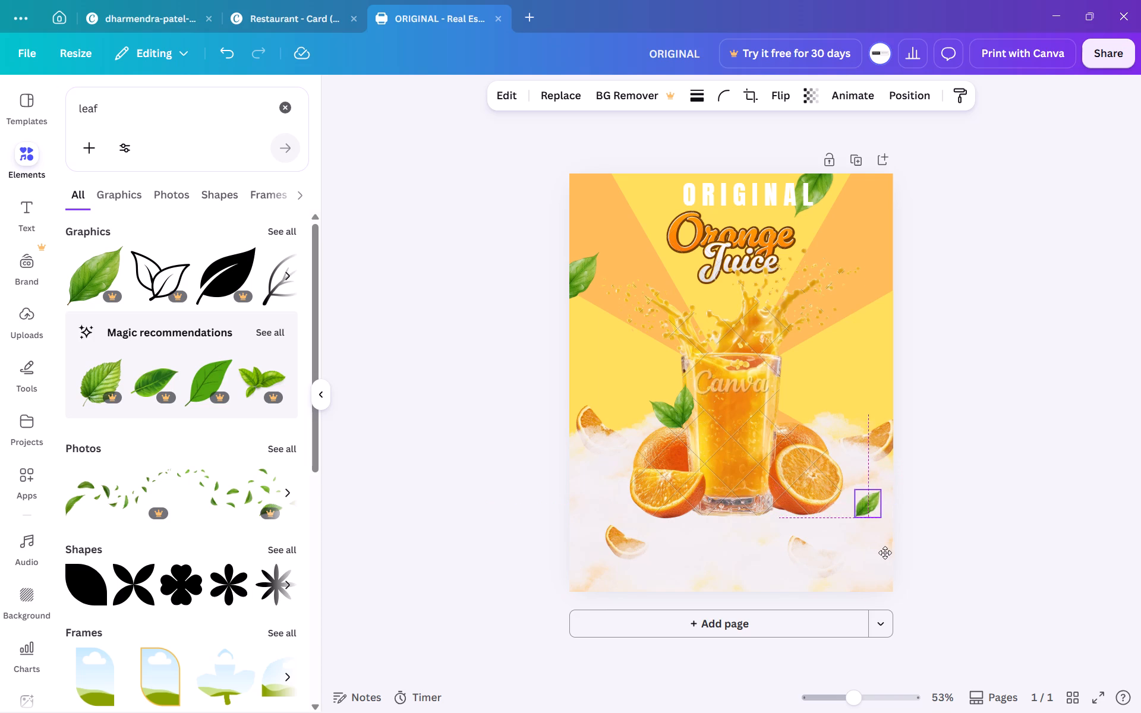
drag(885, 553, 884, 533)
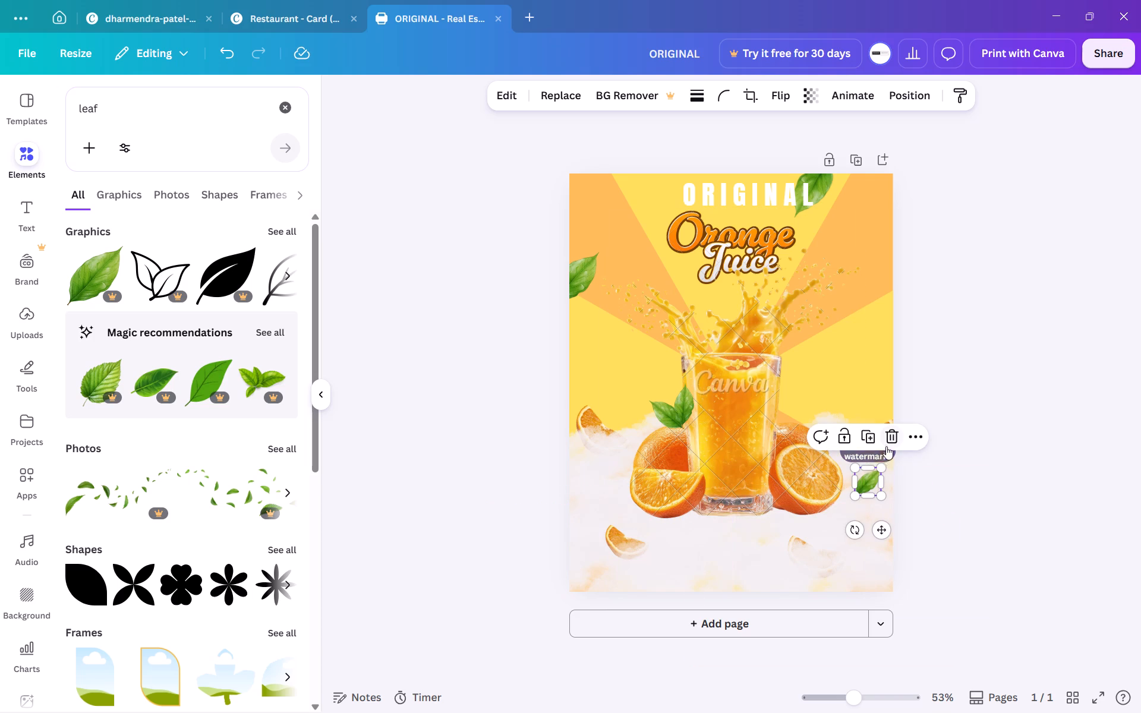
Send the small leaf copy backward two layers, into the clouds.
click(917, 432)
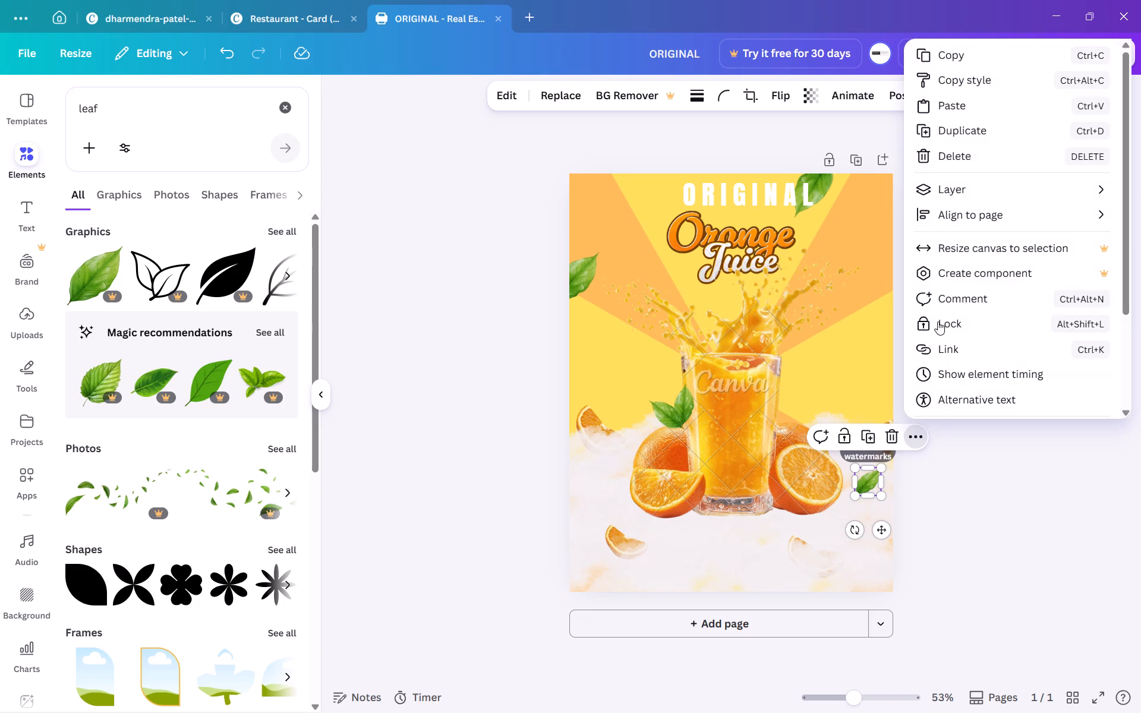
click(956, 187)
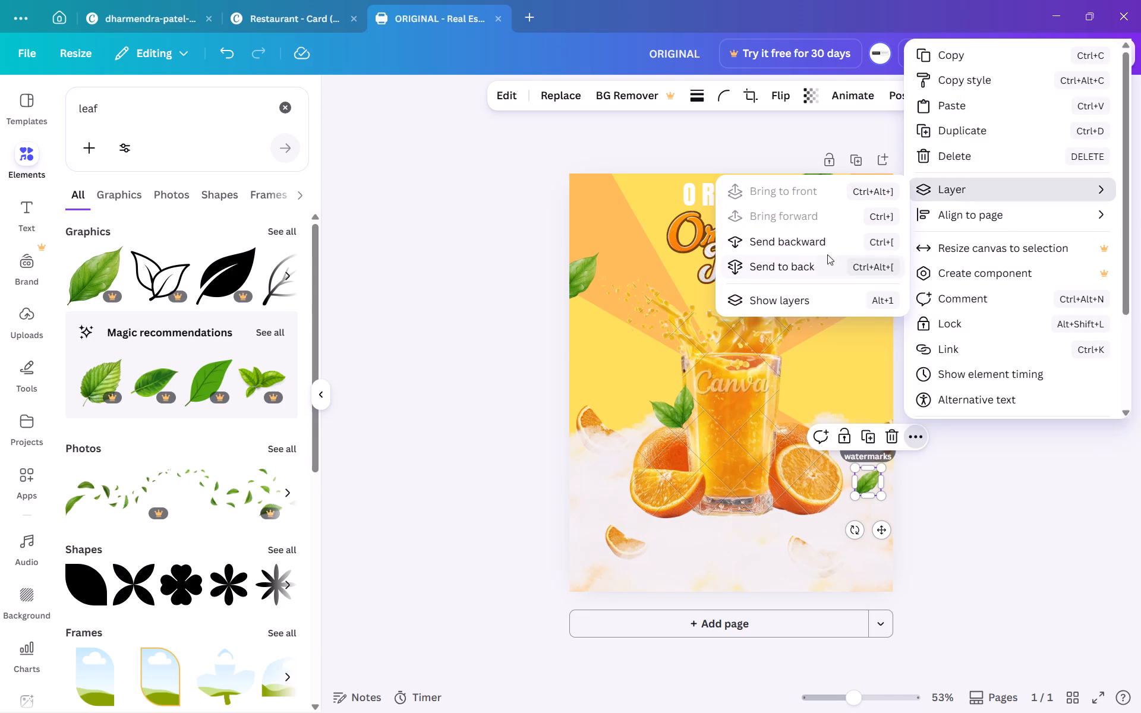
click(832, 241)
click(832, 241)
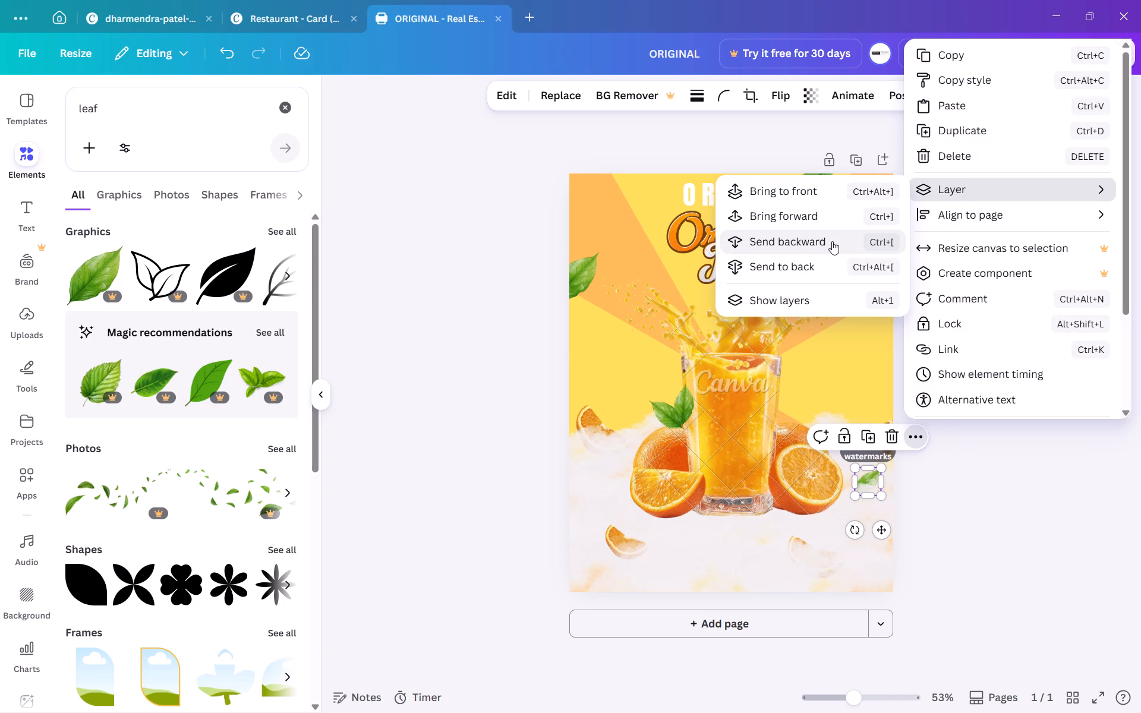
click(954, 451)
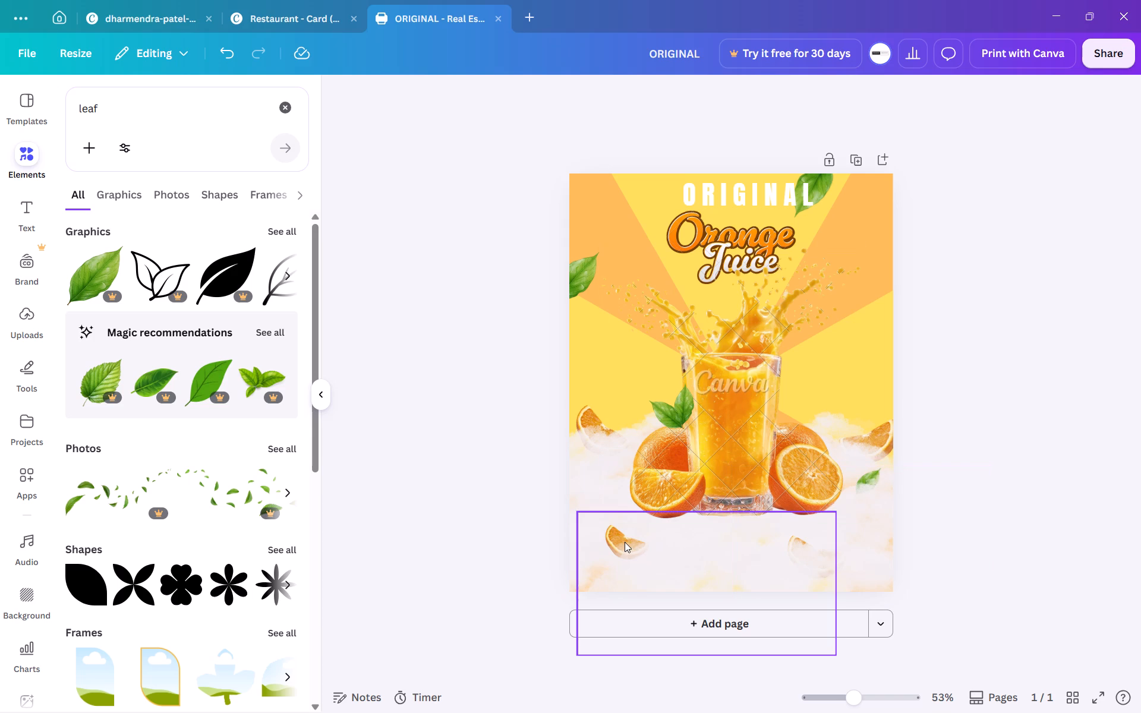
click(562, 541)
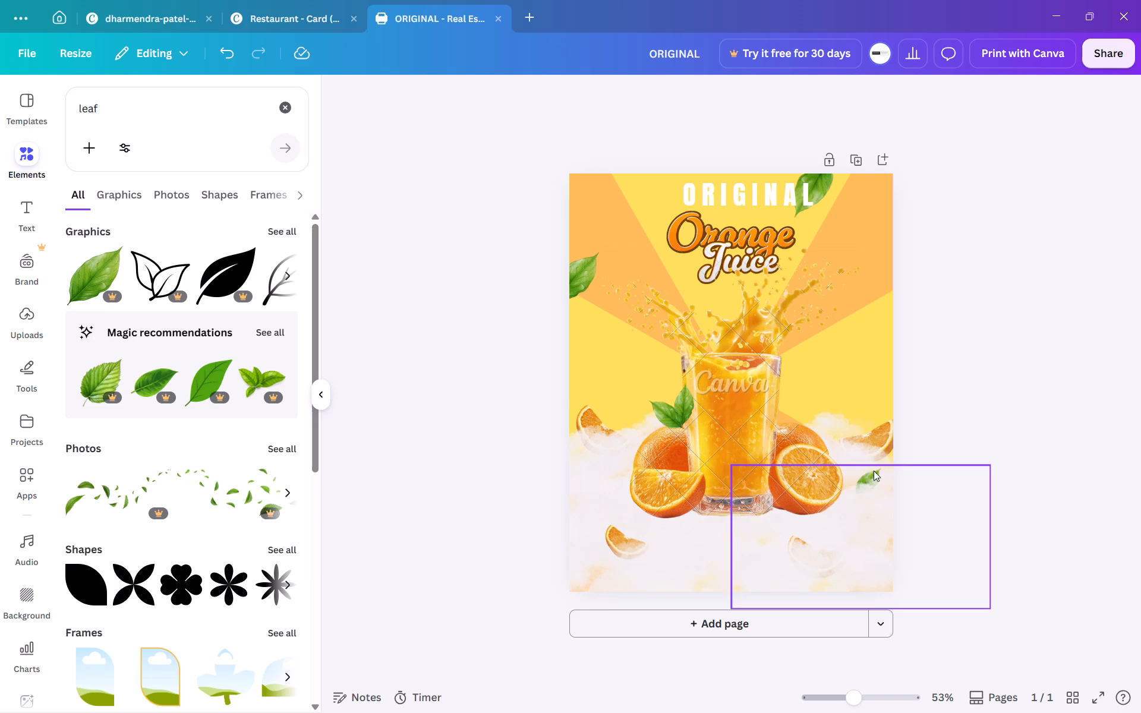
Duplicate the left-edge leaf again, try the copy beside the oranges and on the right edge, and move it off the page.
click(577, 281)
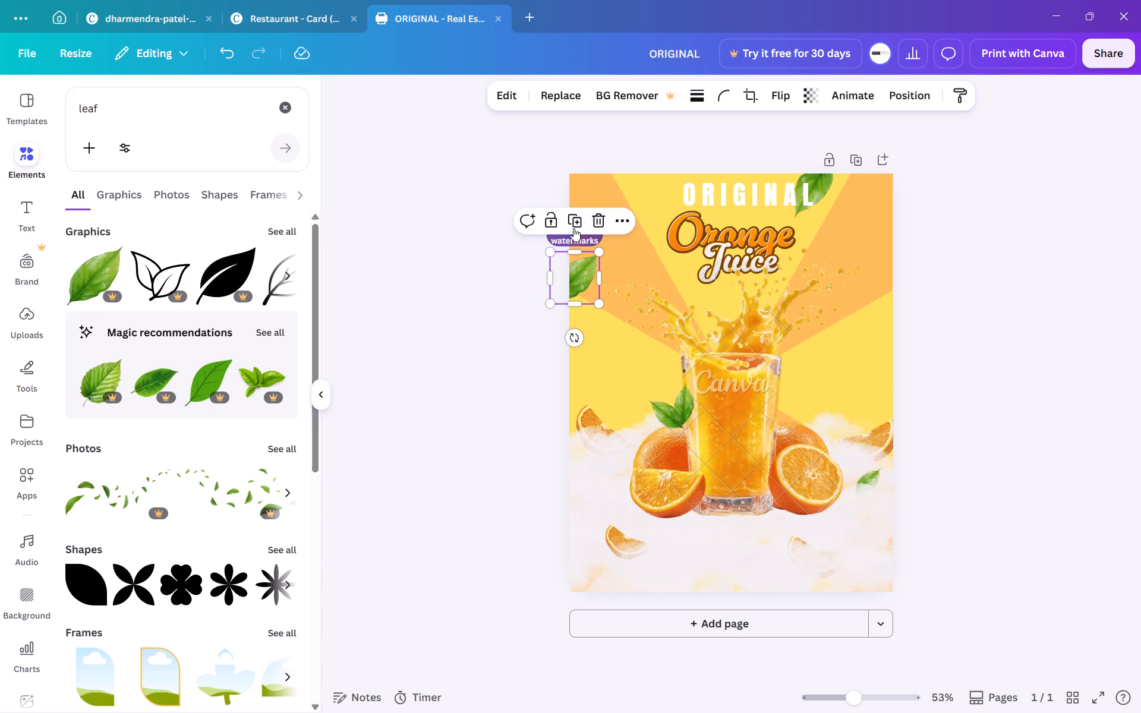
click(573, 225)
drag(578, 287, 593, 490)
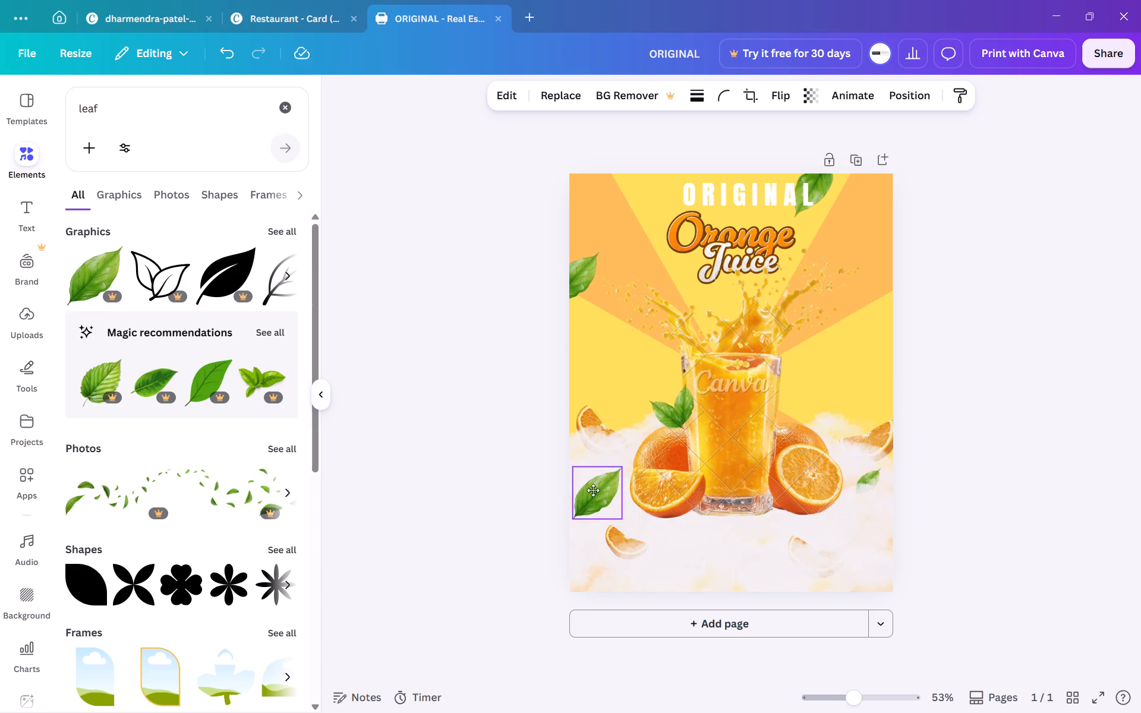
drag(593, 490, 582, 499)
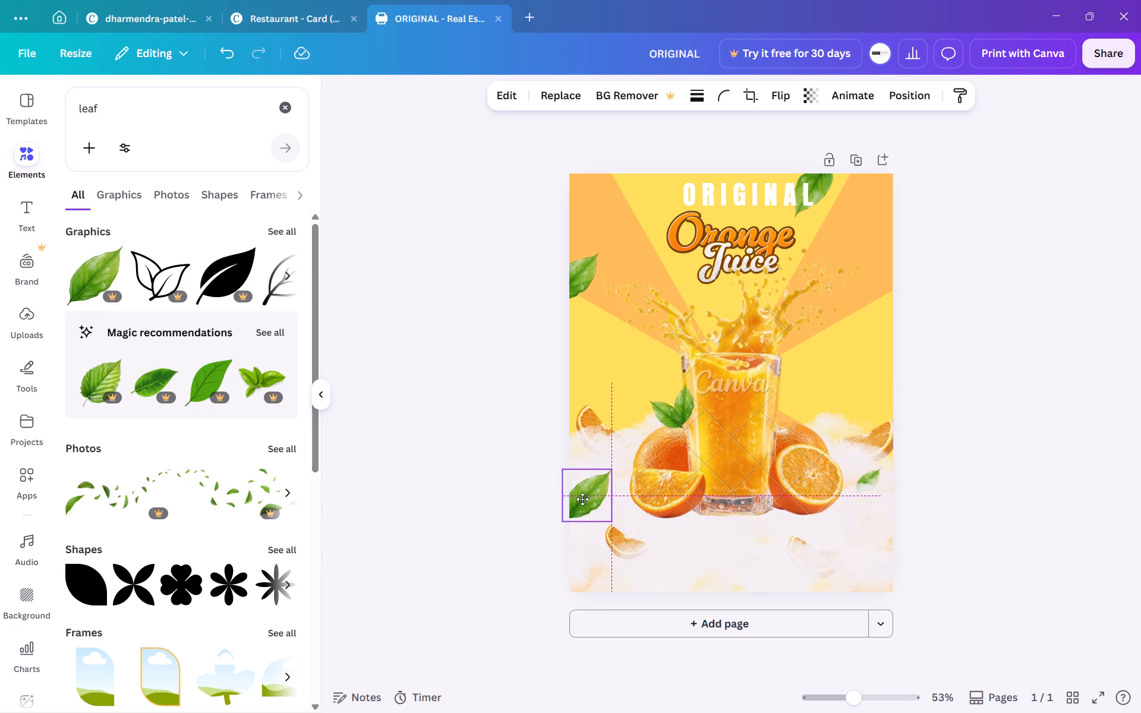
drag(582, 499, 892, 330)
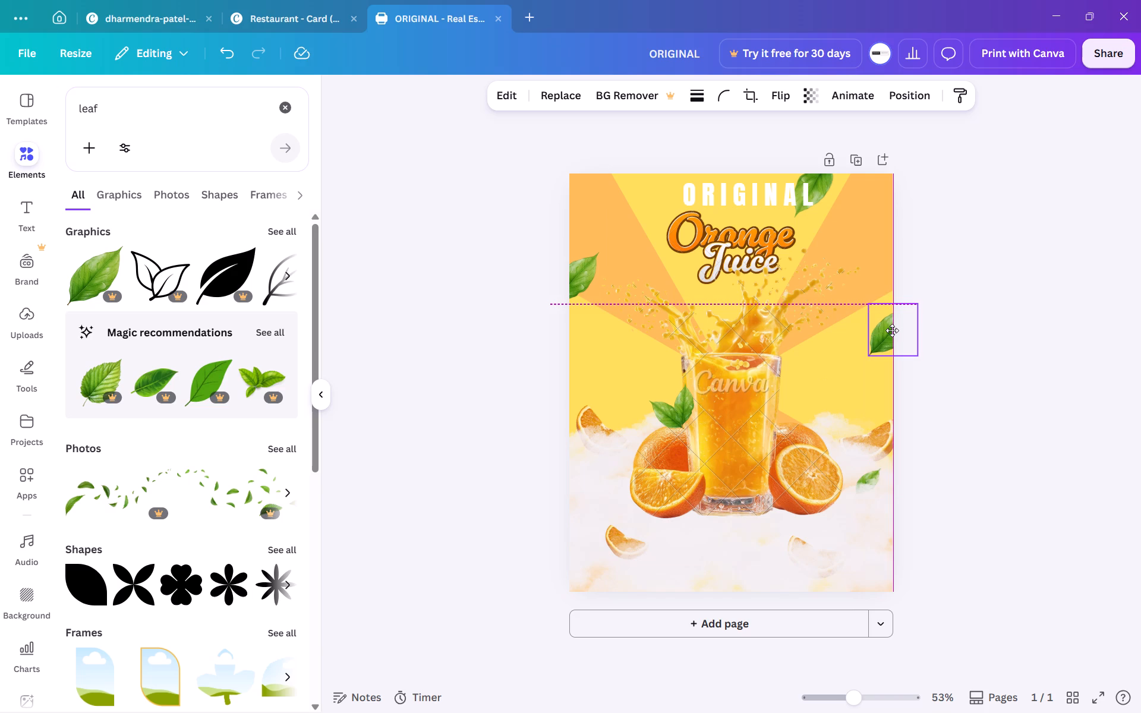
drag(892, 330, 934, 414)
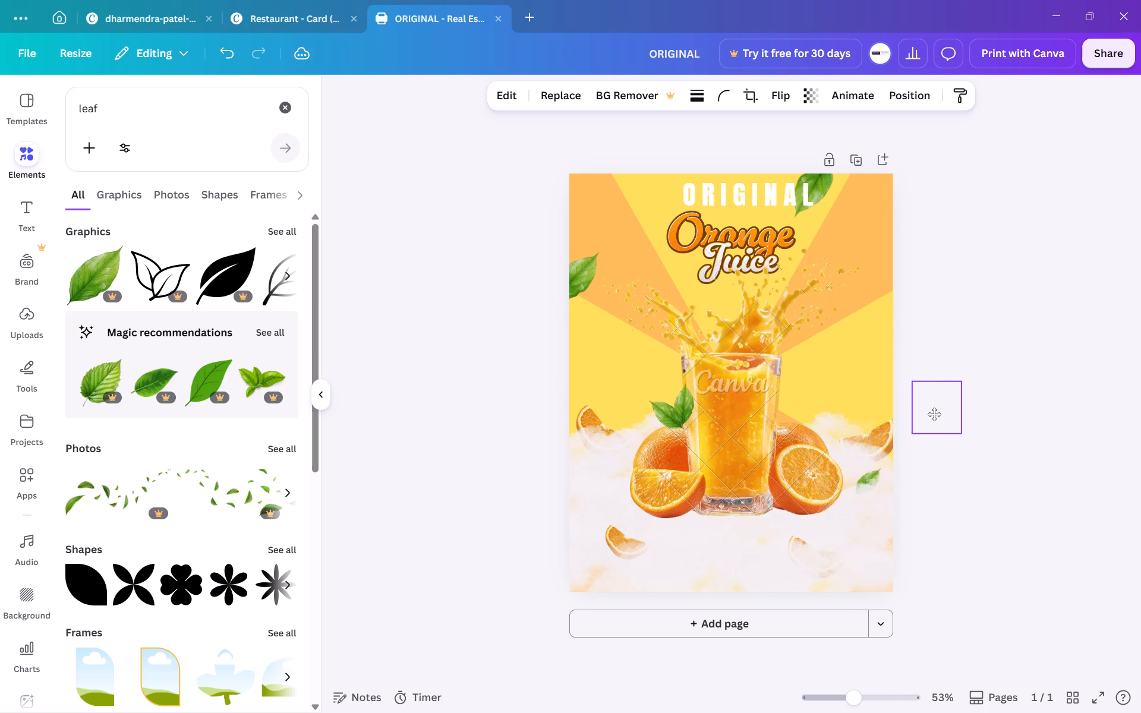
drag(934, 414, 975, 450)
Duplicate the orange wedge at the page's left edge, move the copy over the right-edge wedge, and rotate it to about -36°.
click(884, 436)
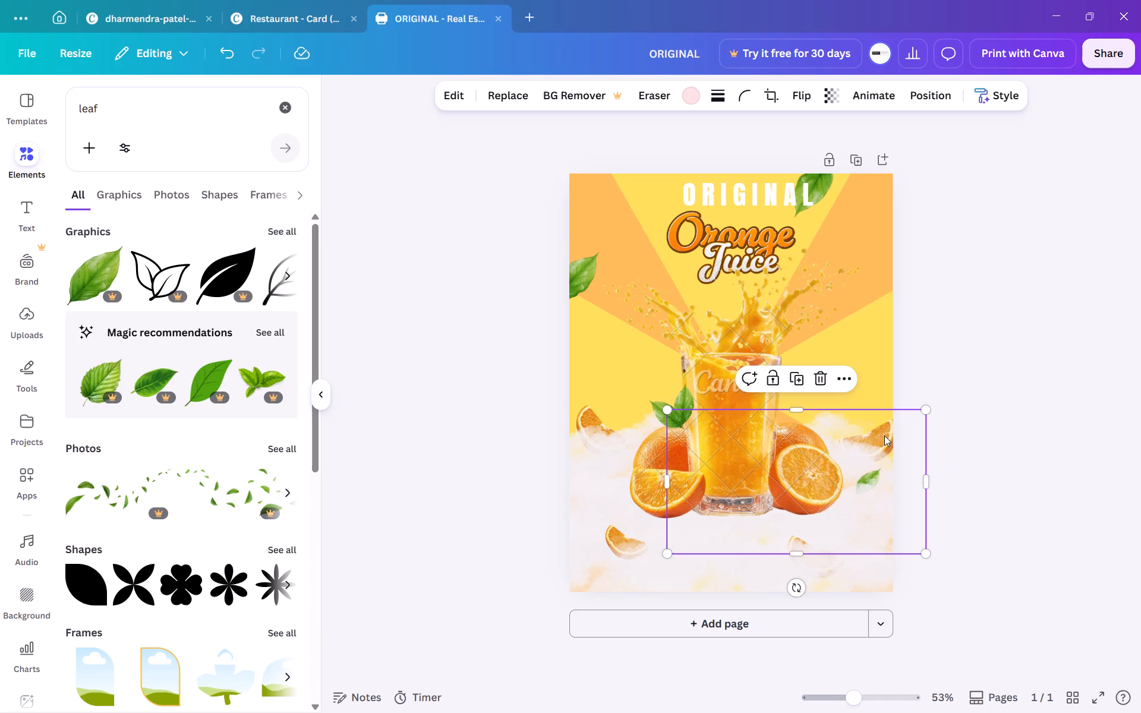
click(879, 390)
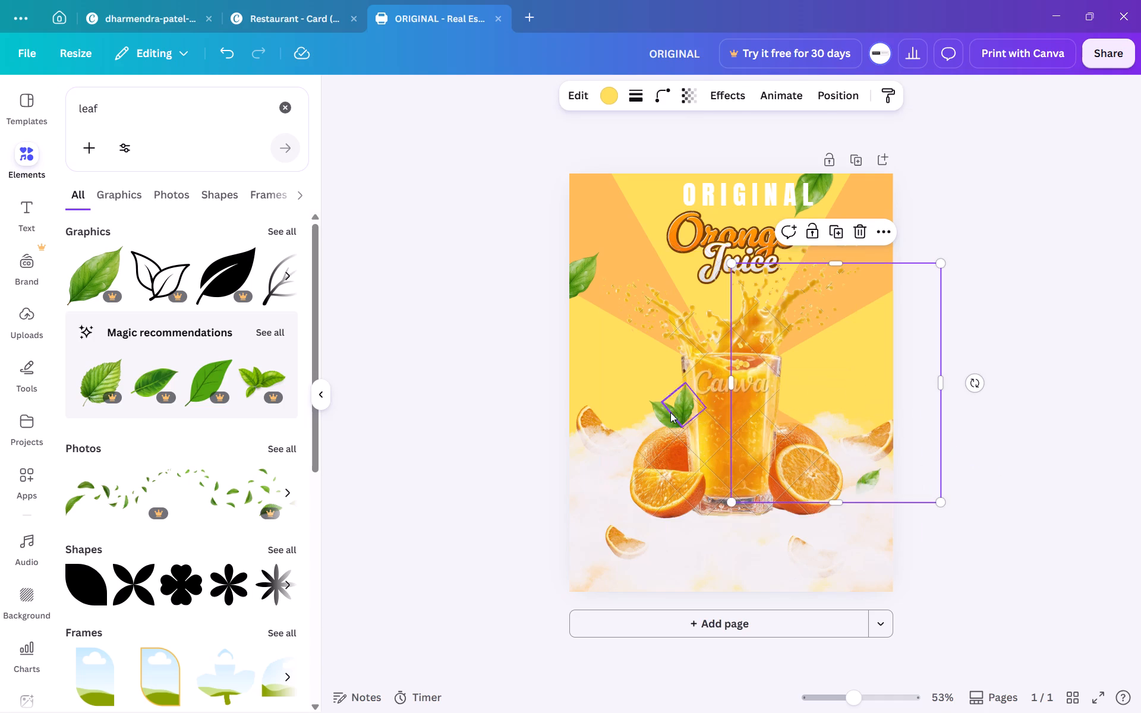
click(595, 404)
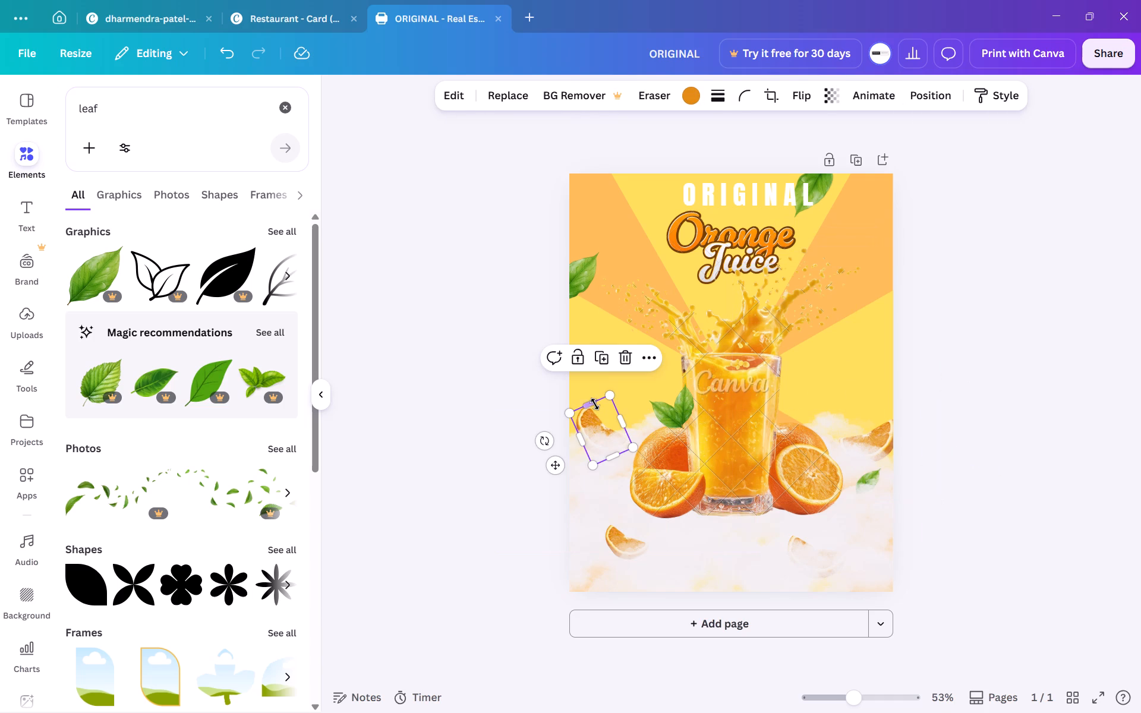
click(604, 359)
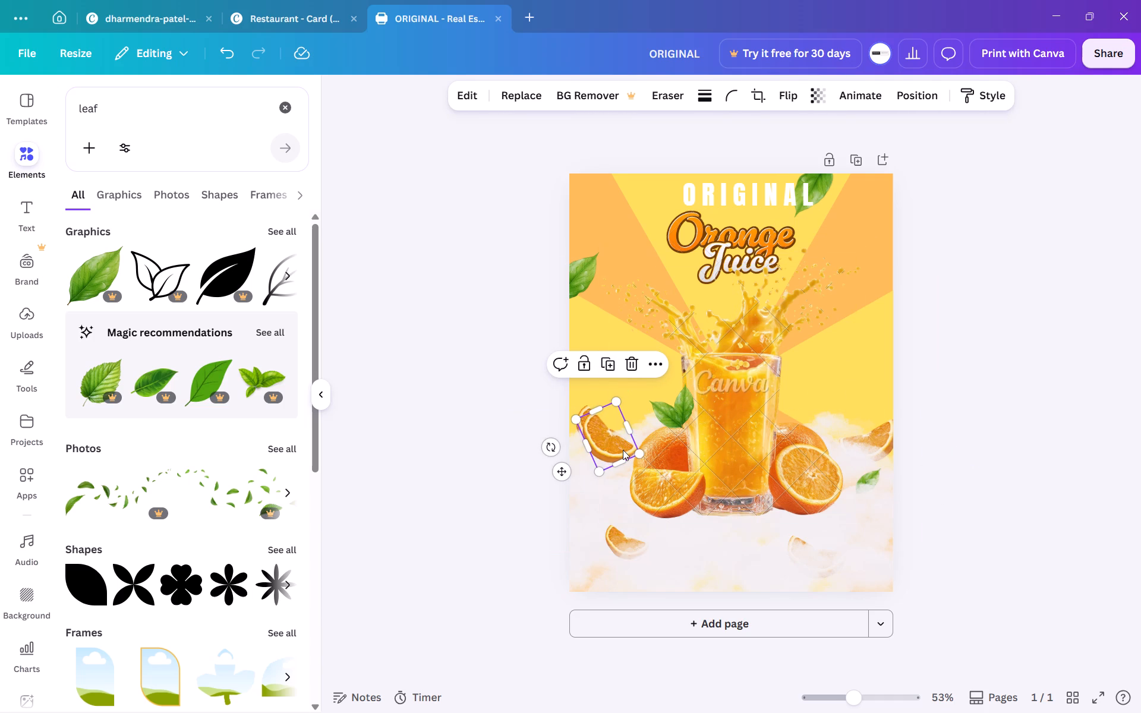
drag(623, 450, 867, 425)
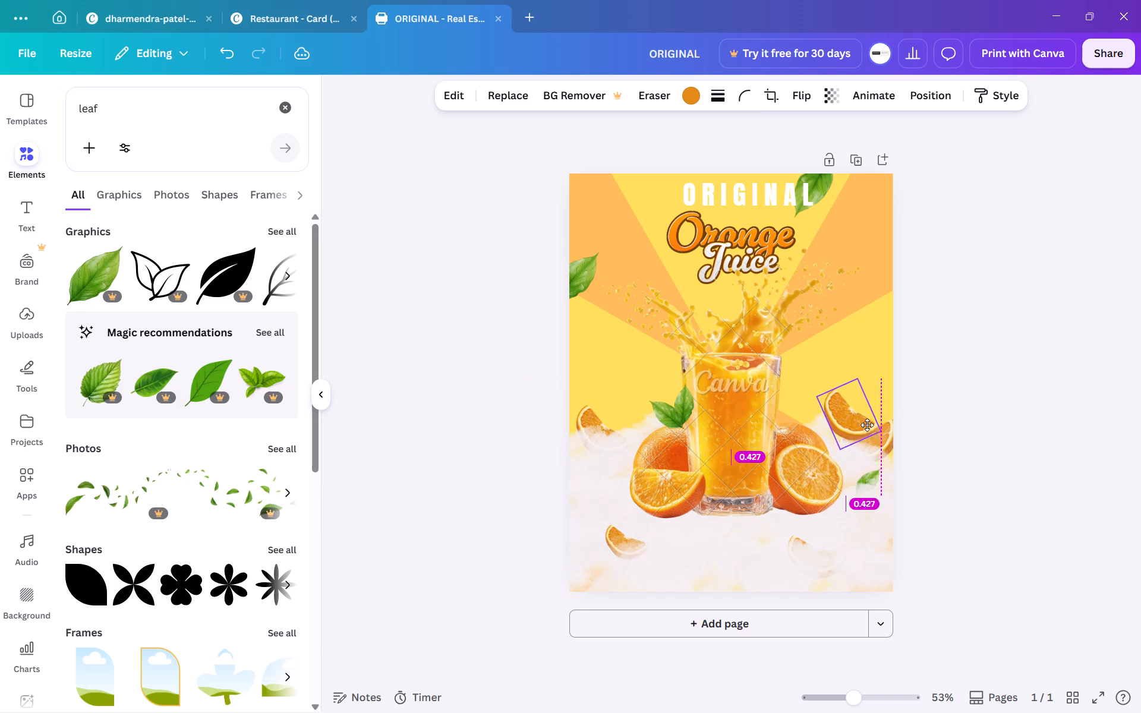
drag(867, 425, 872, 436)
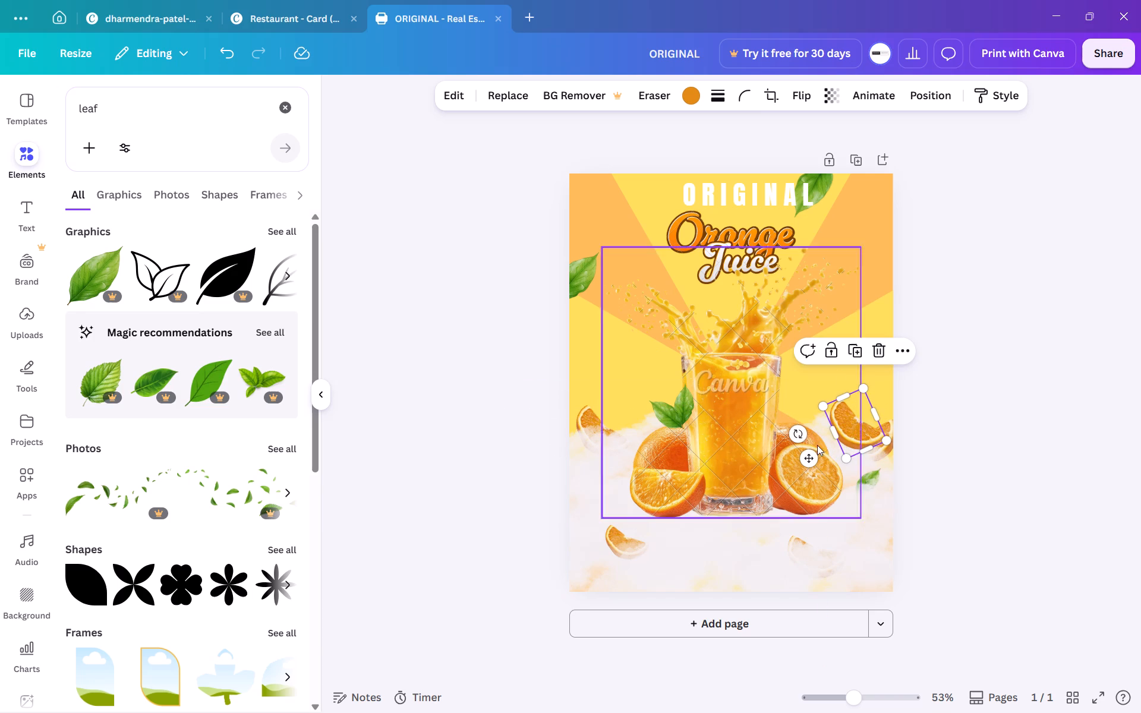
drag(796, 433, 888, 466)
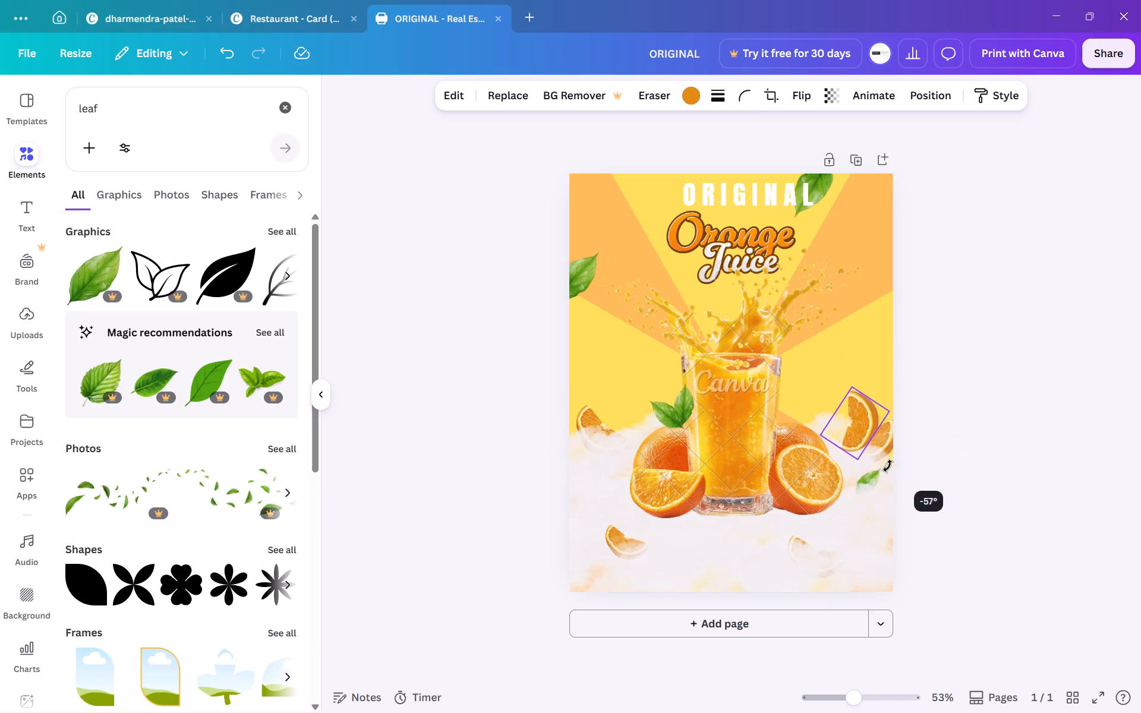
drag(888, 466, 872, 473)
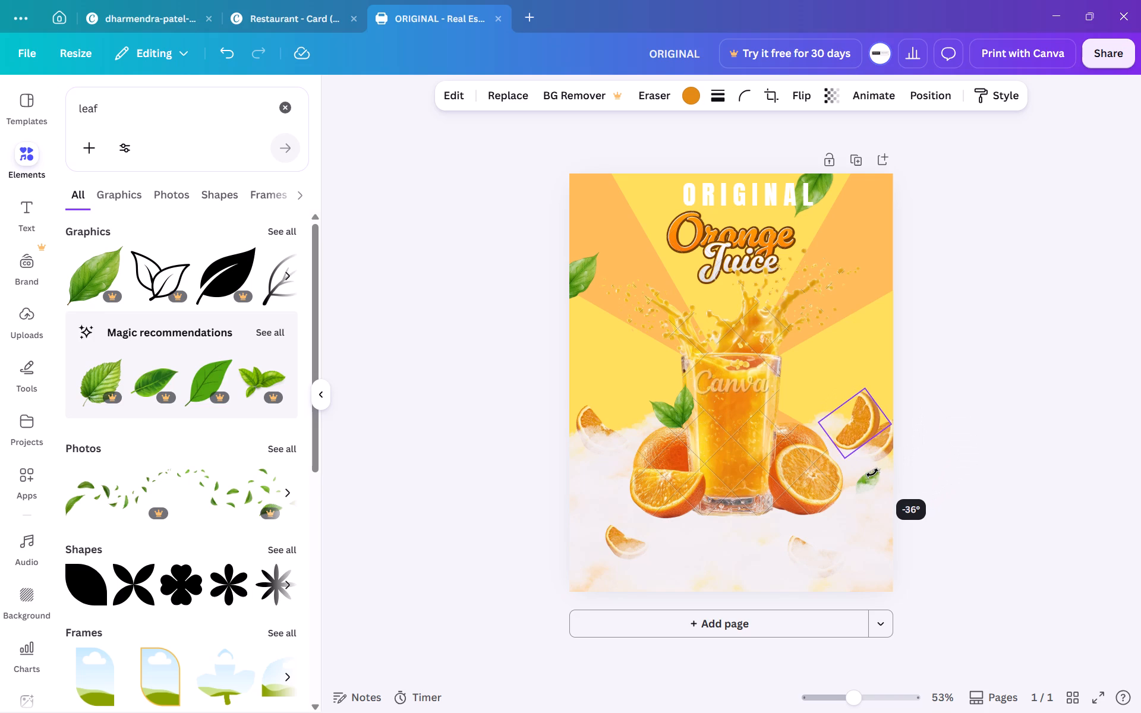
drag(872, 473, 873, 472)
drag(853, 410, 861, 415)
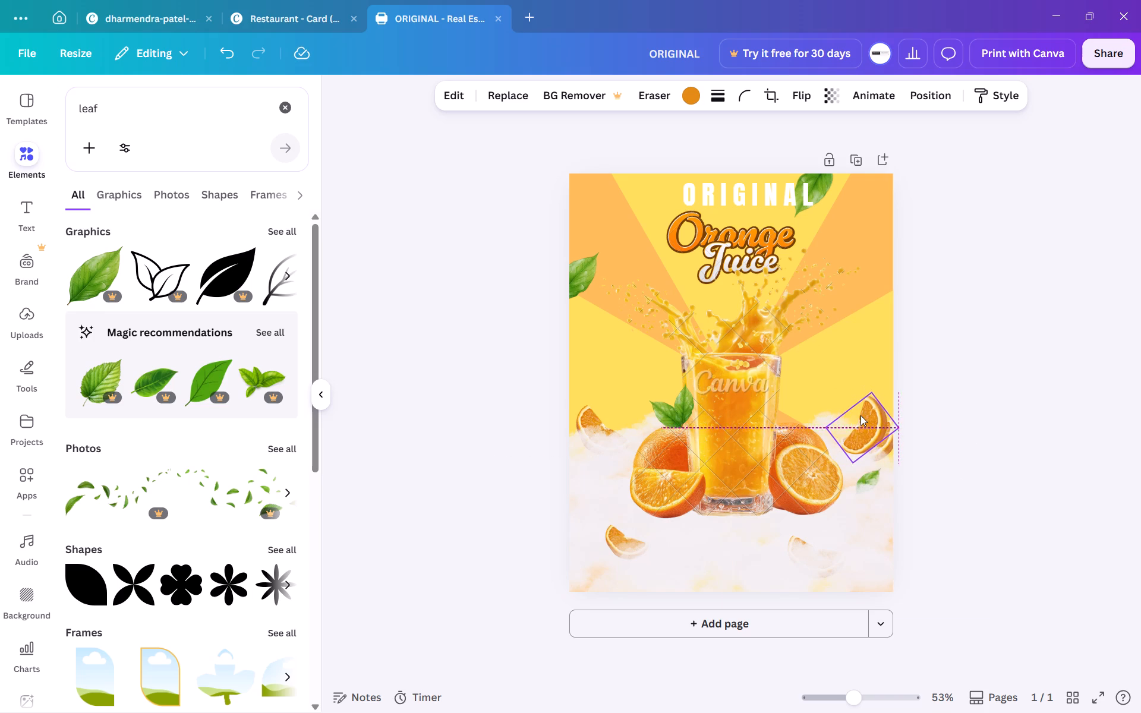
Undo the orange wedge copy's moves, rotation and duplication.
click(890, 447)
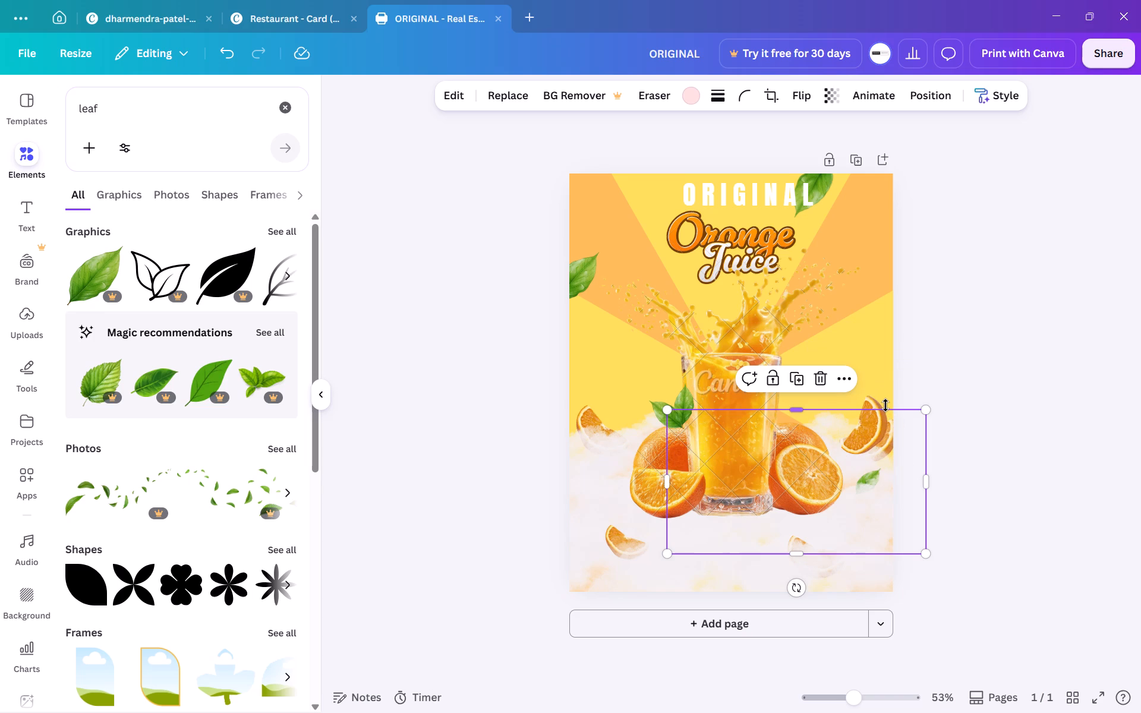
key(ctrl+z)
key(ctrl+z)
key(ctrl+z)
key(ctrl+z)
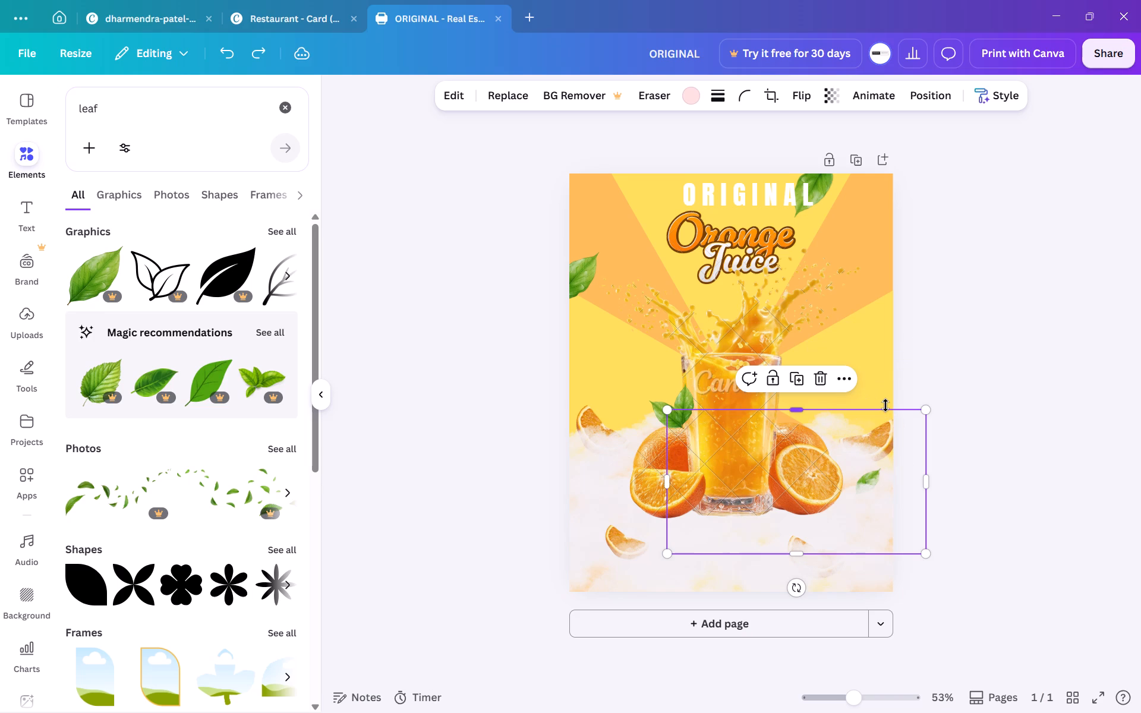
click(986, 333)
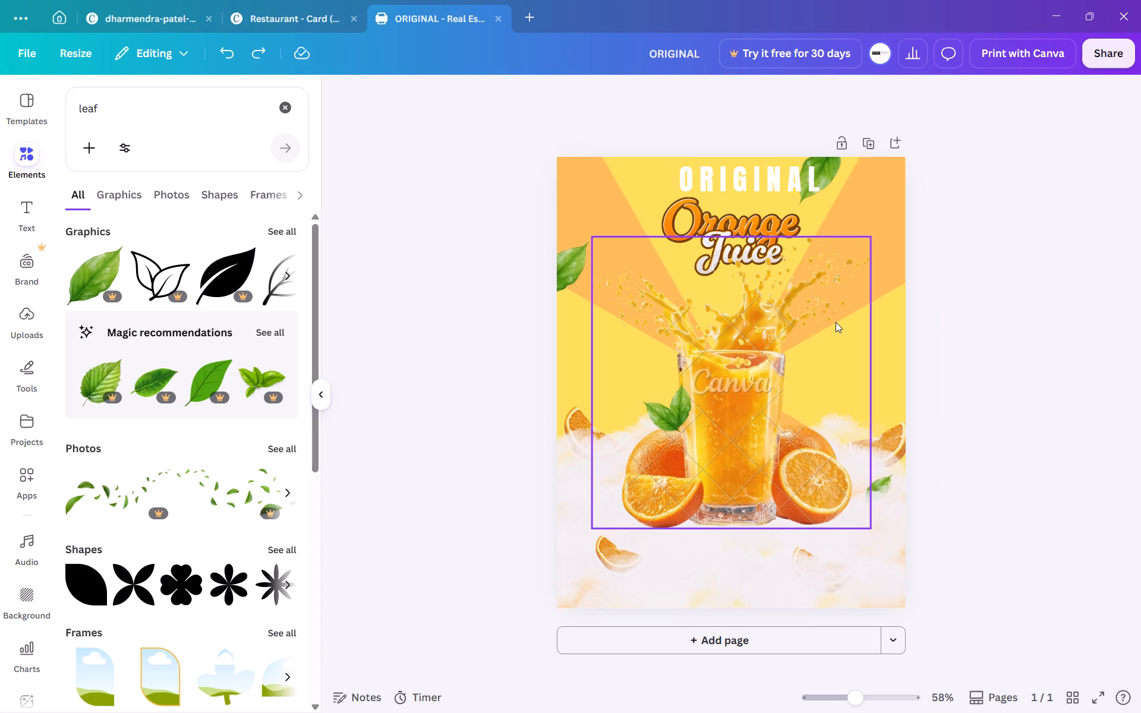
Enlarge the "Orange Juice" title proportionally on both sides, keeping it centred beneath "ORIGINAL" and reaching down to the splash.
click(738, 217)
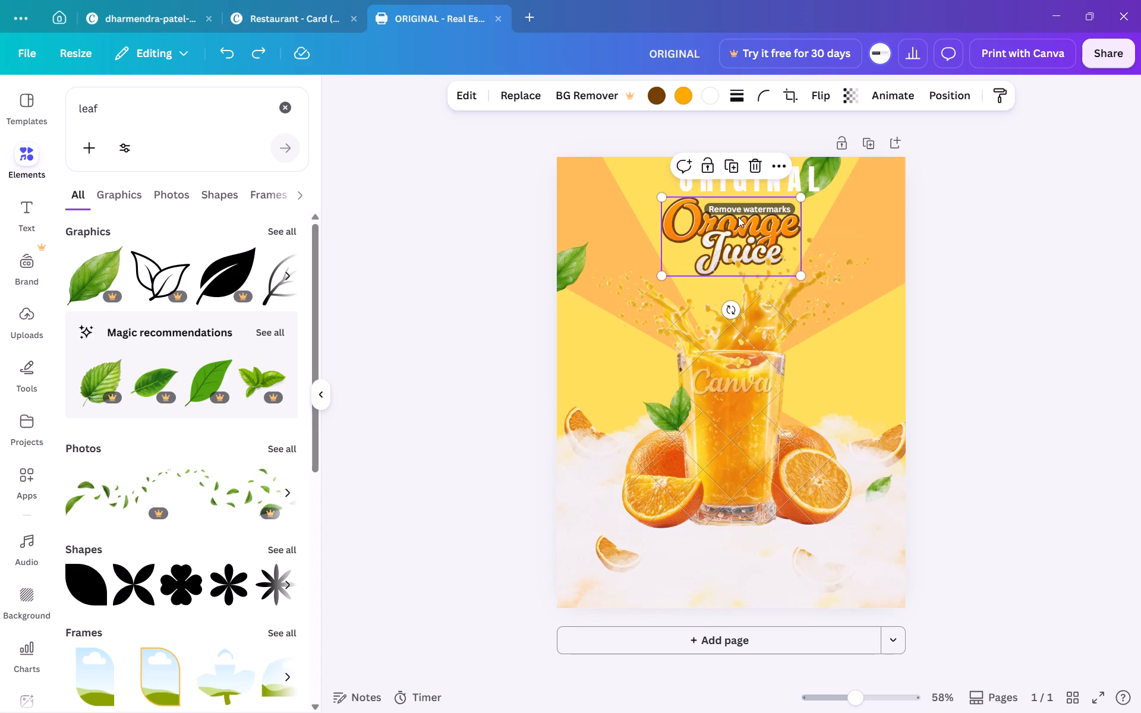
drag(801, 271, 835, 279)
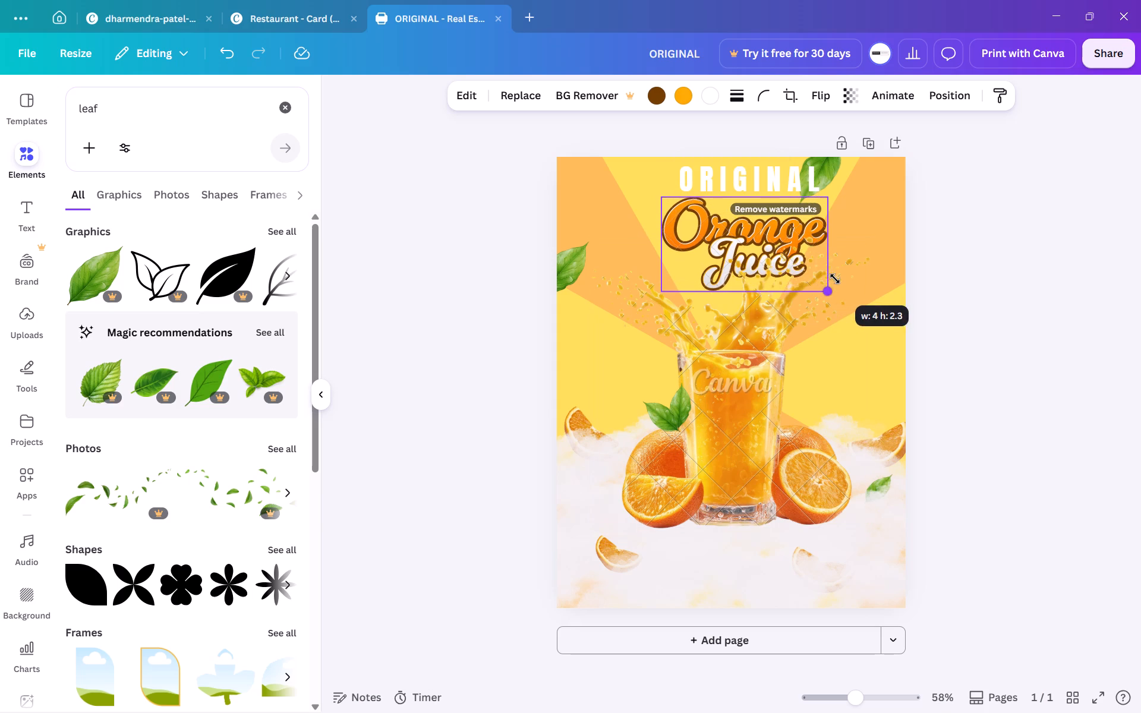
drag(835, 279, 843, 280)
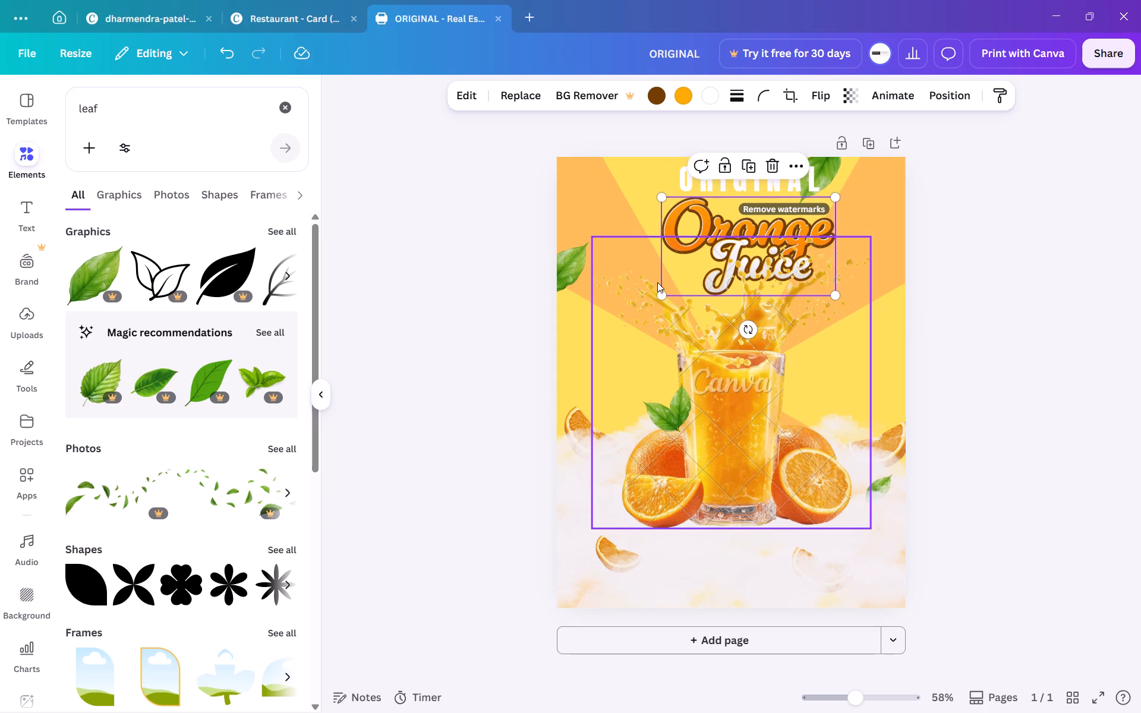
drag(659, 296, 614, 302)
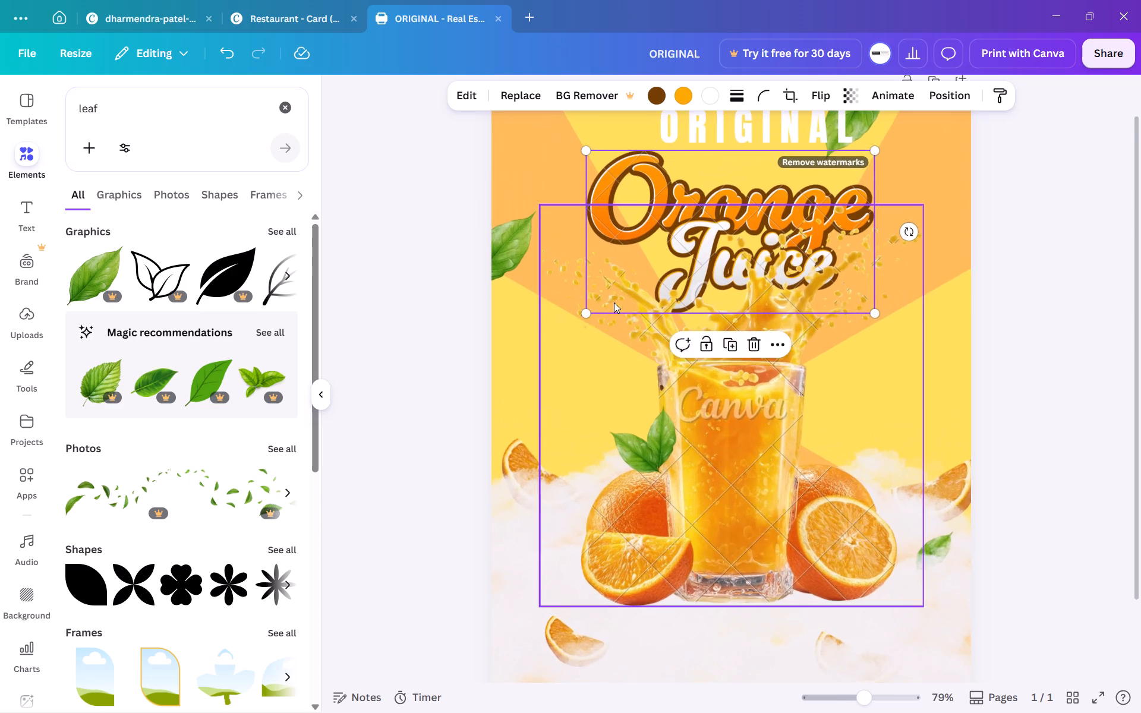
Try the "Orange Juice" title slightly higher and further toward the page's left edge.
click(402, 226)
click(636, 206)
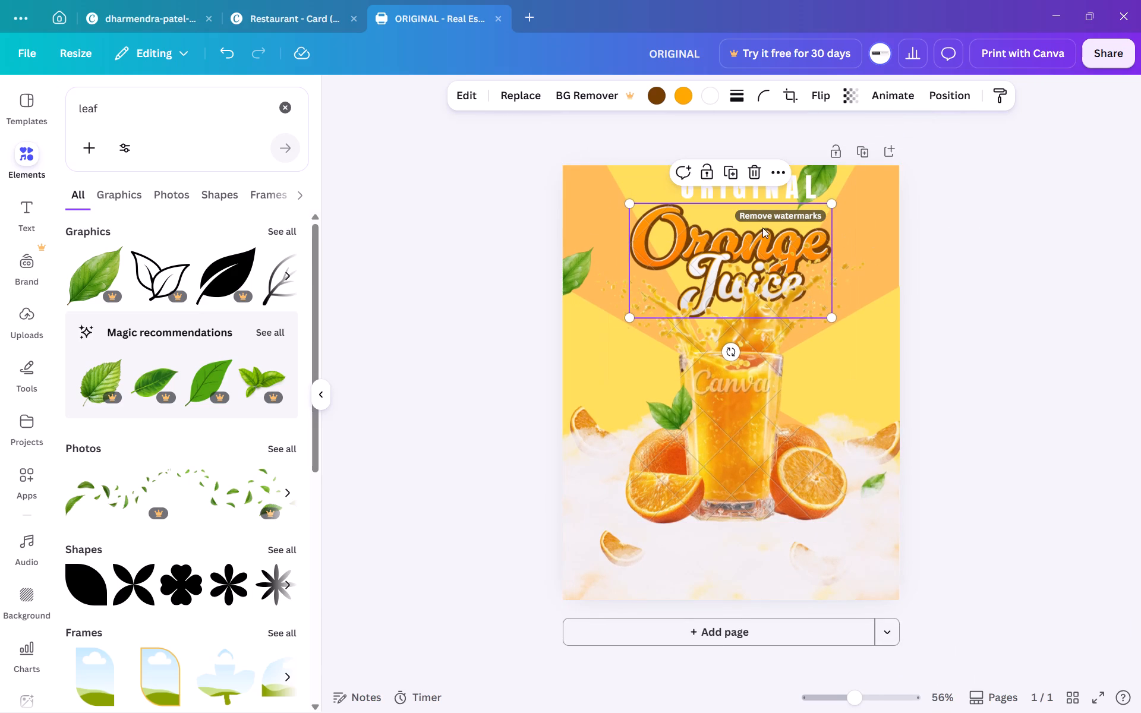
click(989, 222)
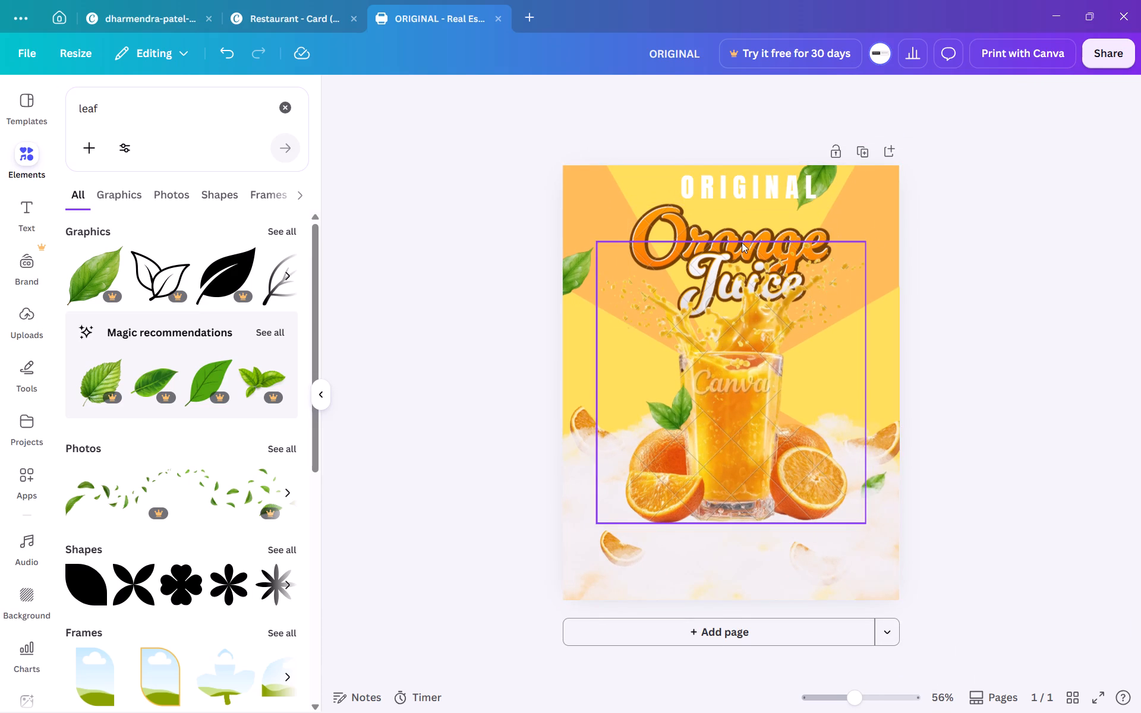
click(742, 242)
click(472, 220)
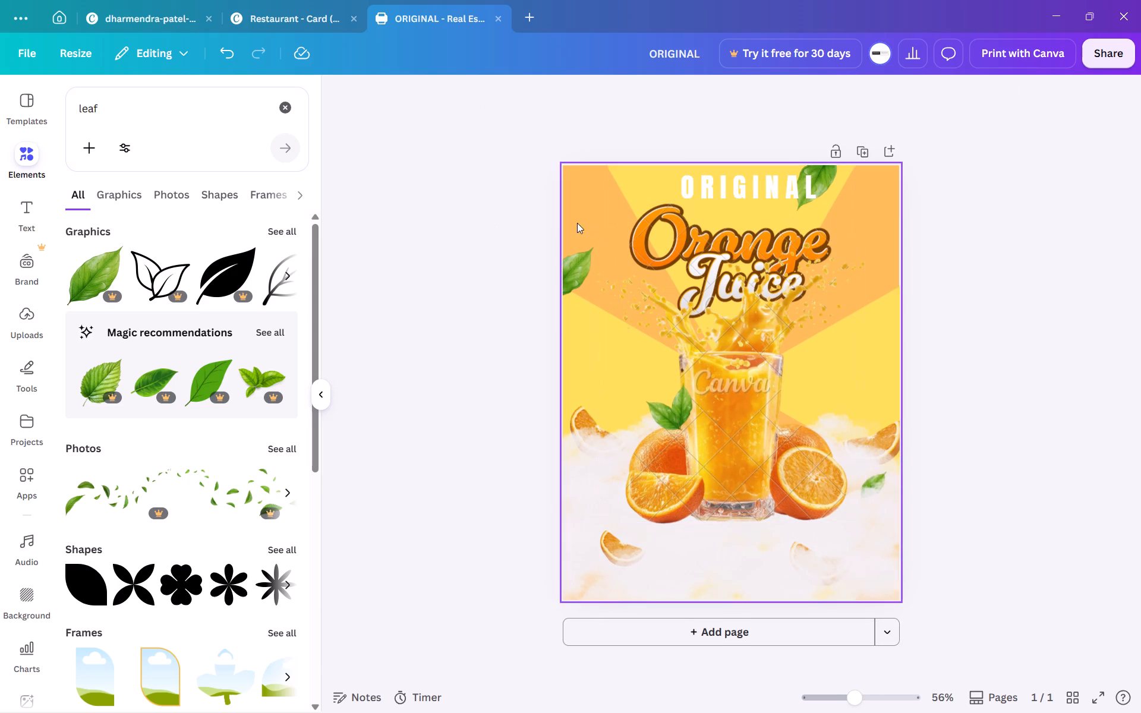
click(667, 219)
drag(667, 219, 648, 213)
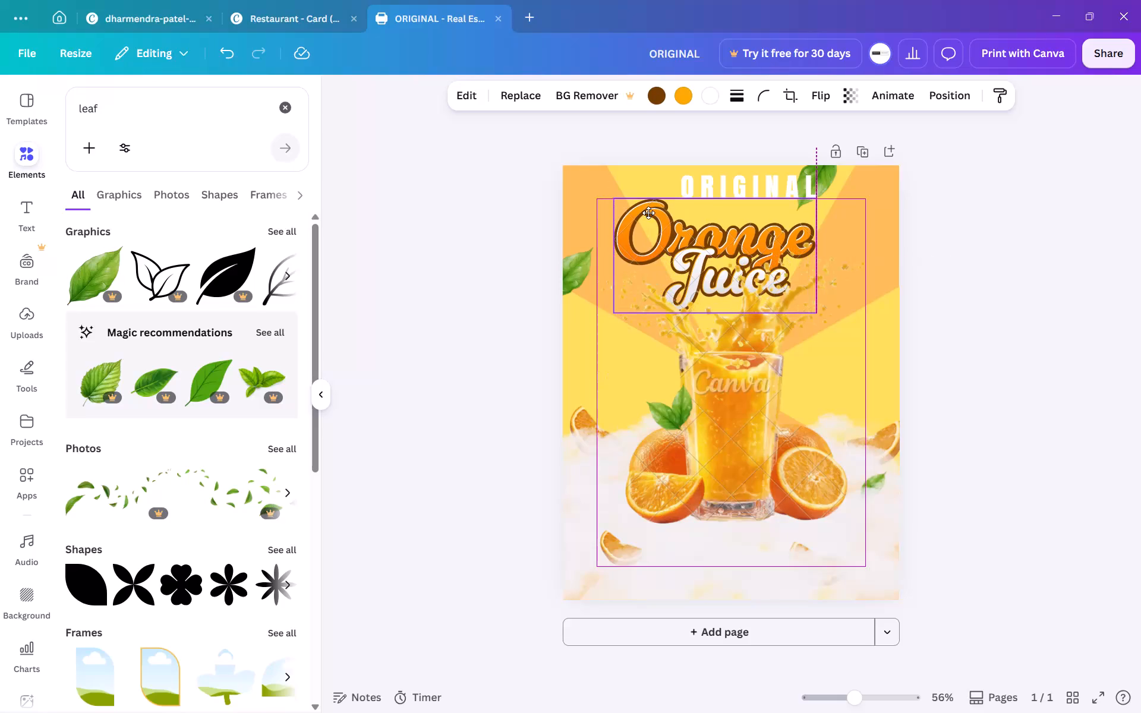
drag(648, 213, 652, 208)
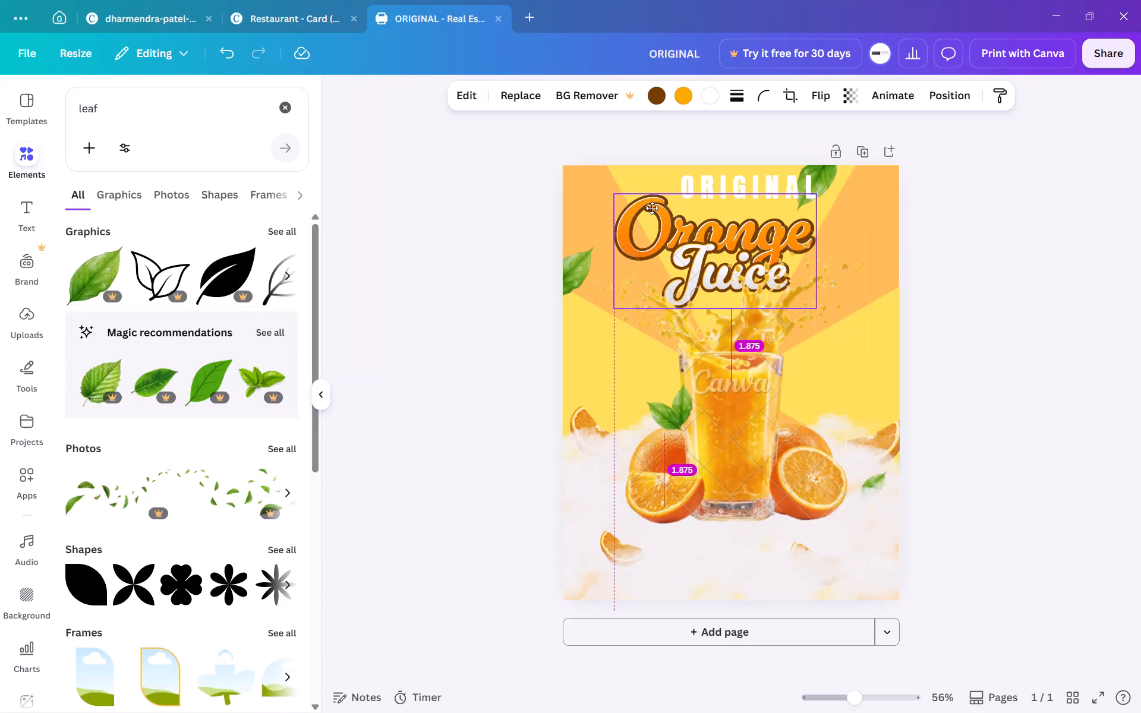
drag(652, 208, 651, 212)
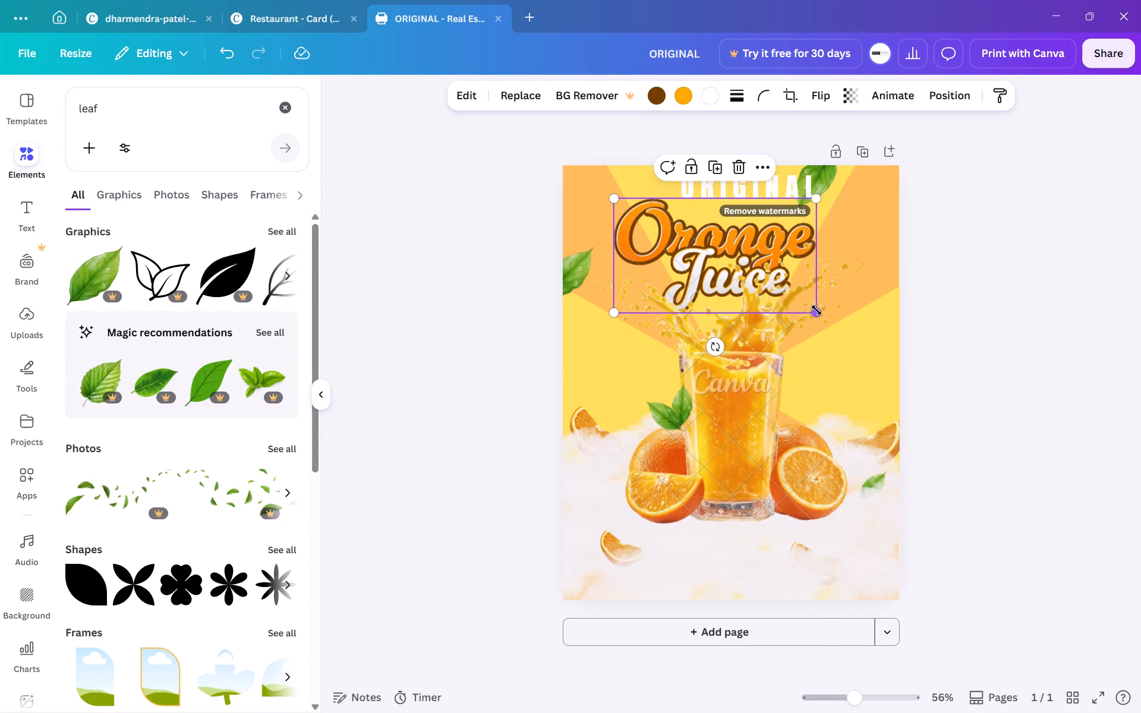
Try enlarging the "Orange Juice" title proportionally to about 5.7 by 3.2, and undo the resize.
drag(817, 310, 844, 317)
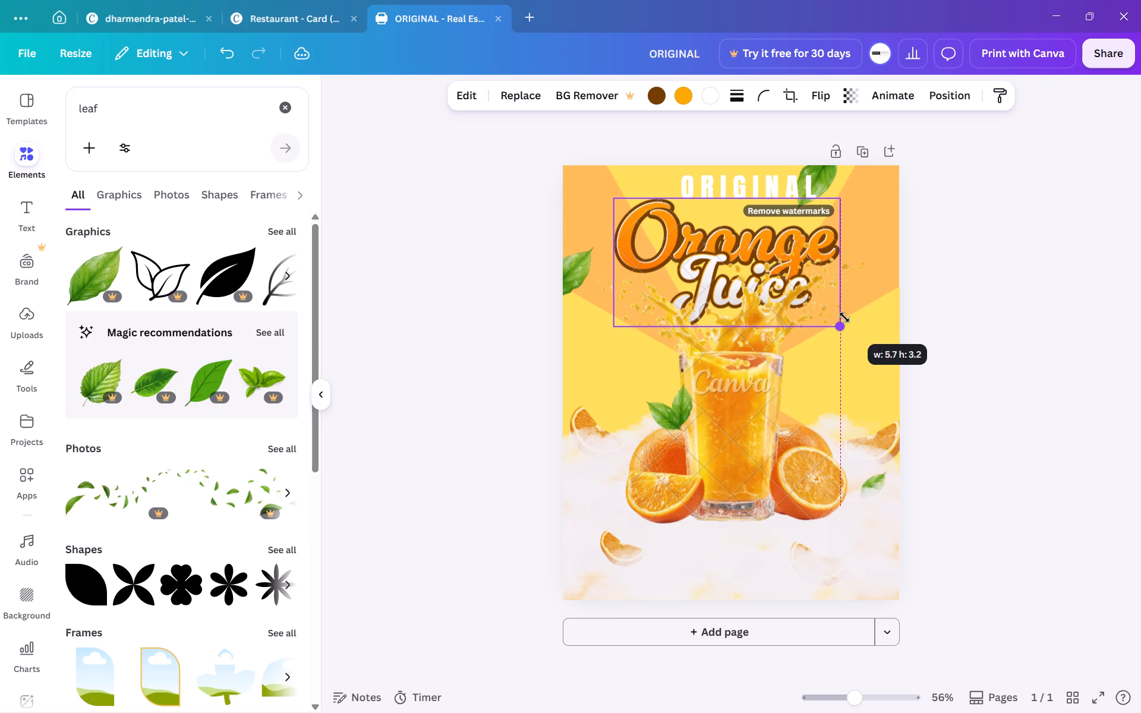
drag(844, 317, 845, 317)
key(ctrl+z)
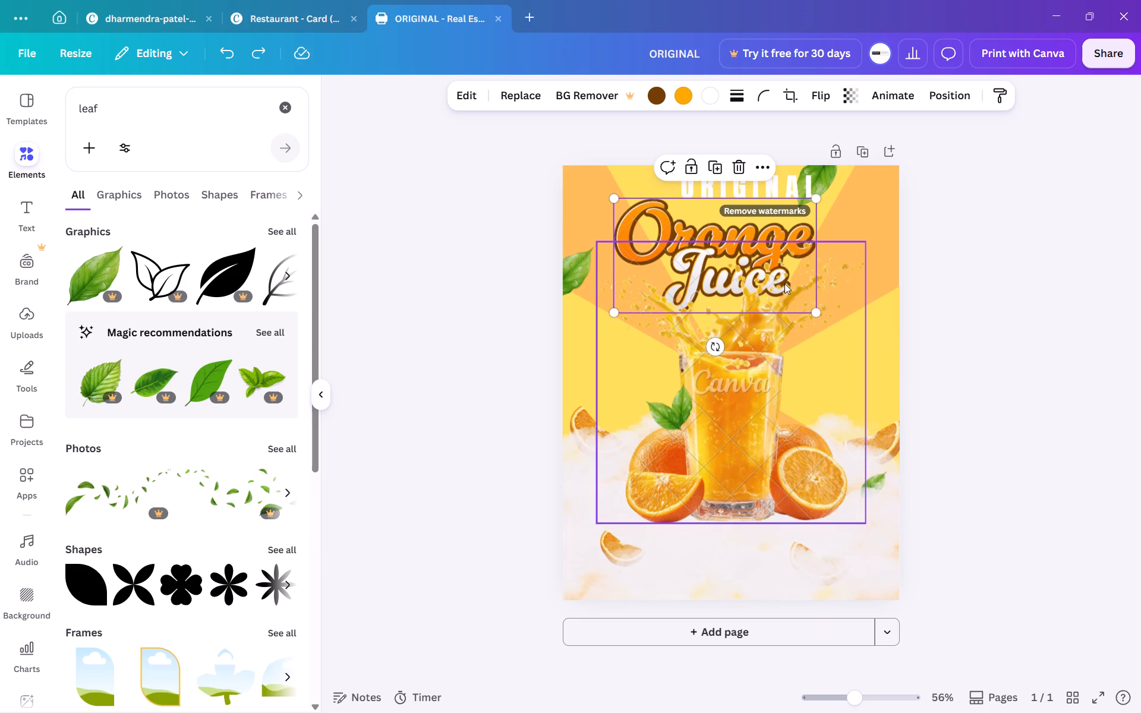
Centre the "Orange Juice" title horizontally on the page, slightly higher so its top overlaps the lower edge of "ORIGINAL".
drag(726, 228, 739, 226)
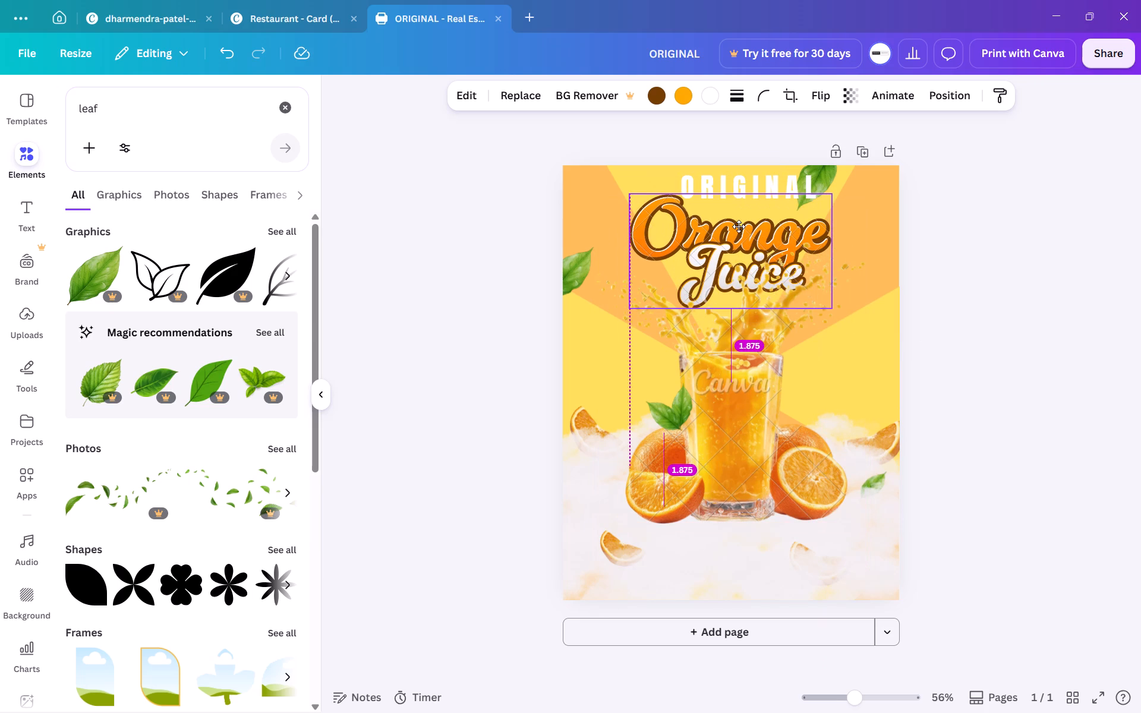
drag(739, 226, 746, 227)
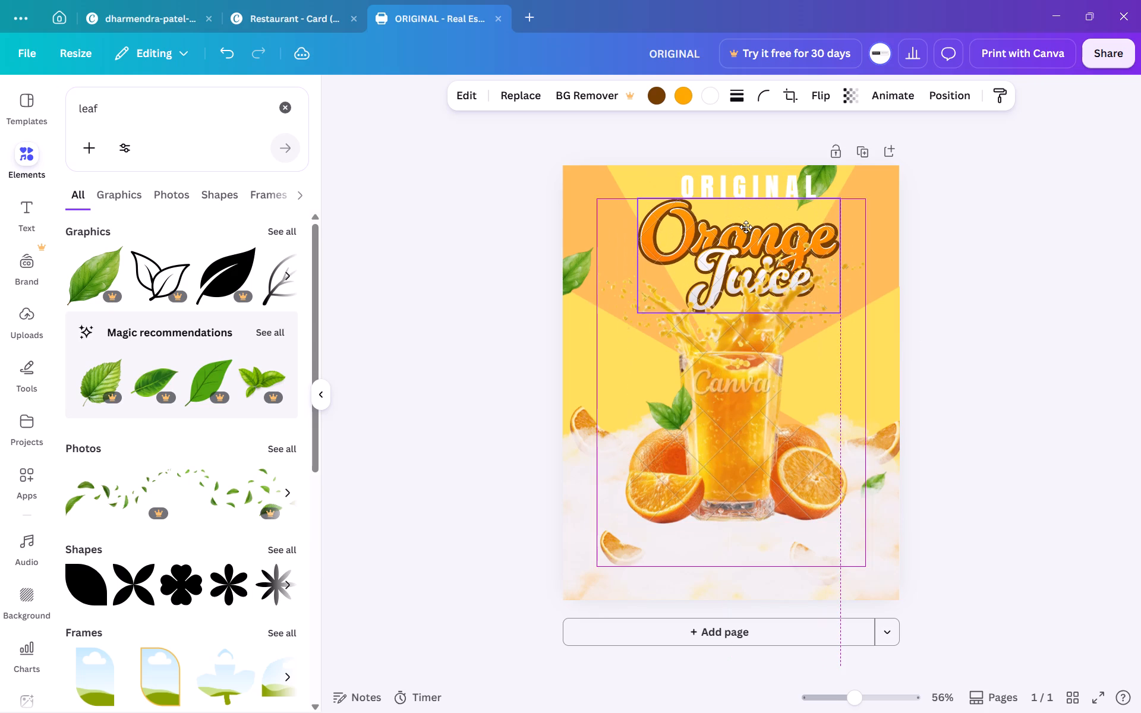
drag(746, 227, 742, 228)
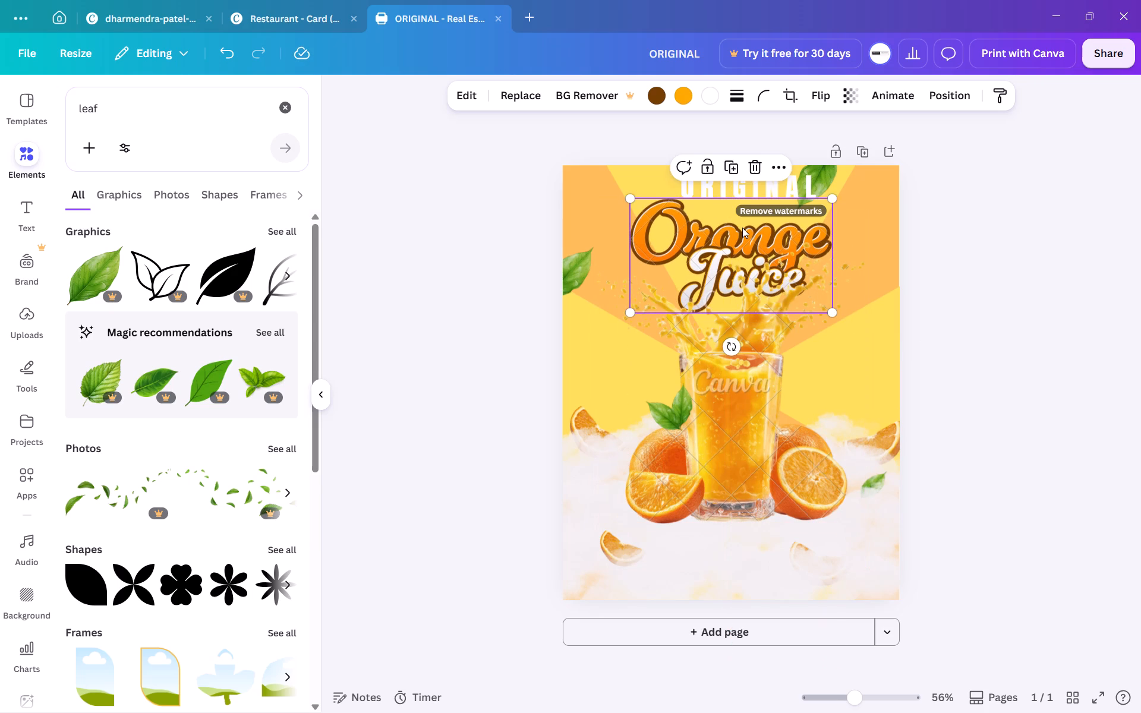
click(742, 228)
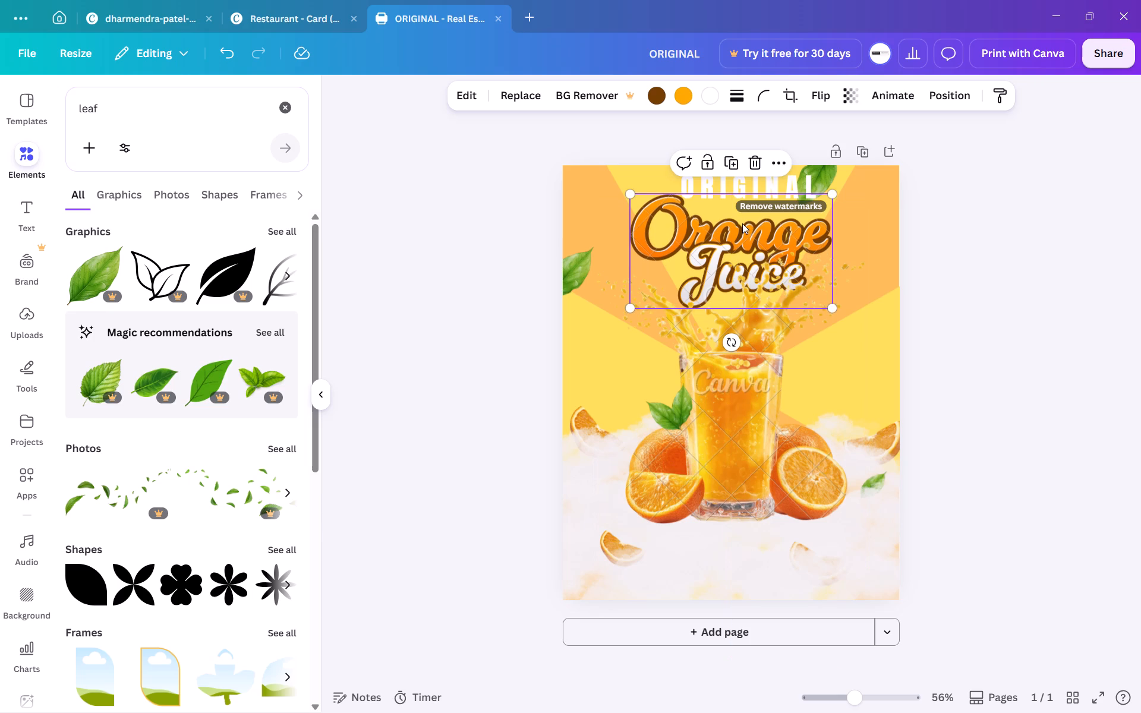
click(926, 263)
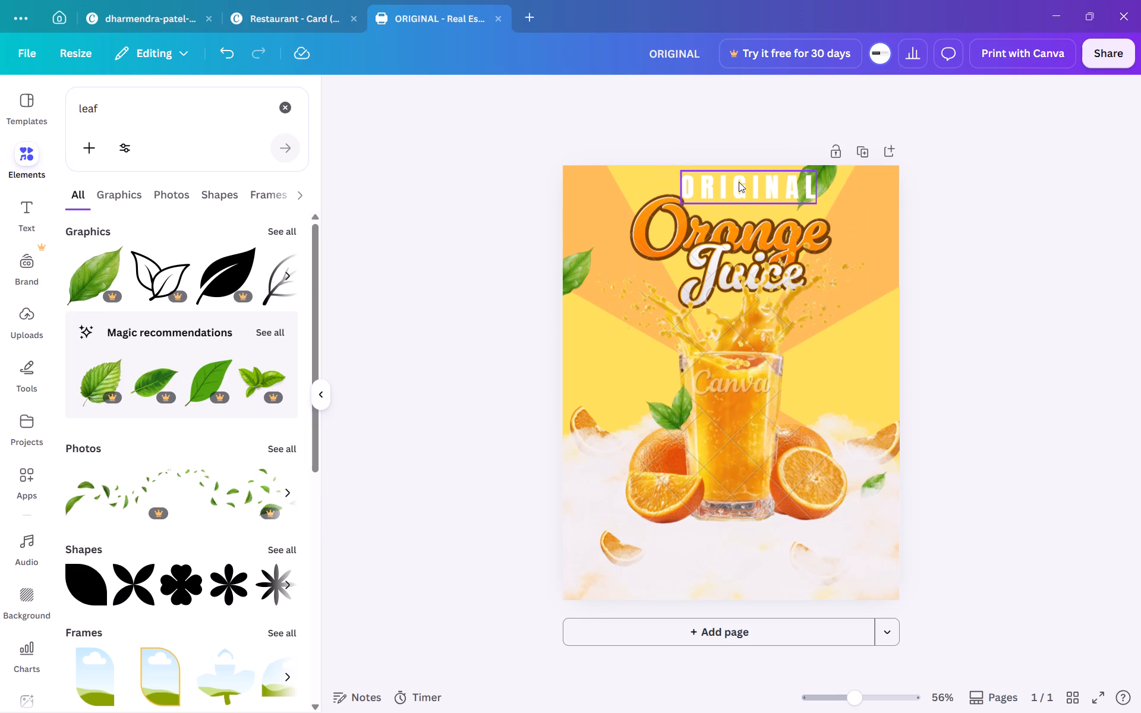
Shrink the "ORIGINAL" text to font size 29.4 and tuck it just above the "range" letters of the "Orange Juice" title.
drag(739, 182, 749, 188)
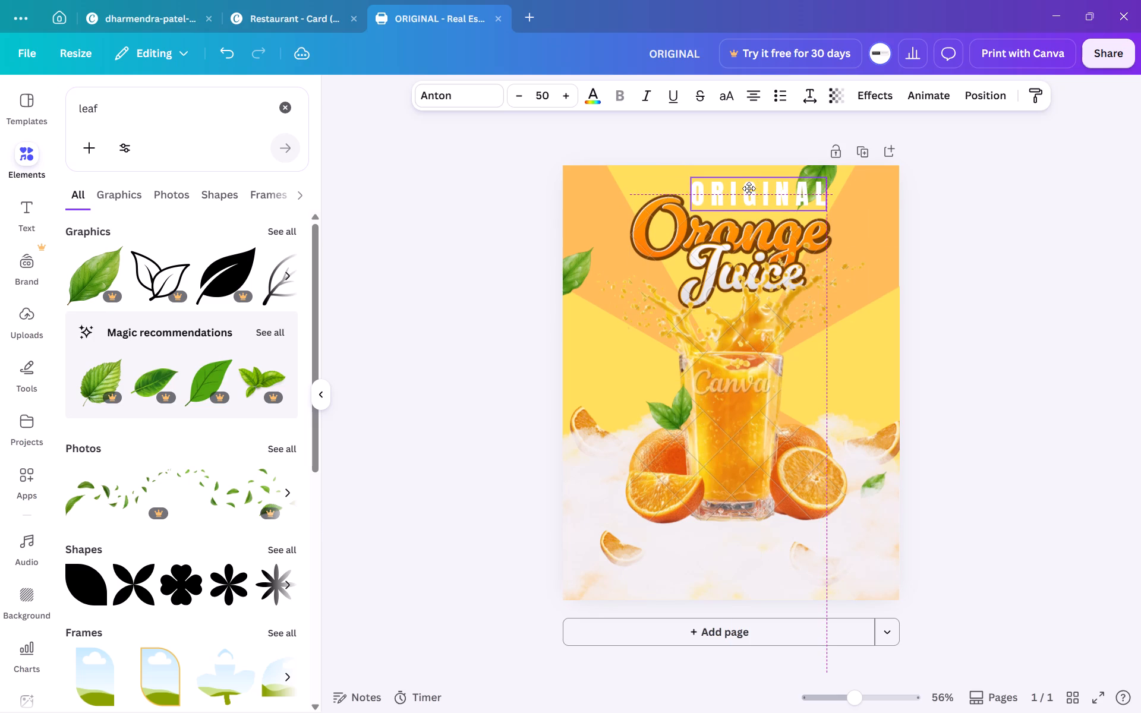
drag(749, 188, 749, 191)
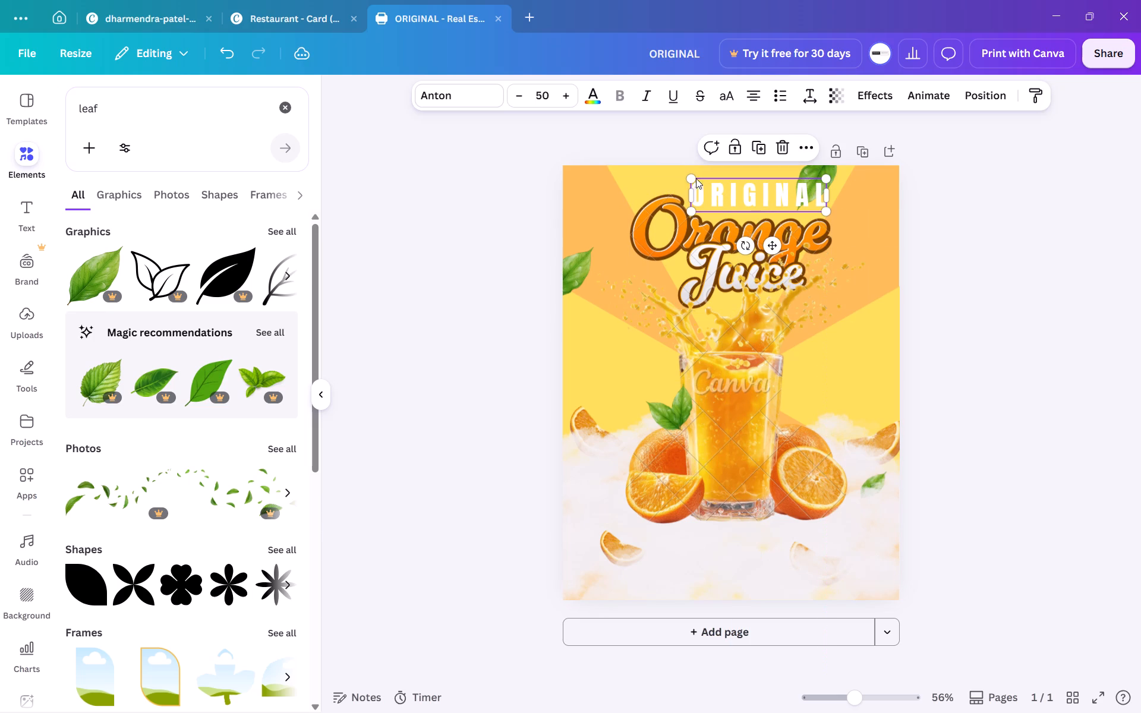
drag(692, 178, 719, 190)
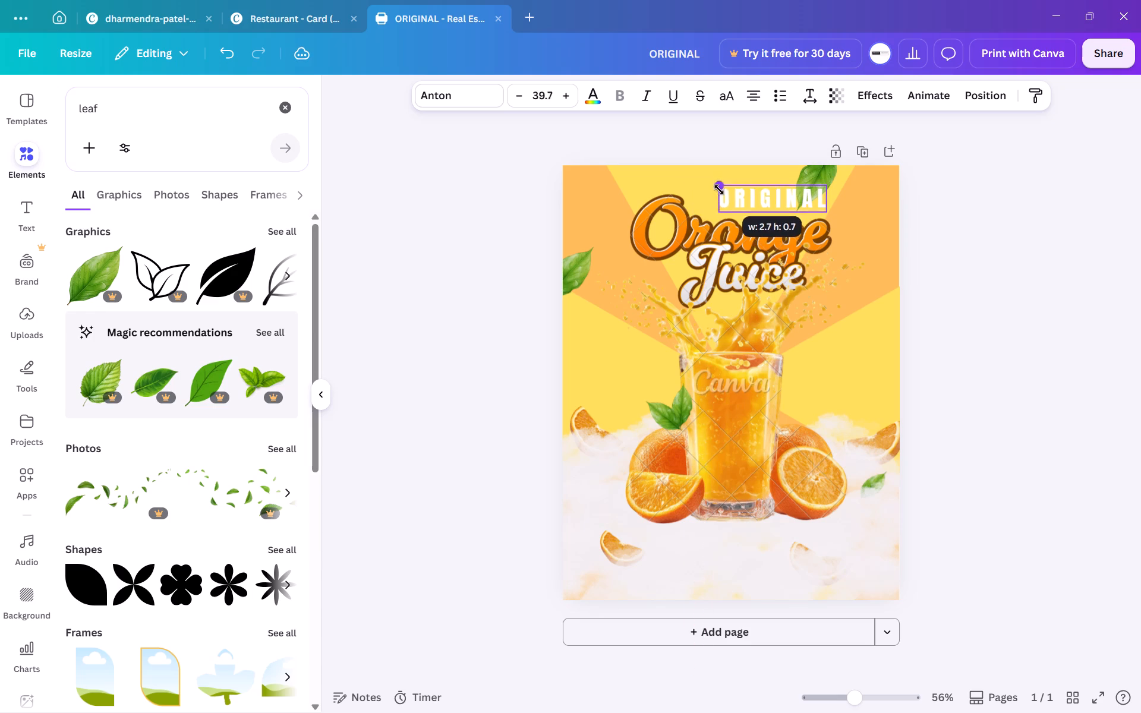
drag(719, 190, 731, 195)
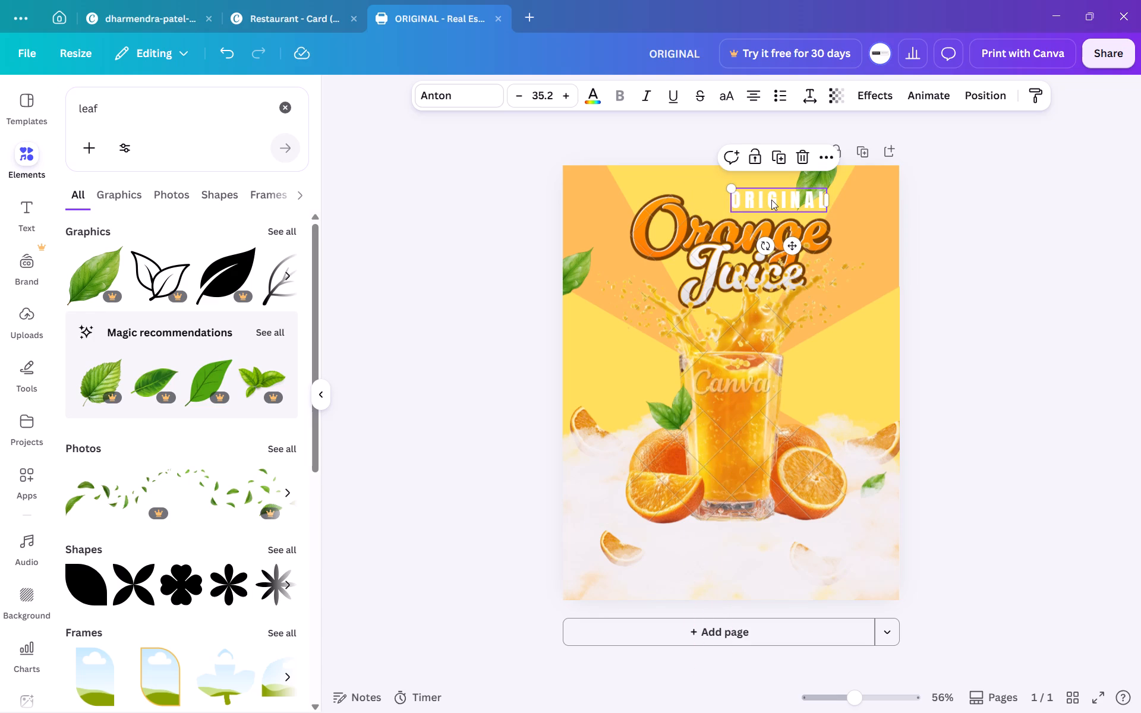
drag(771, 200, 740, 200)
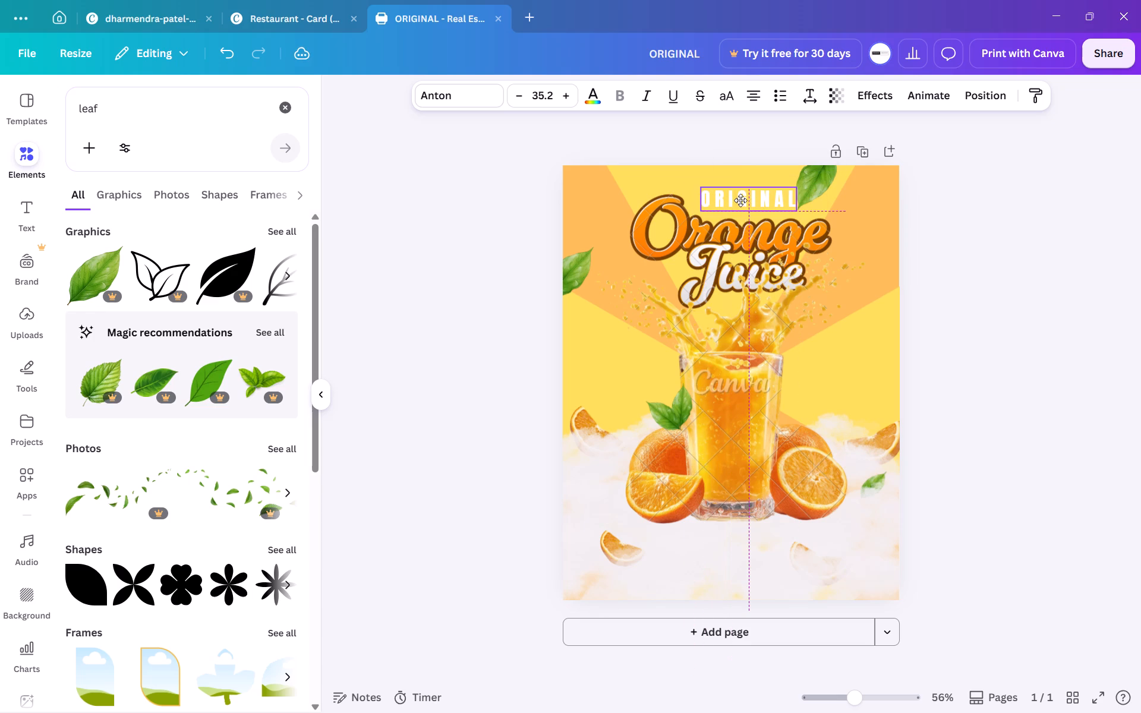
drag(740, 200, 742, 200)
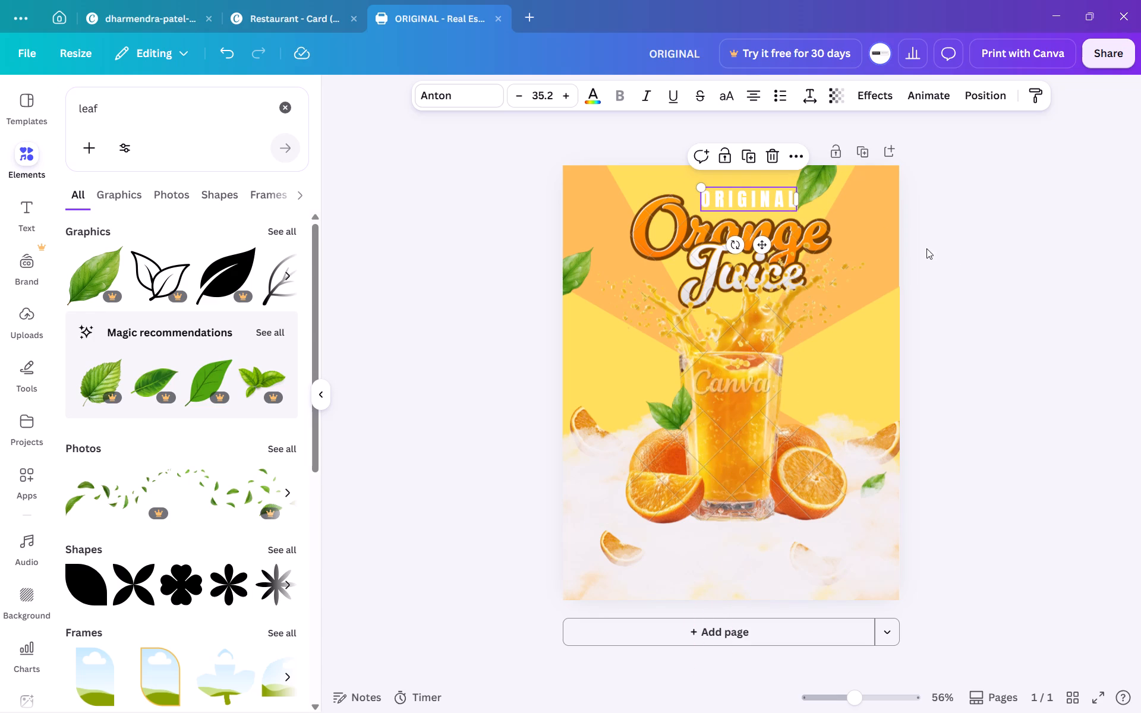
click(973, 266)
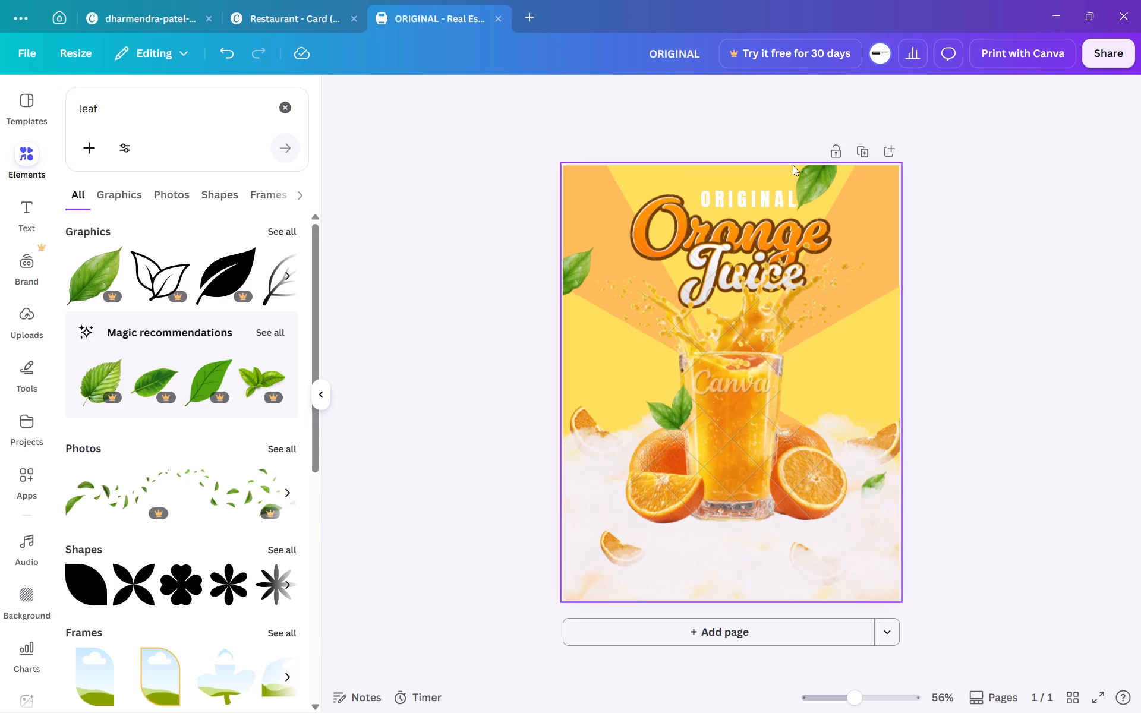
click(757, 194)
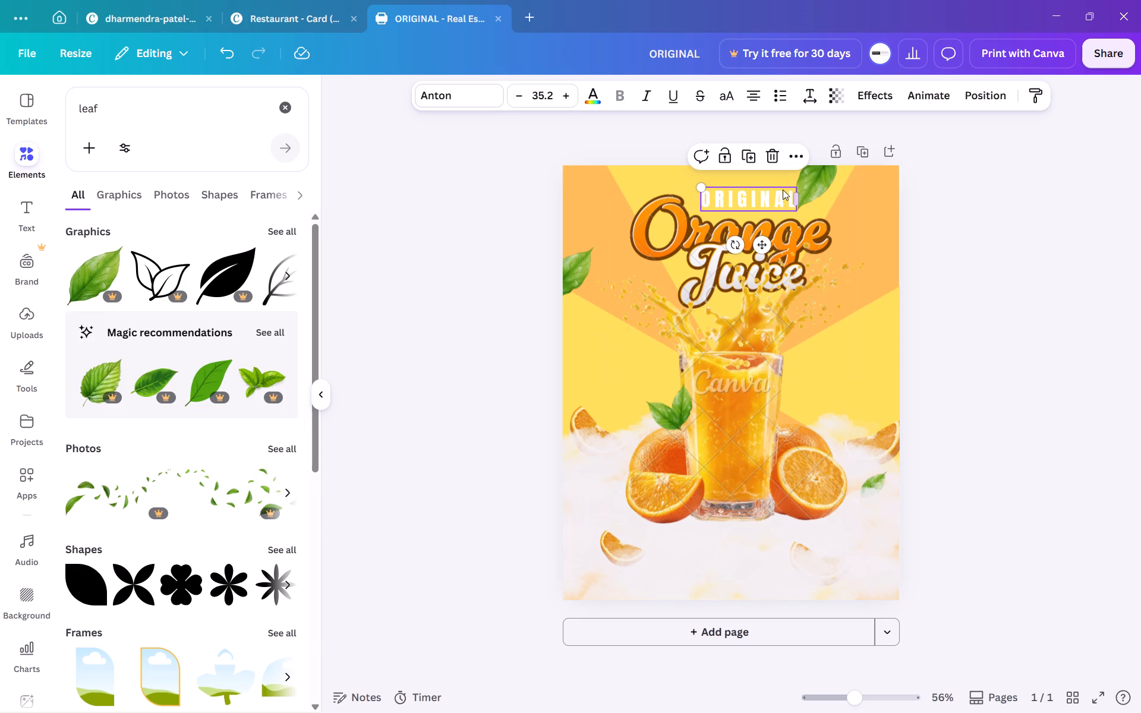
drag(705, 189, 711, 194)
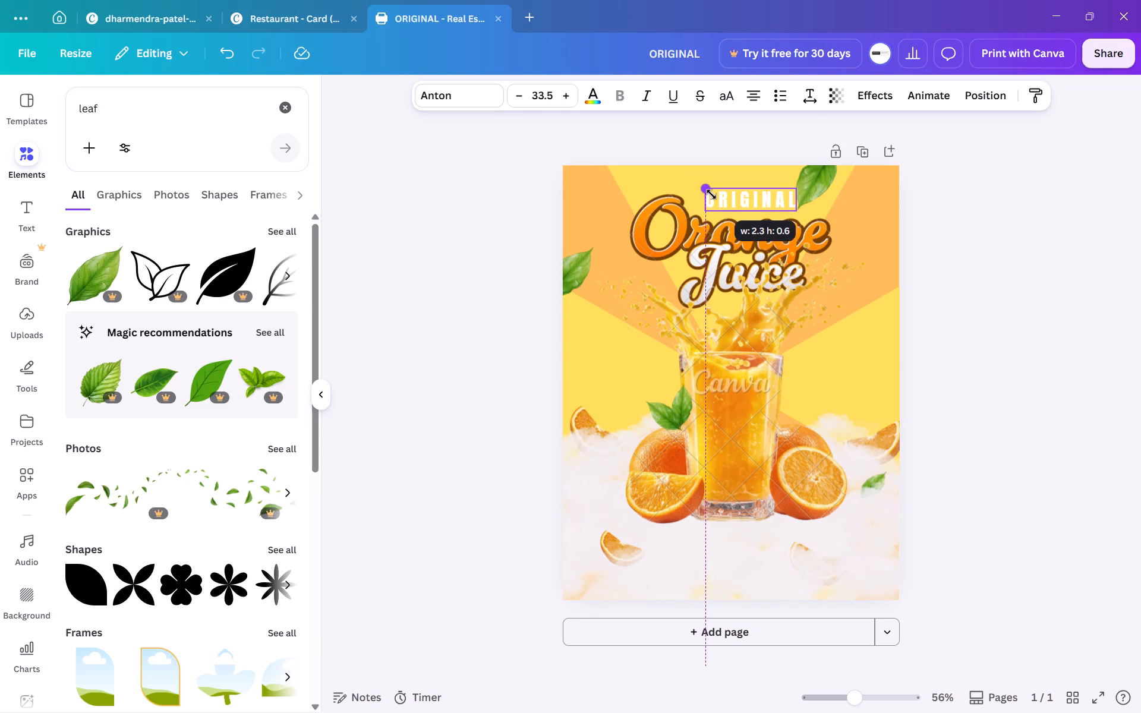
drag(711, 194, 718, 200)
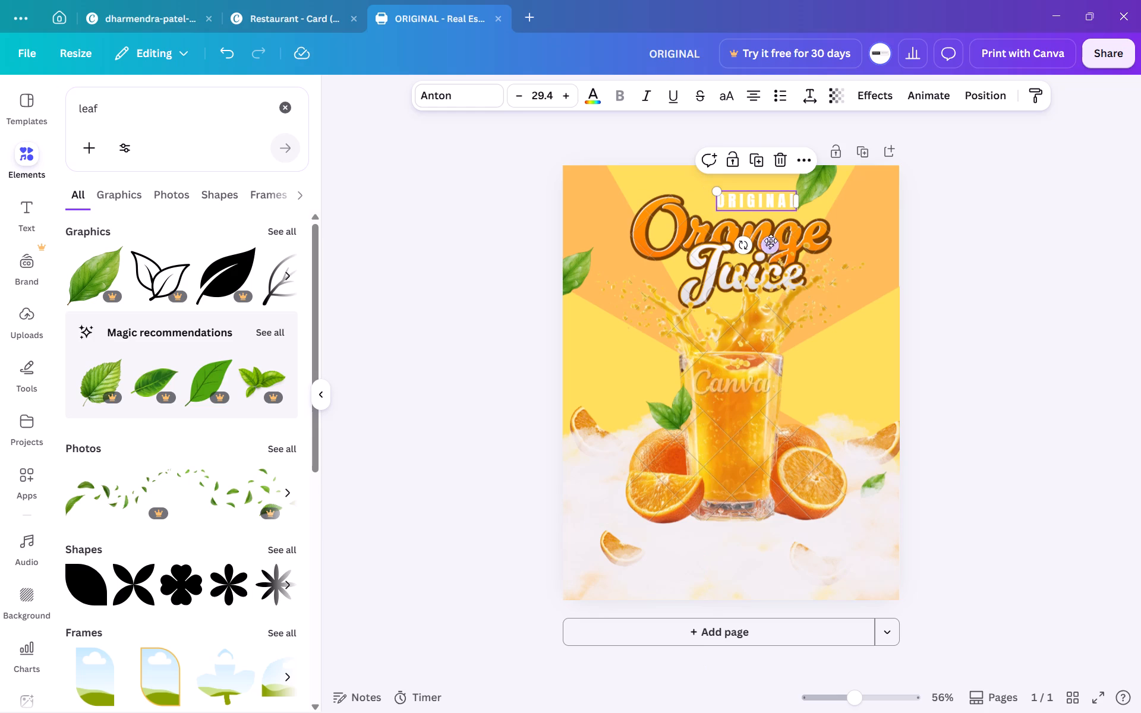
drag(771, 246, 757, 248)
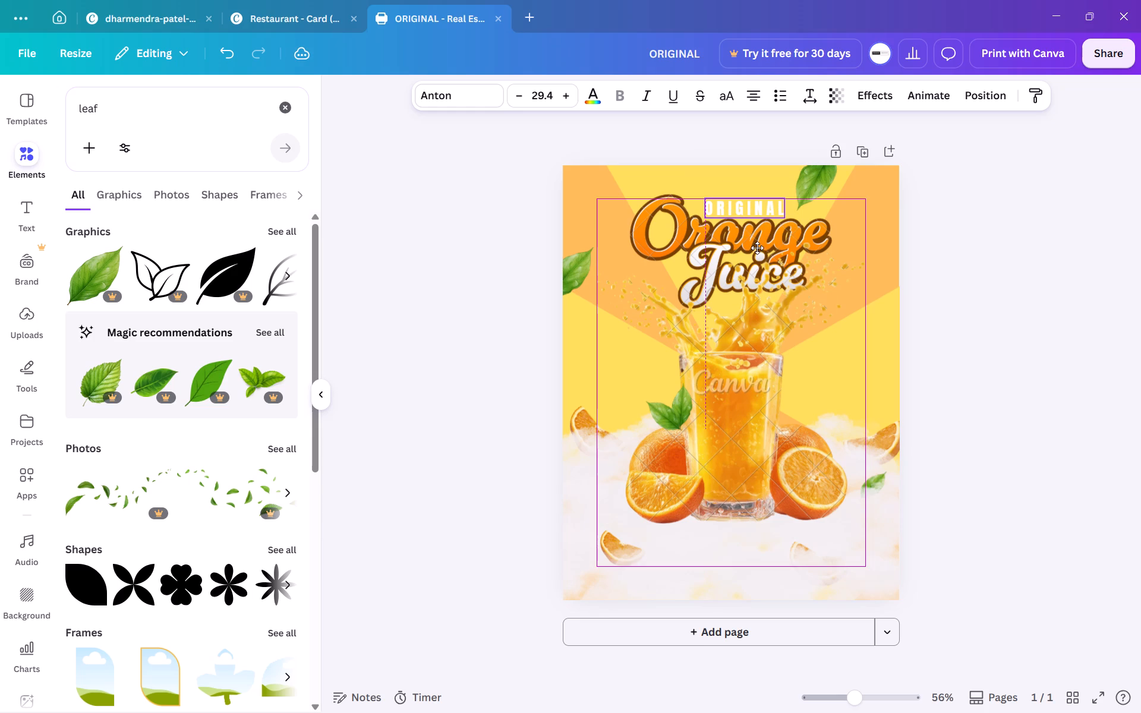
drag(757, 248, 757, 248)
click(1086, 252)
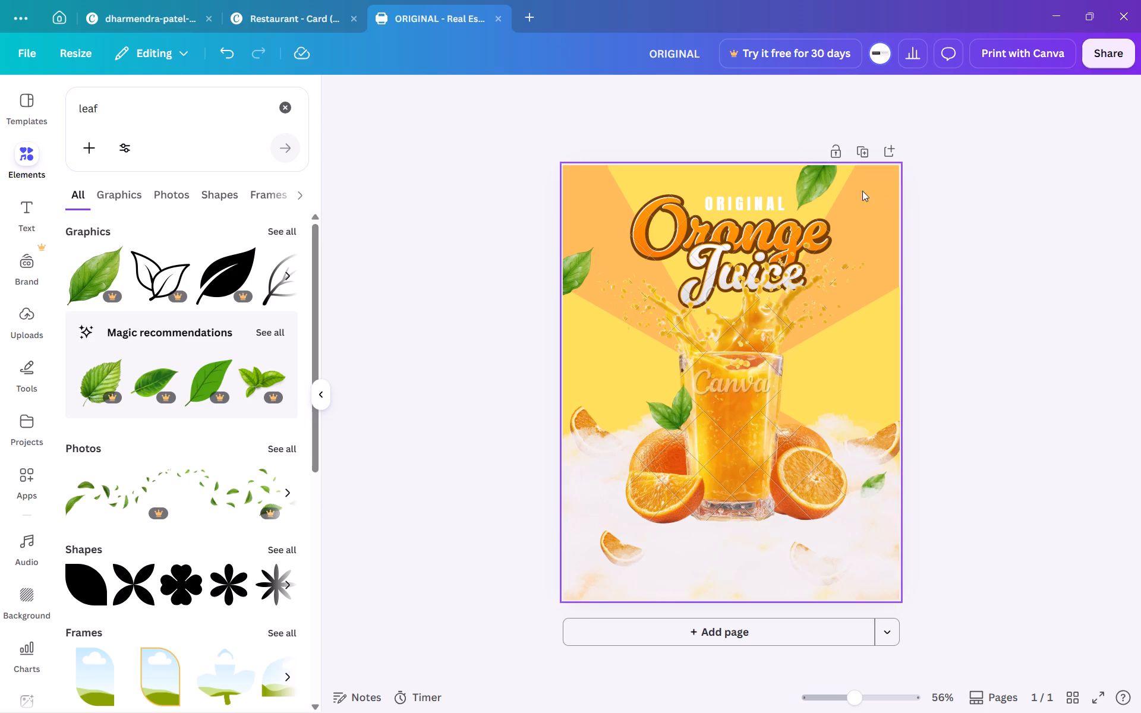
Increase the font size of the "ORIGINAL" text to 30.4.
triple_click(767, 199)
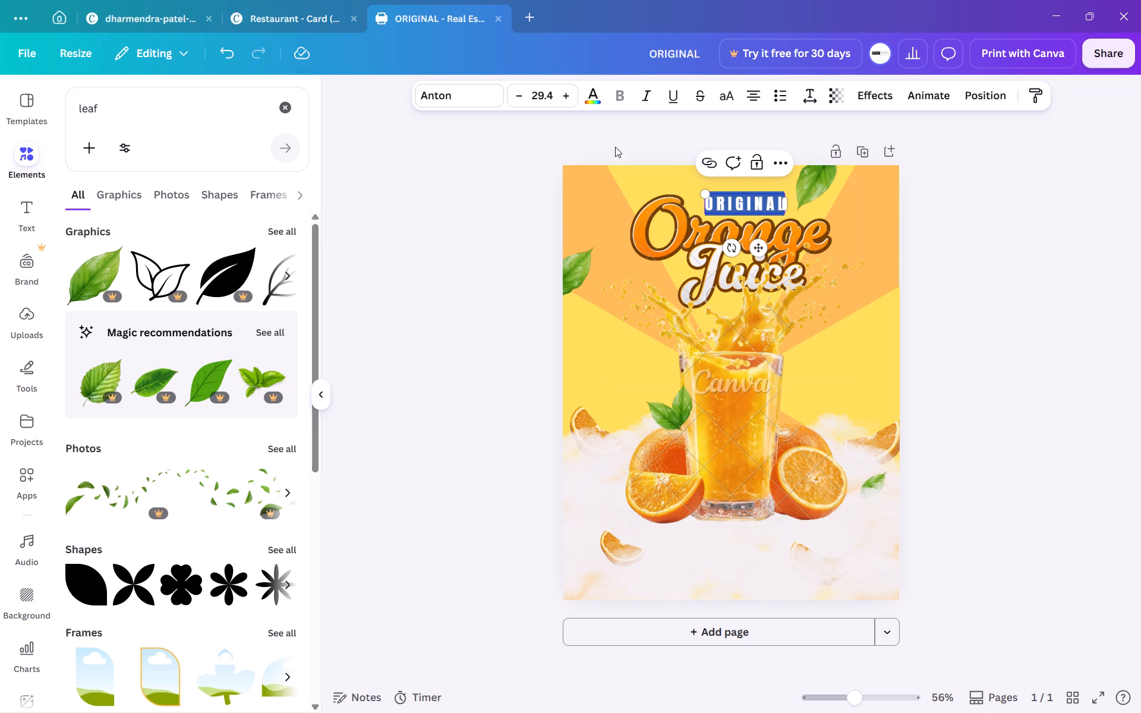
click(569, 99)
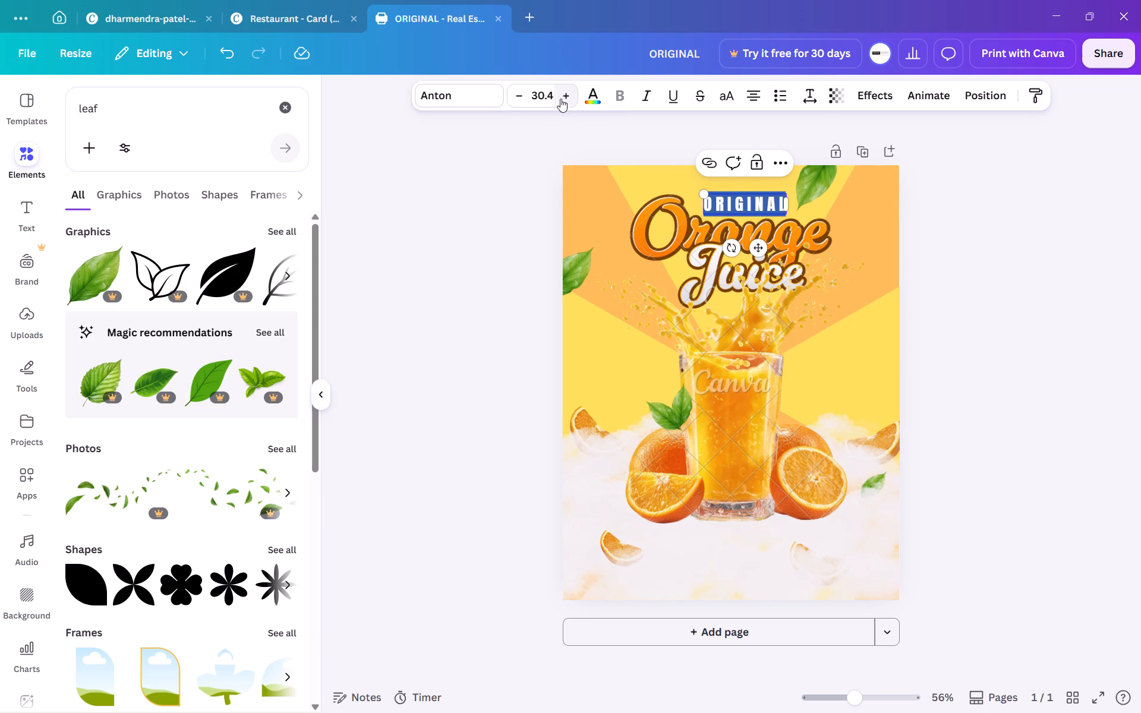
click(549, 97)
key(Page_Down)
key(Insert)
key(Return)
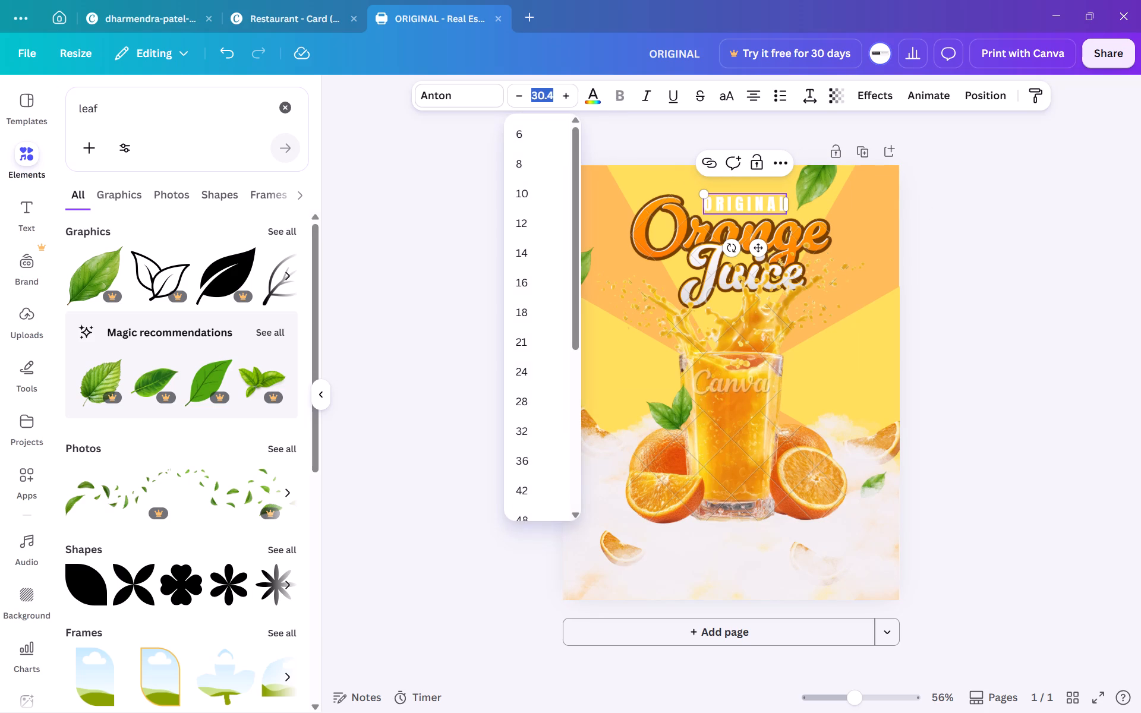
click(1037, 292)
click(1037, 292)
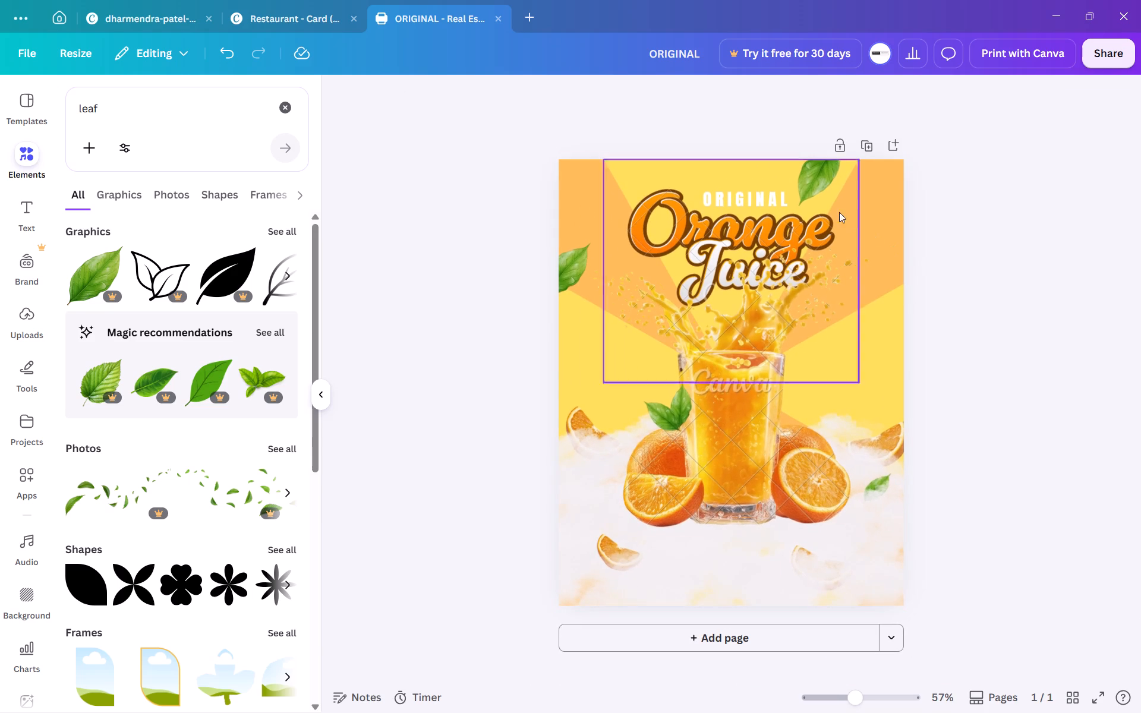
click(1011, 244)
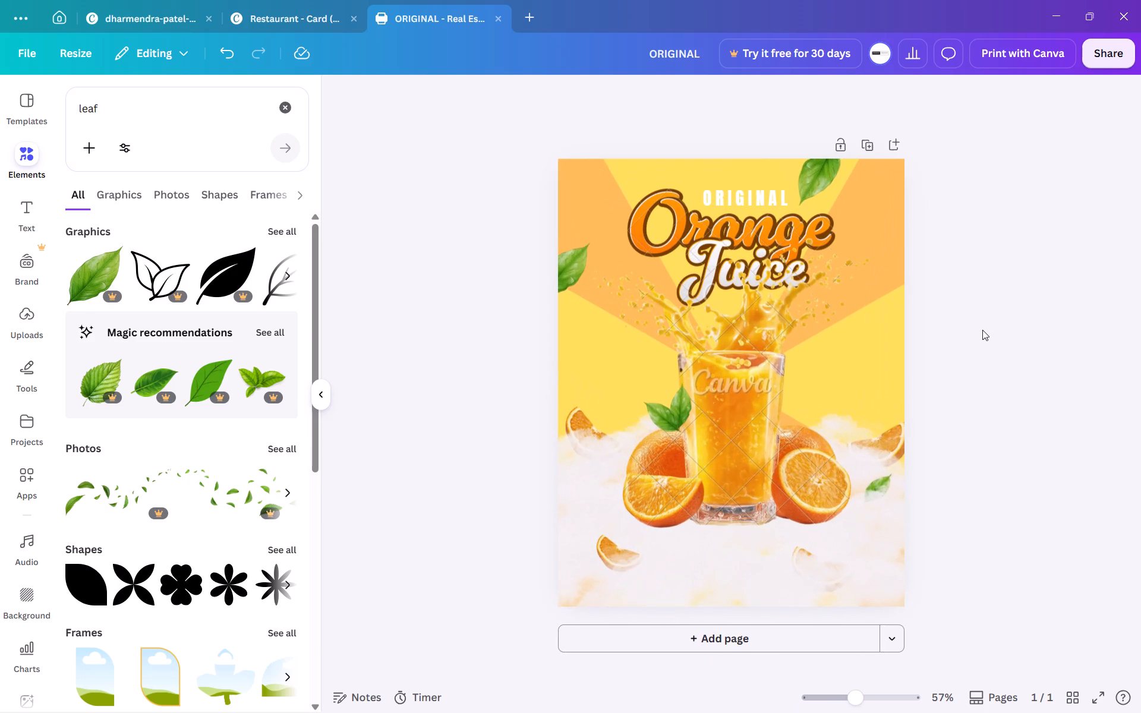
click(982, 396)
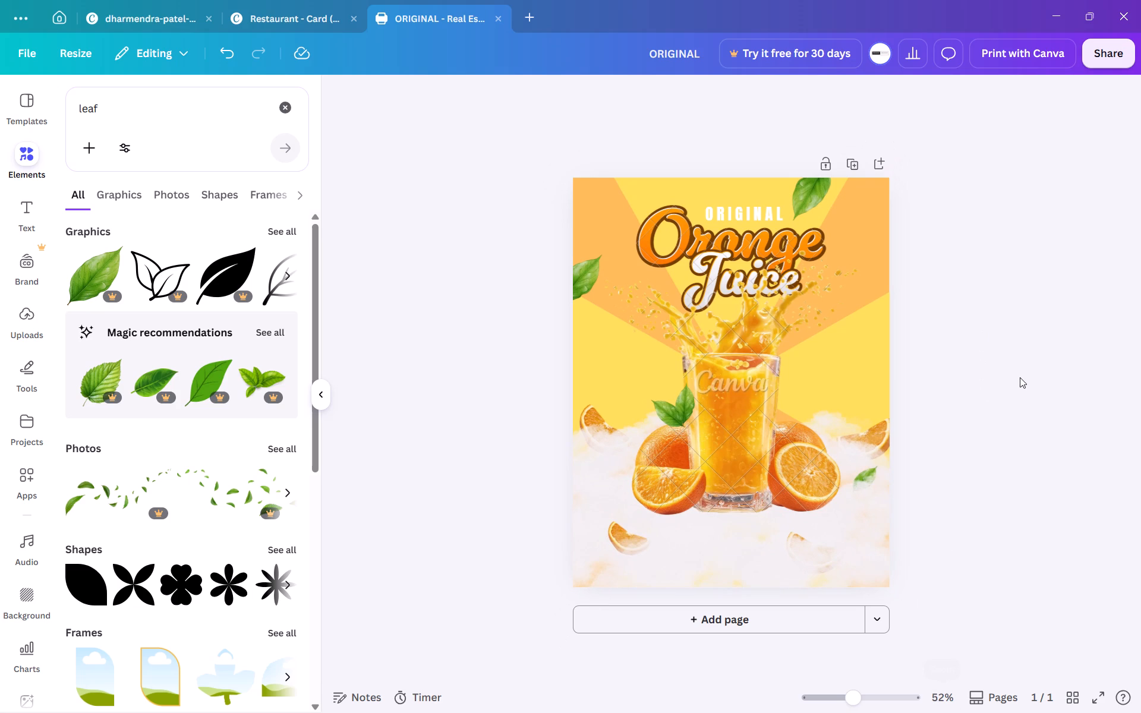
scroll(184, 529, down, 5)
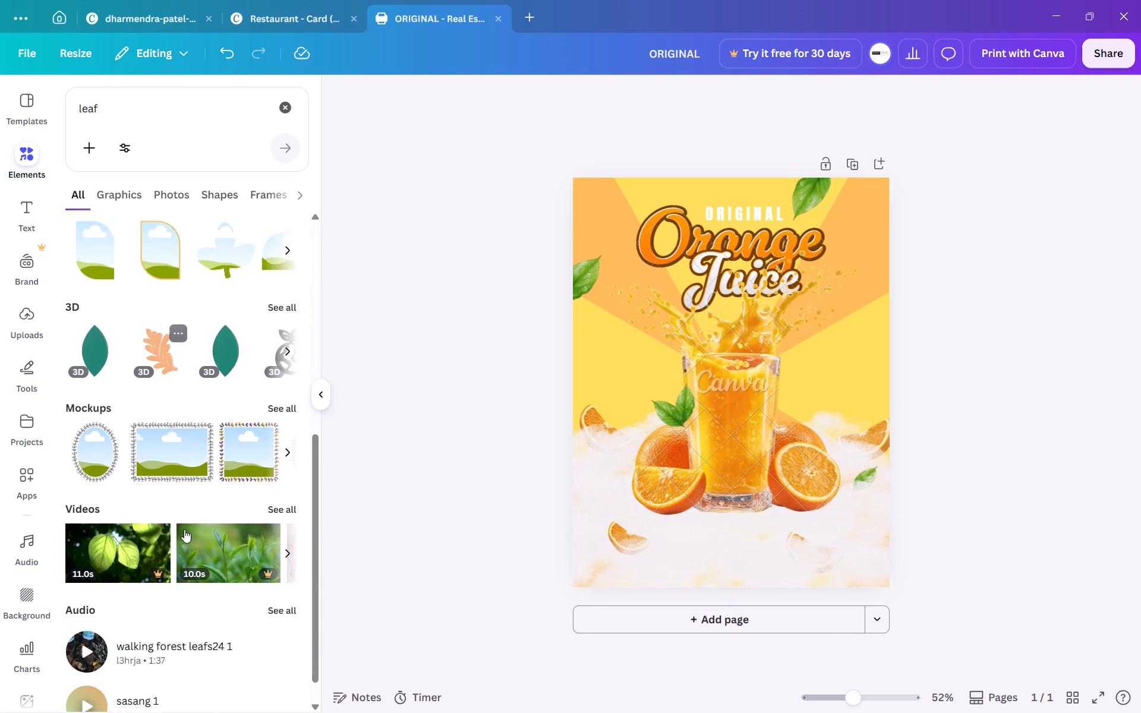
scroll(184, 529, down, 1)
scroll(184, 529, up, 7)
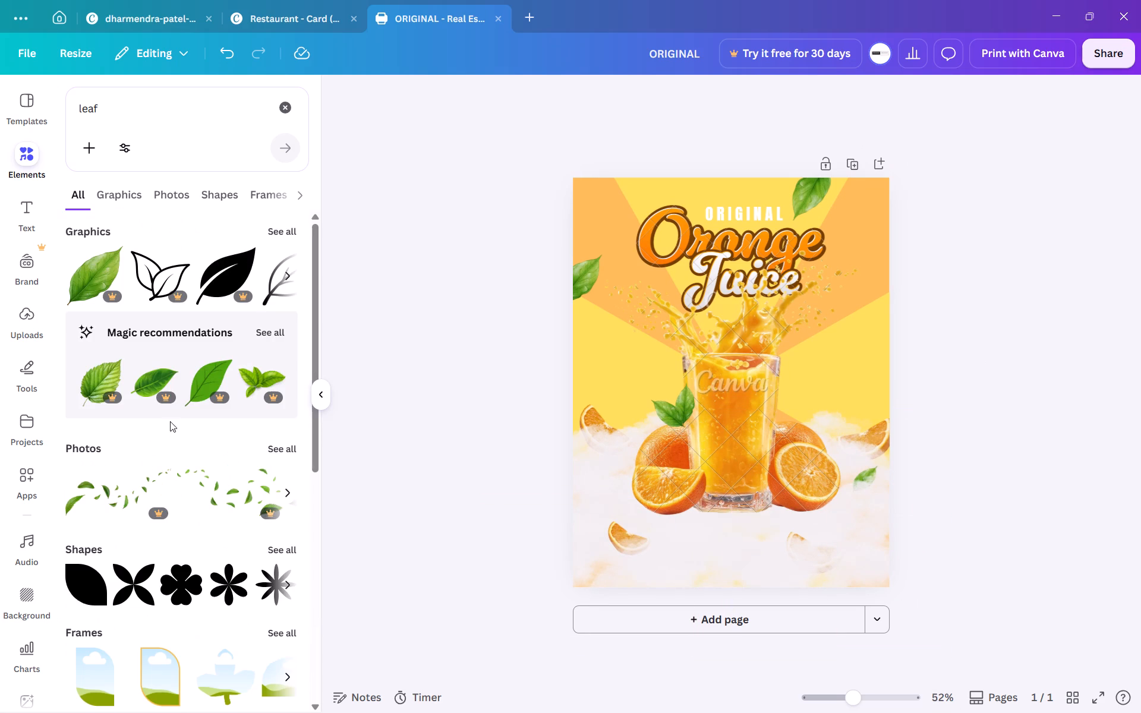
Clear the "leaf" search from the element library.
click(287, 110)
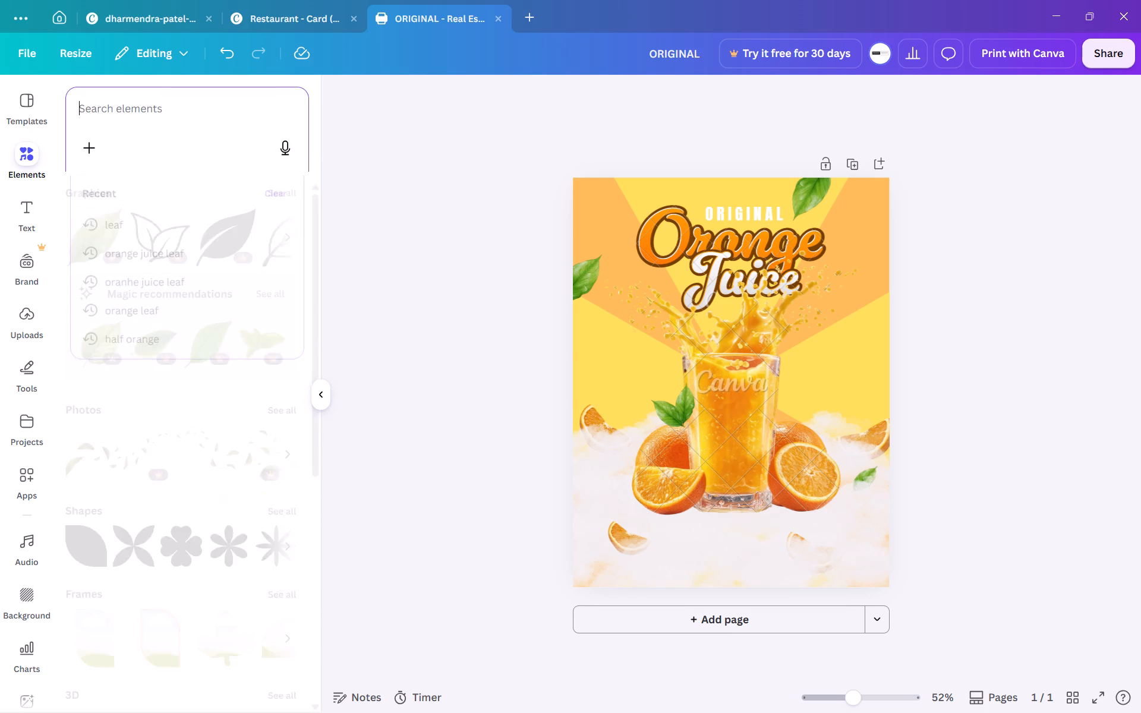
click(408, 231)
click(437, 415)
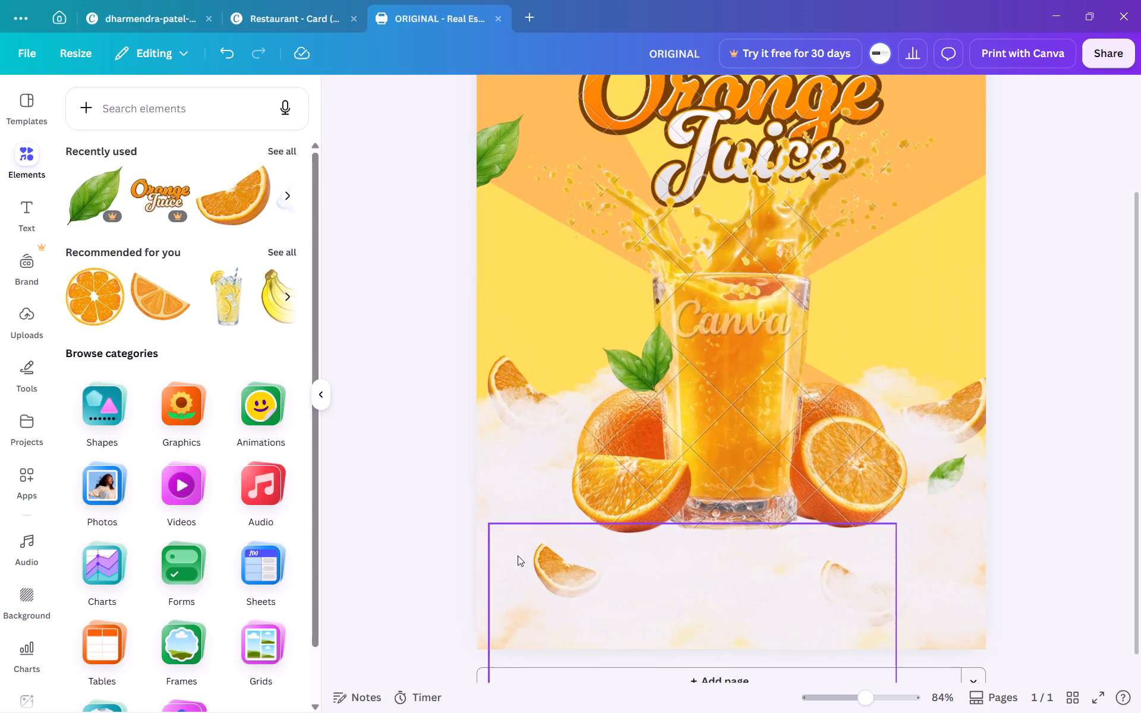
Close the element library and add a second page below the flyer.
click(313, 399)
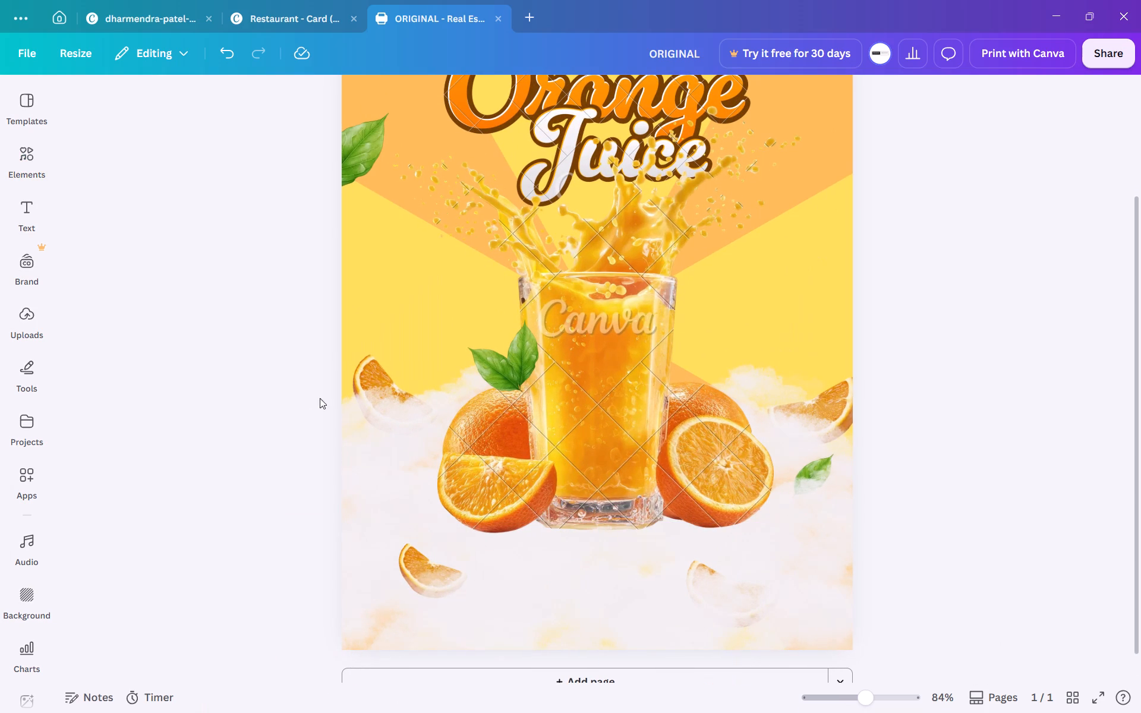
scroll(337, 405, up, 1)
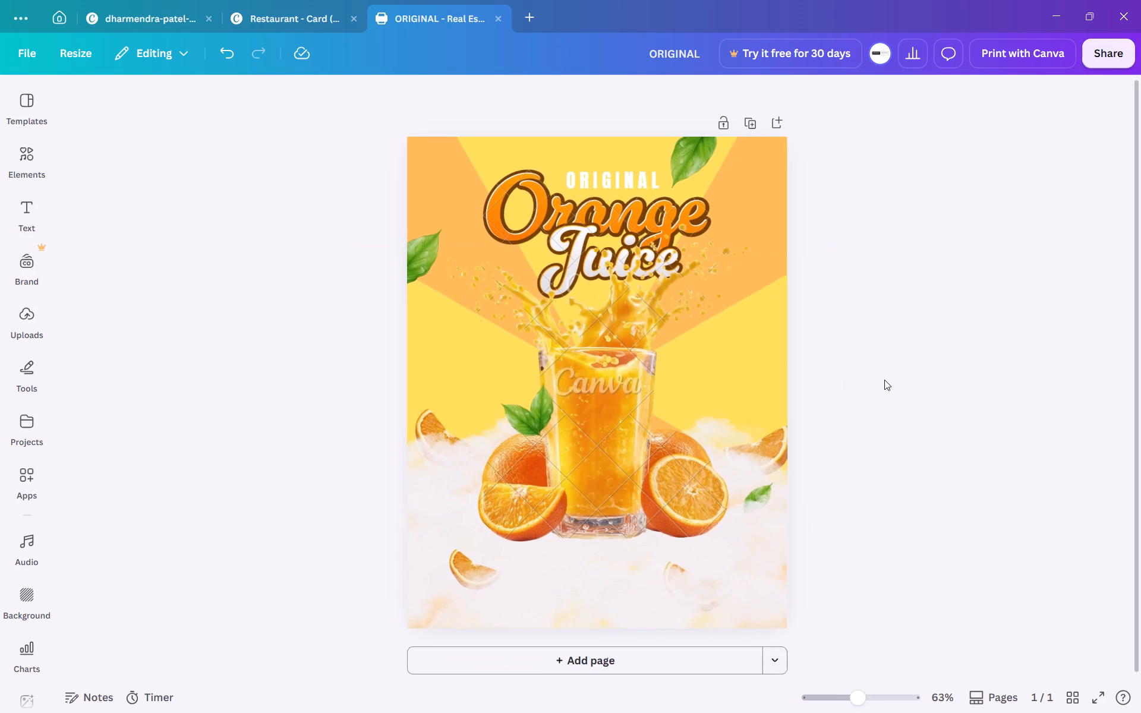
scroll(884, 380, down, 1)
click(884, 380)
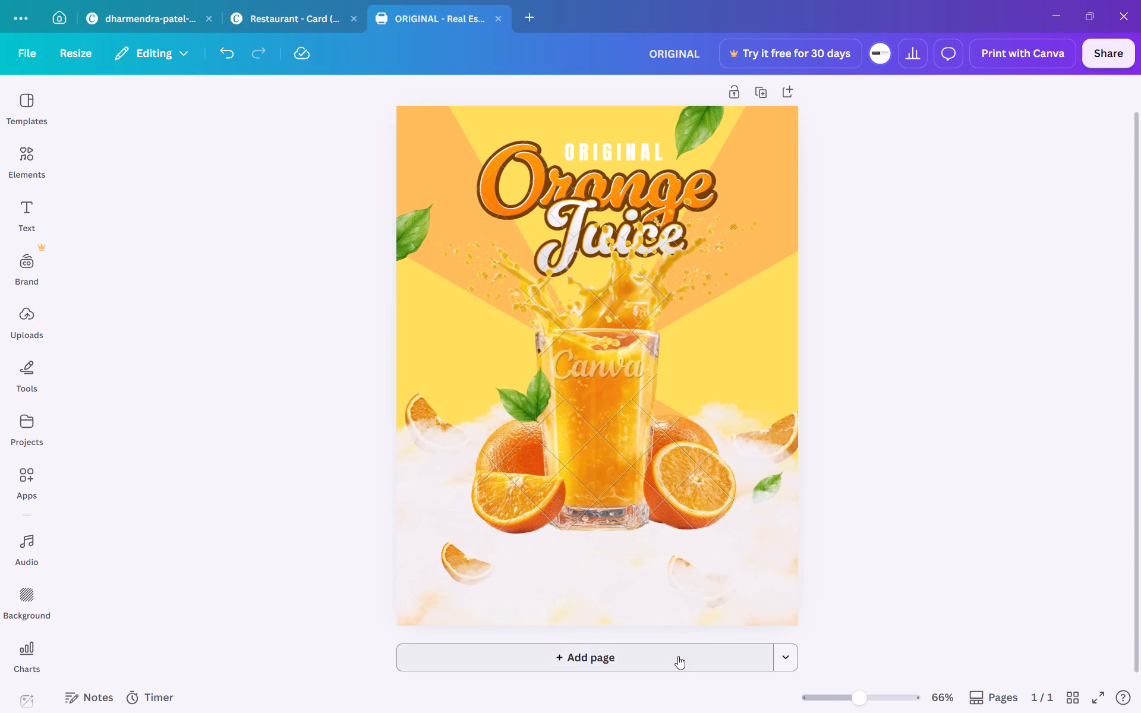
click(678, 656)
Move the "Orange Juice" title on page 1 slightly higher, keeping it horizontally centred.
scroll(723, 499, up, 8)
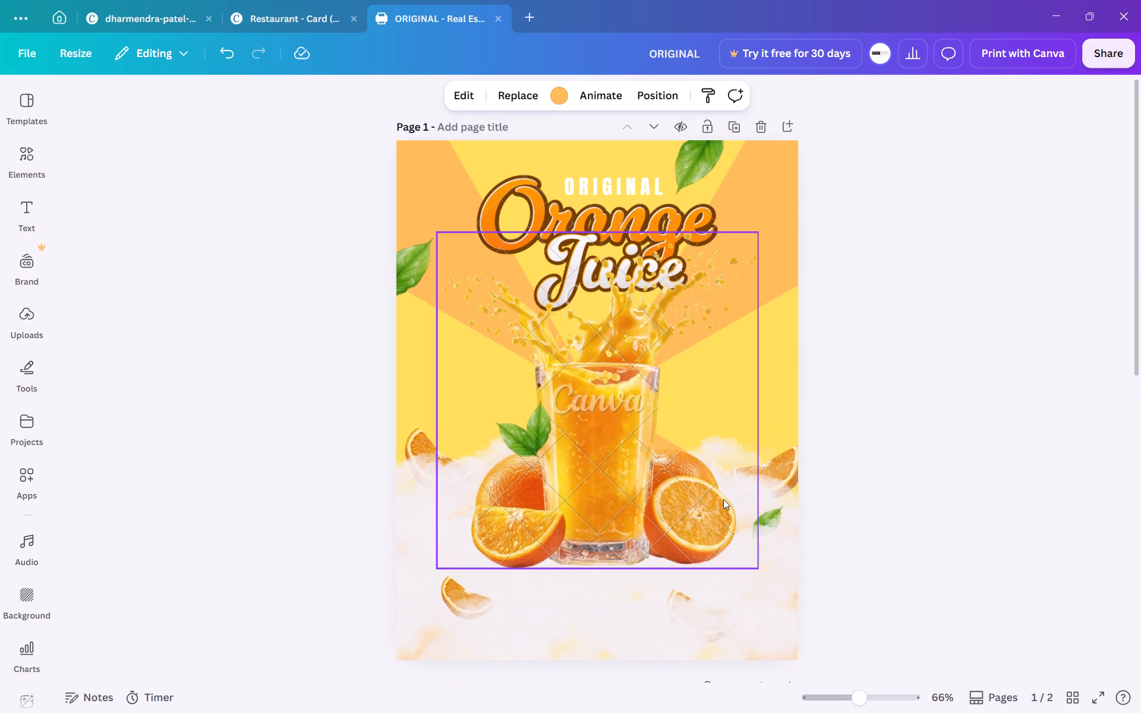
click(917, 478)
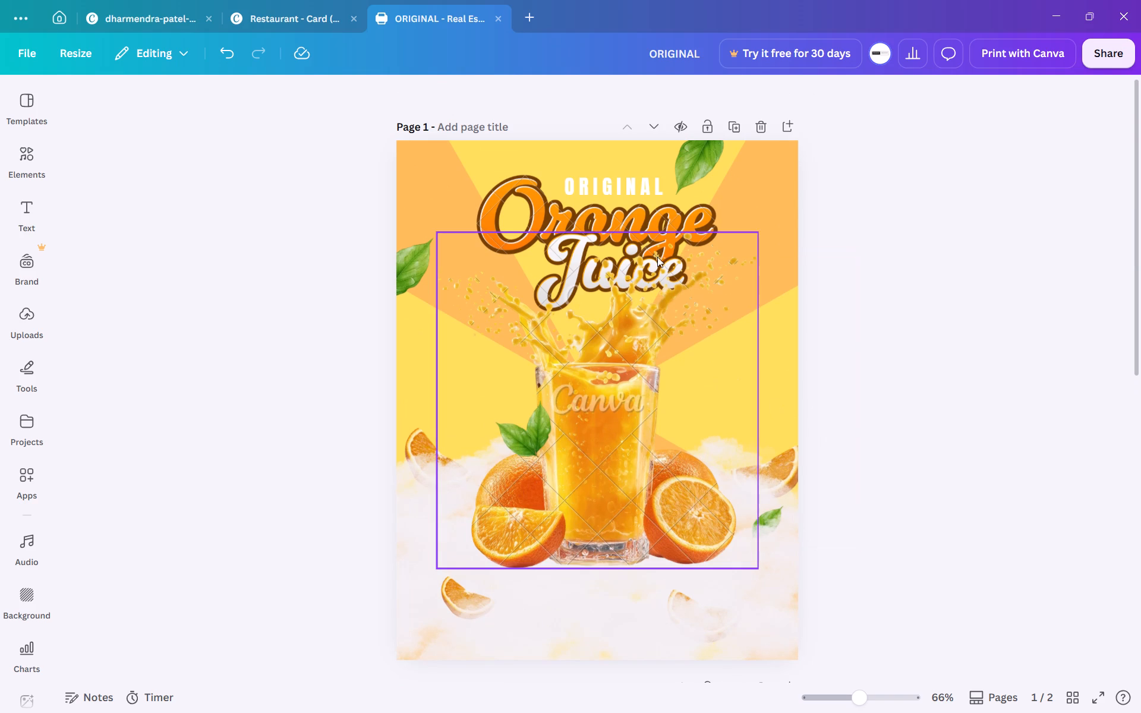
drag(626, 226, 626, 213)
Move the "ORIGINAL" text up and slightly left so it sits just above the "range" letters of the title.
drag(619, 173, 616, 163)
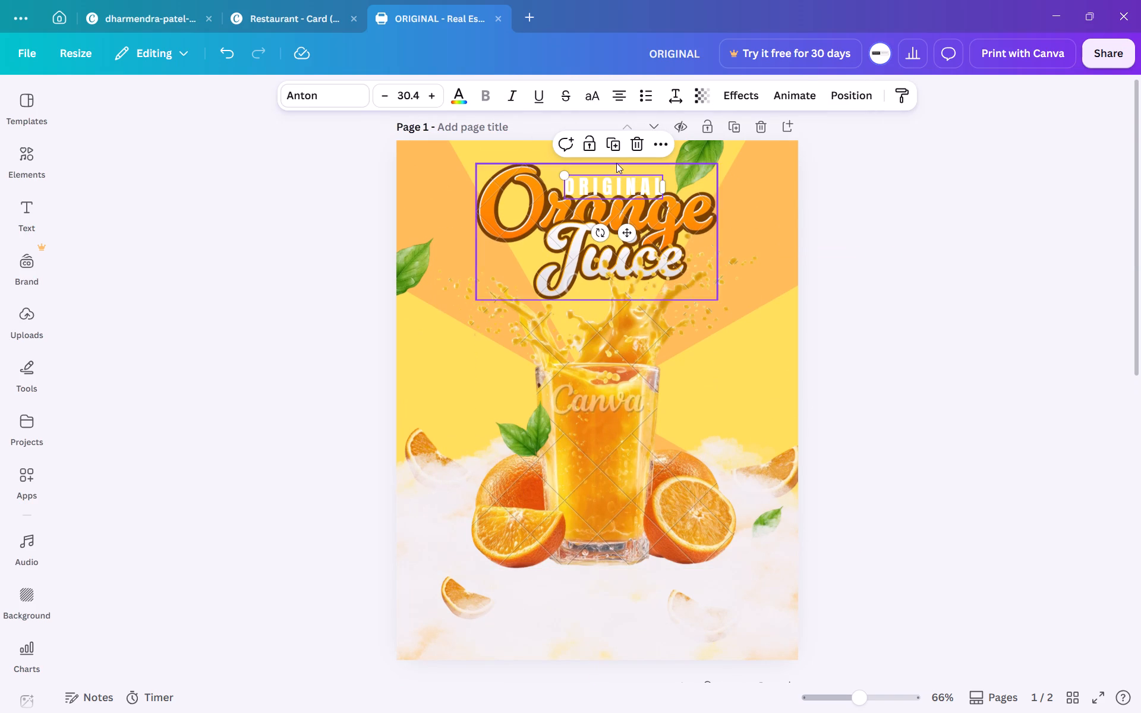
drag(616, 163, 616, 162)
drag(614, 176, 612, 162)
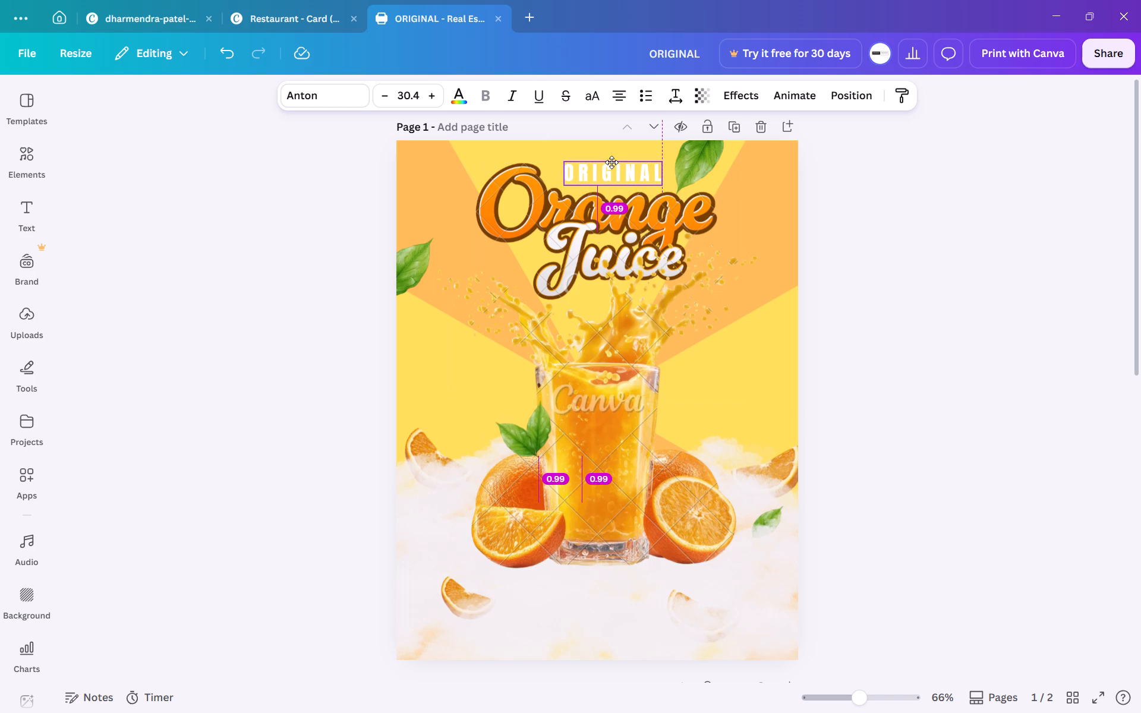
drag(612, 162, 607, 163)
click(881, 239)
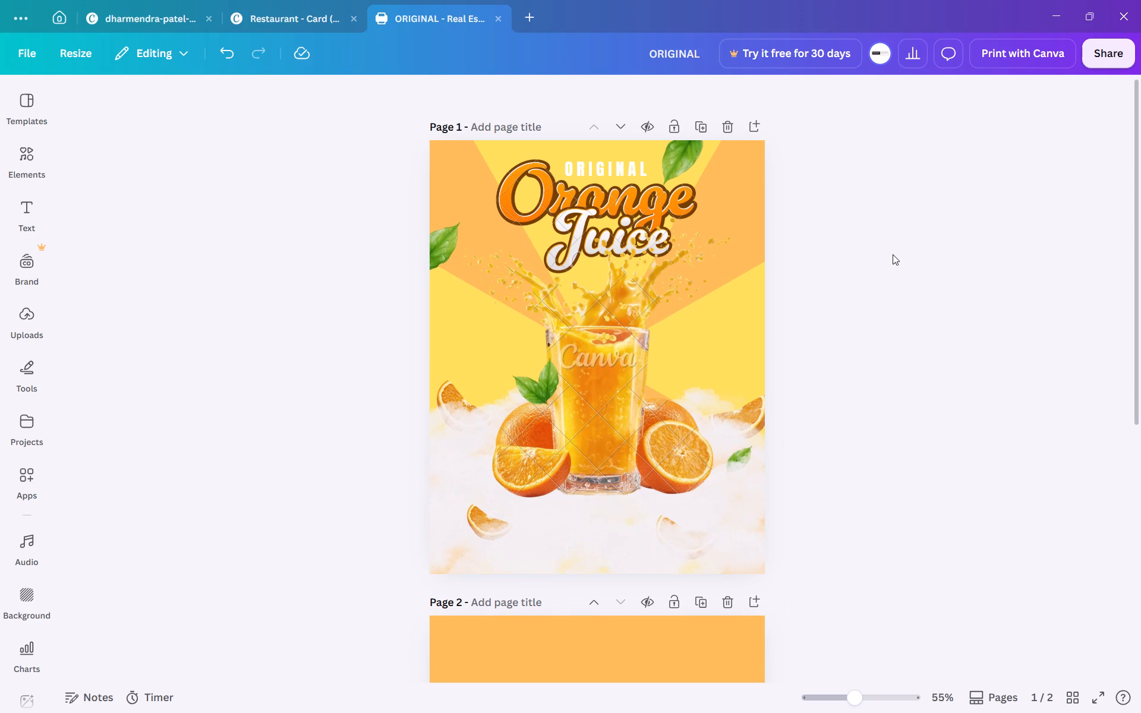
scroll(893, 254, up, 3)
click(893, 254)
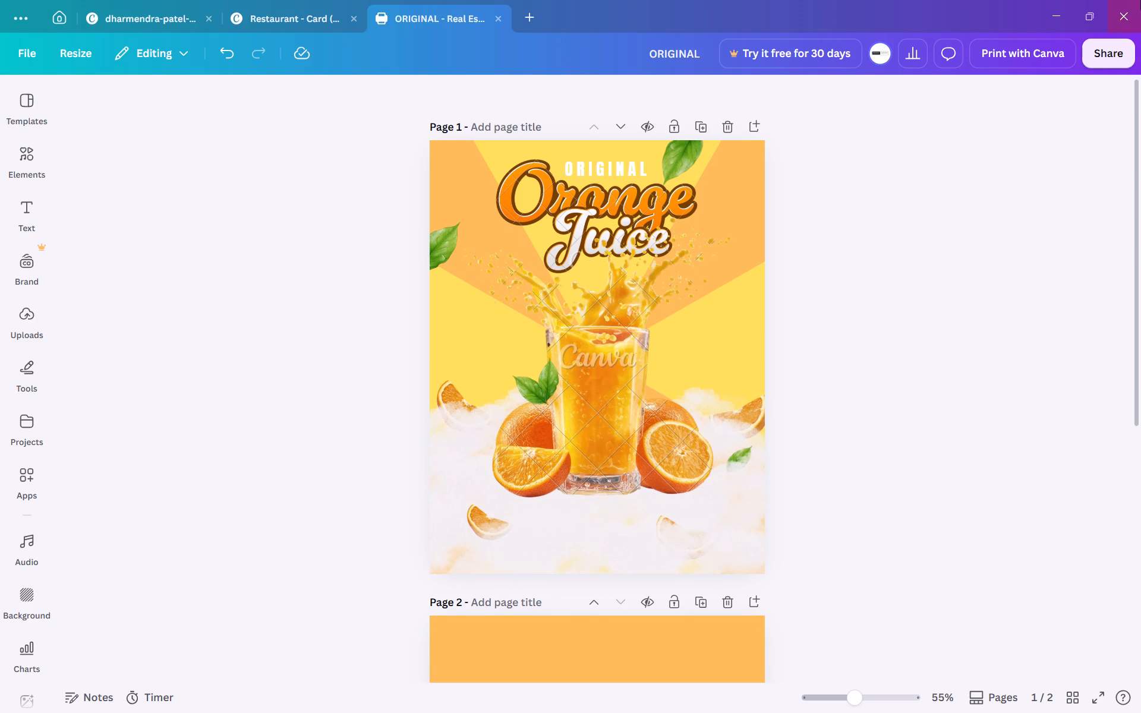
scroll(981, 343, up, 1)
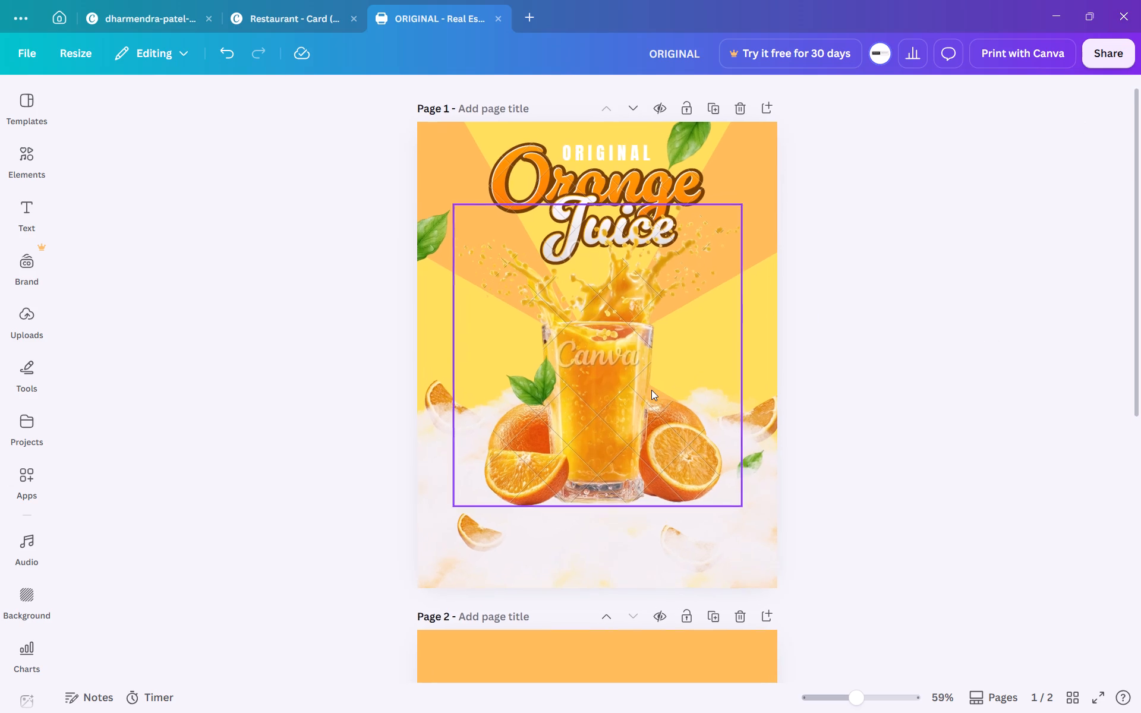
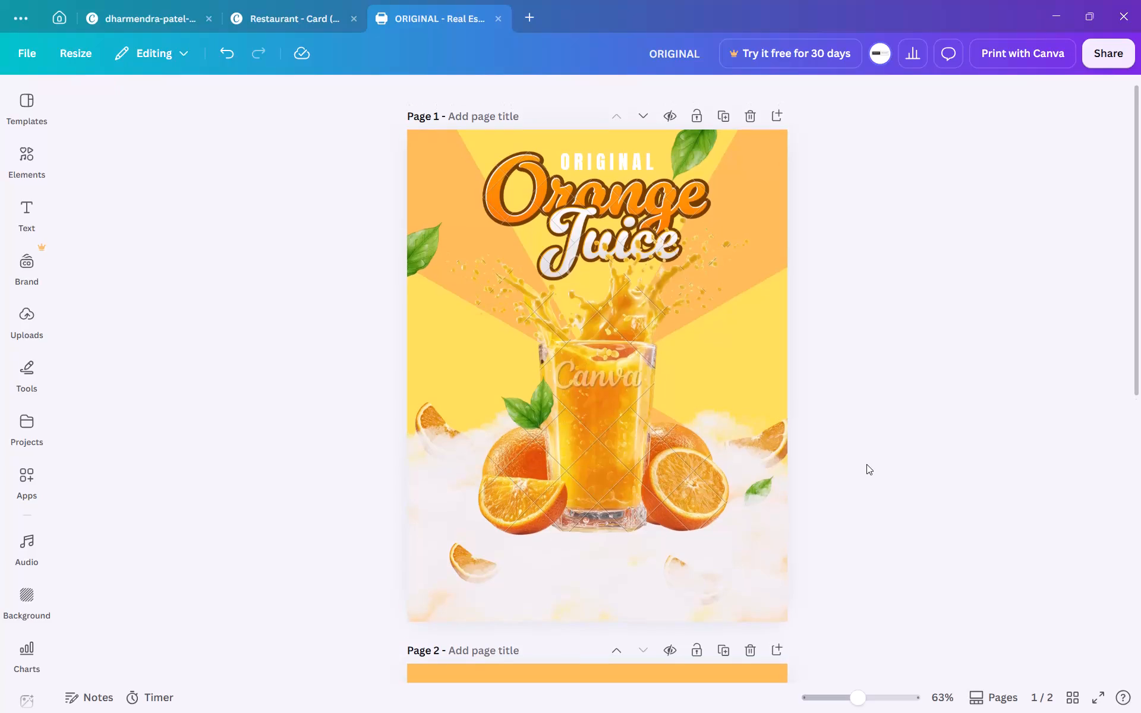
Minimize the Canva window to show the desktop.
click(834, 701)
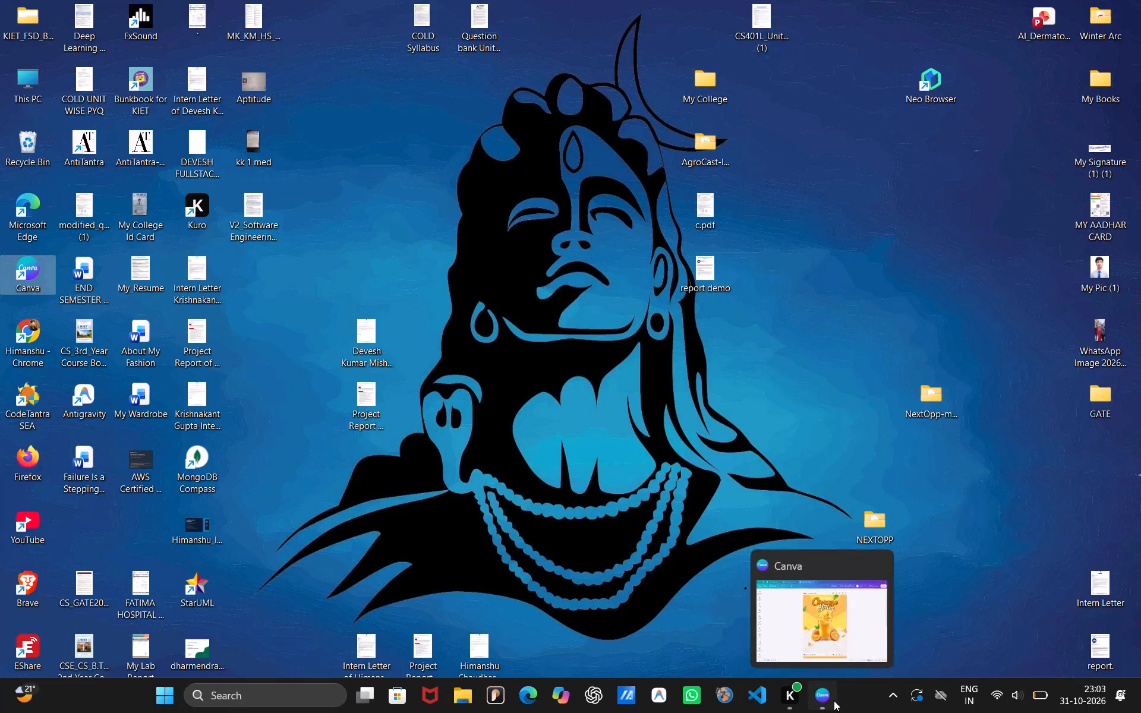
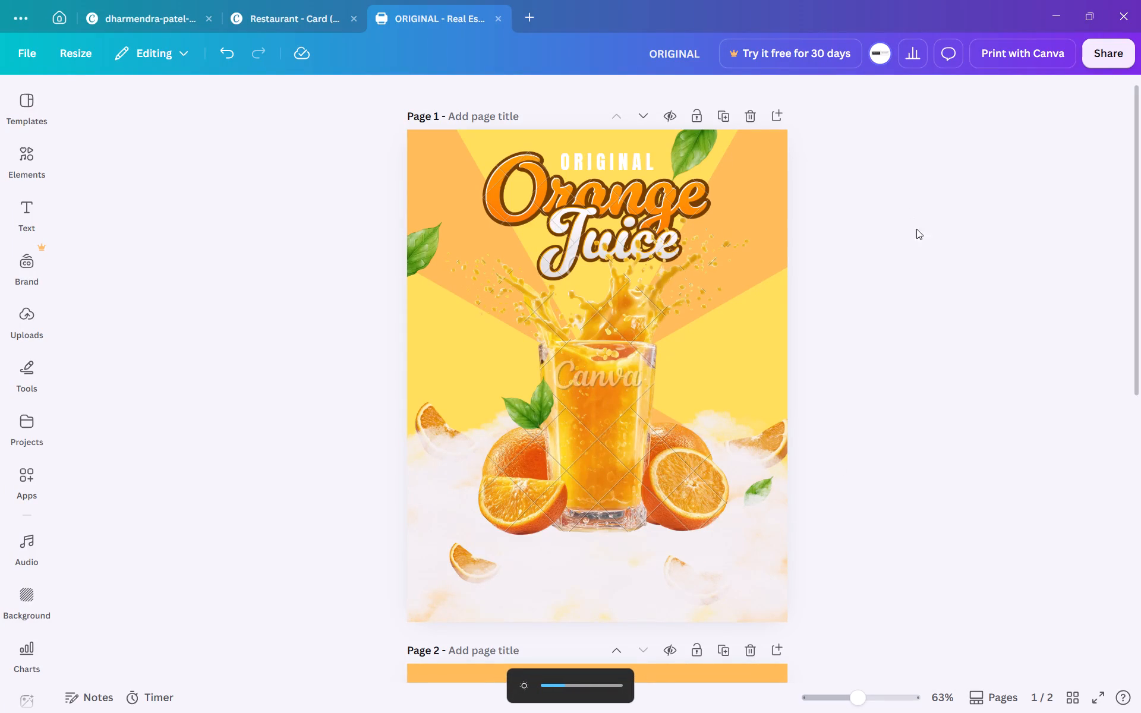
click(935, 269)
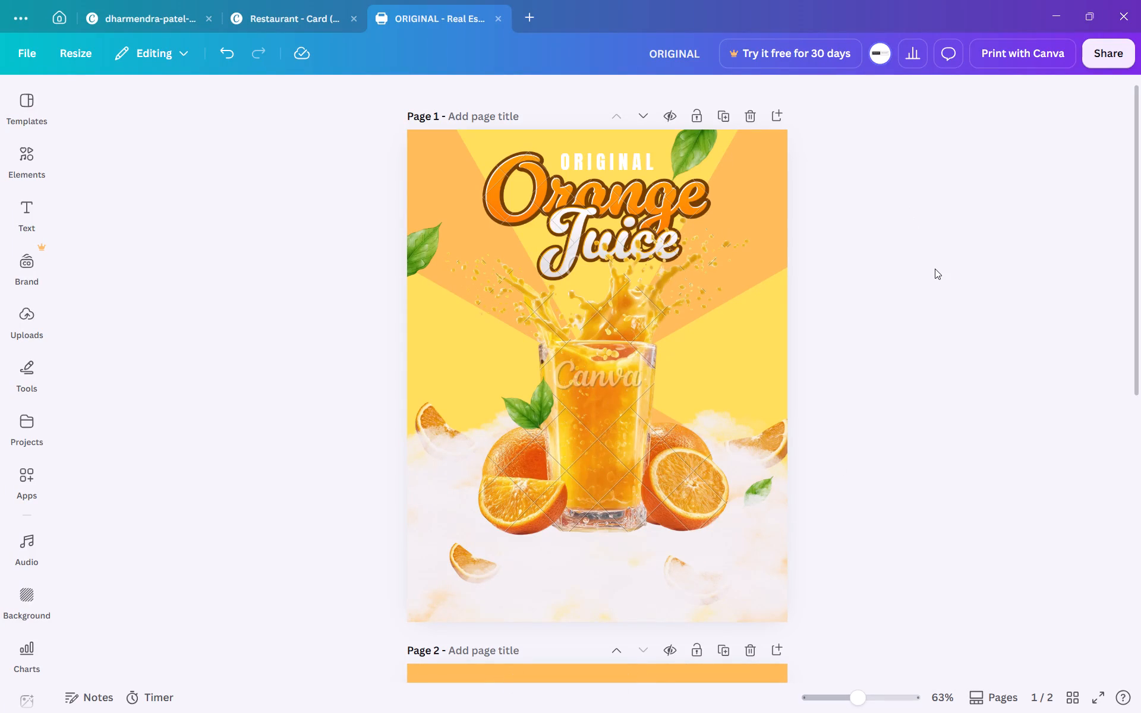